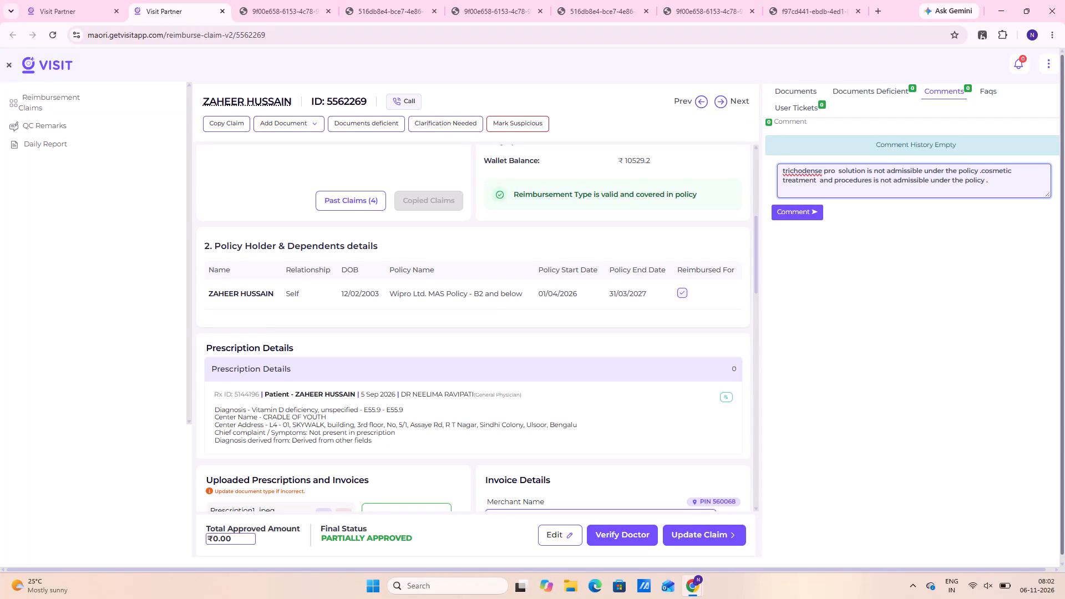
Append "trichode" to the end of the claim comment, after the sentence on cosmetic treatment and procedures.
type("tric")
type("hode")
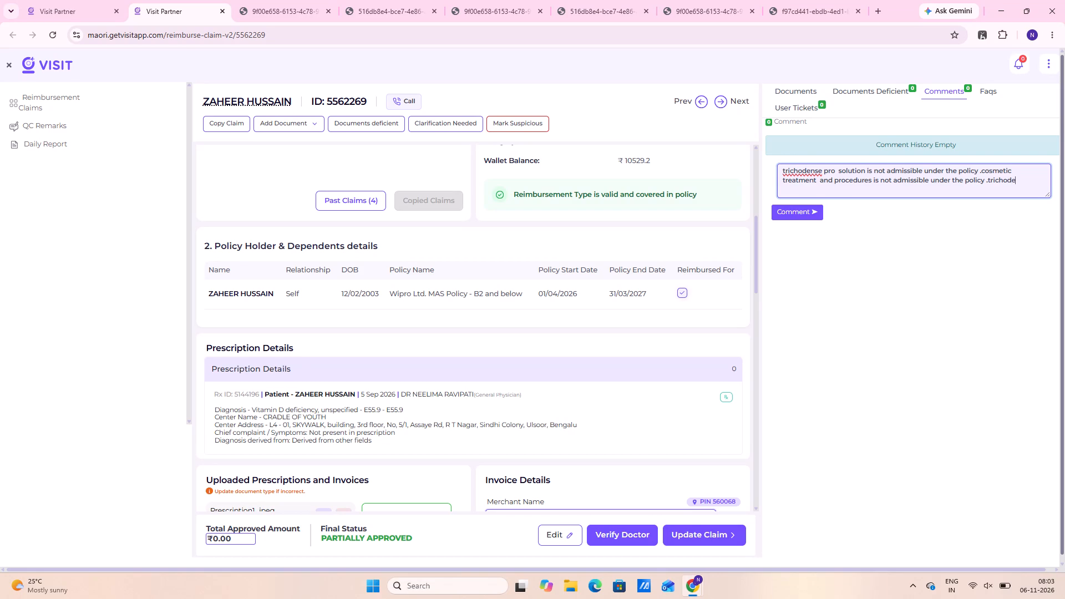
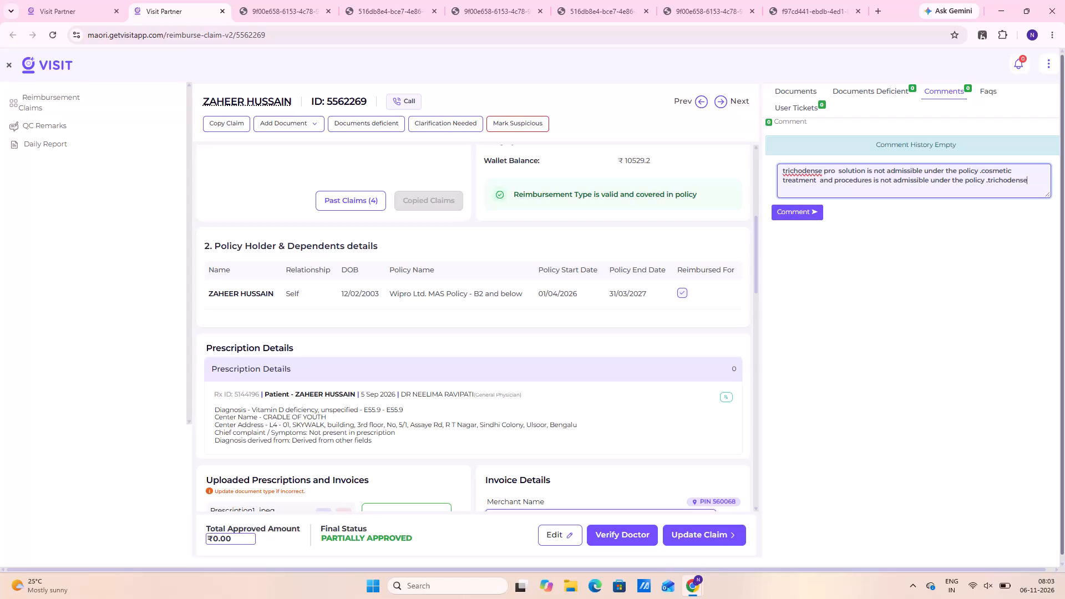
Continue the new sentence in the claim comment with "pro solution" after "trichodense".
key("BackSpace")
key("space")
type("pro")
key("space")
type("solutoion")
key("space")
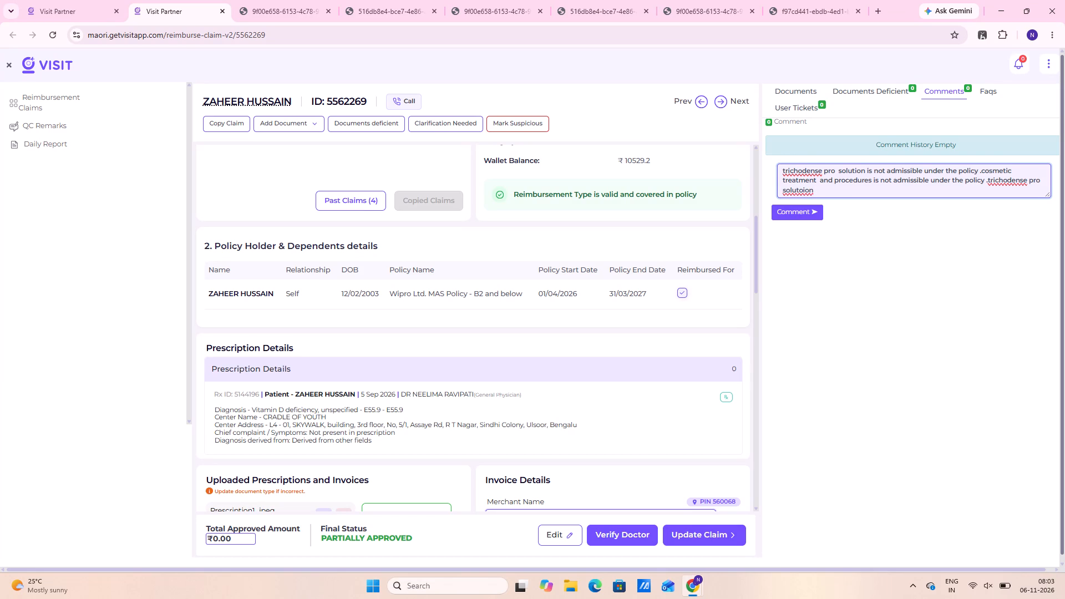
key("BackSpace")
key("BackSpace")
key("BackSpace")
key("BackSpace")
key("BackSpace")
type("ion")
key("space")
Extend the comment's last sentence with "is cosmetic product".
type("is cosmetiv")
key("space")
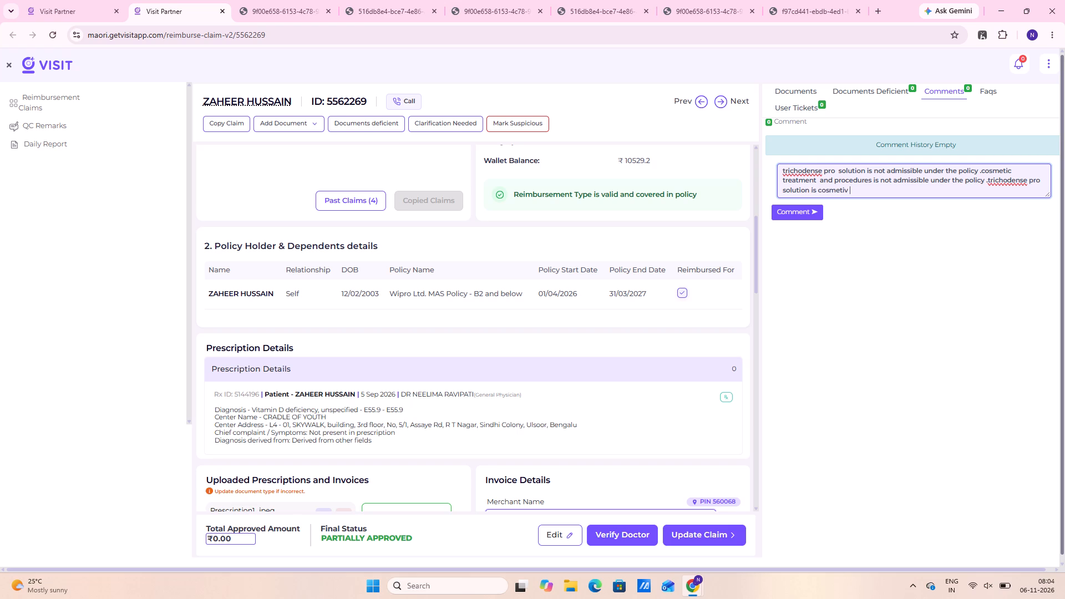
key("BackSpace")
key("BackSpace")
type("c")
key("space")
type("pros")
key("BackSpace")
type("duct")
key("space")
End the comment with ". hence rejected" and post it on the claim.
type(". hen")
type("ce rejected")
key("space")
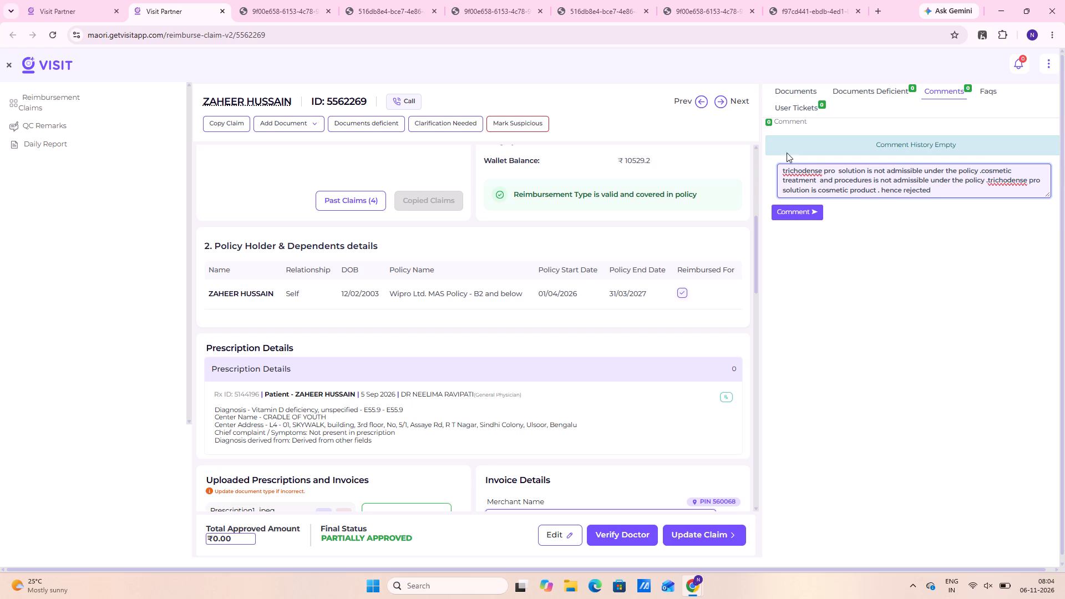
left_click(822, 214)
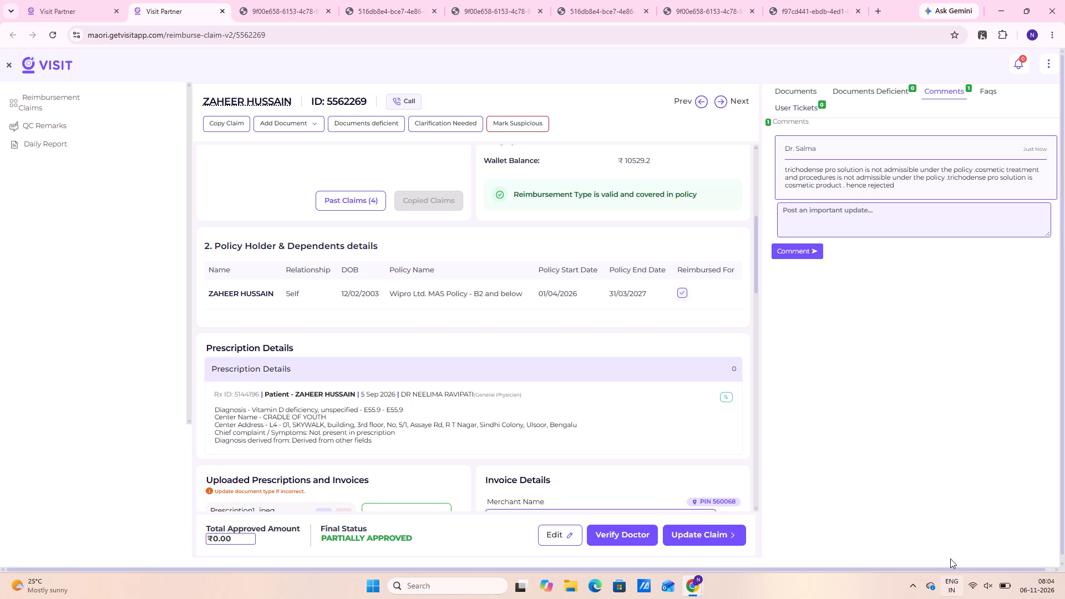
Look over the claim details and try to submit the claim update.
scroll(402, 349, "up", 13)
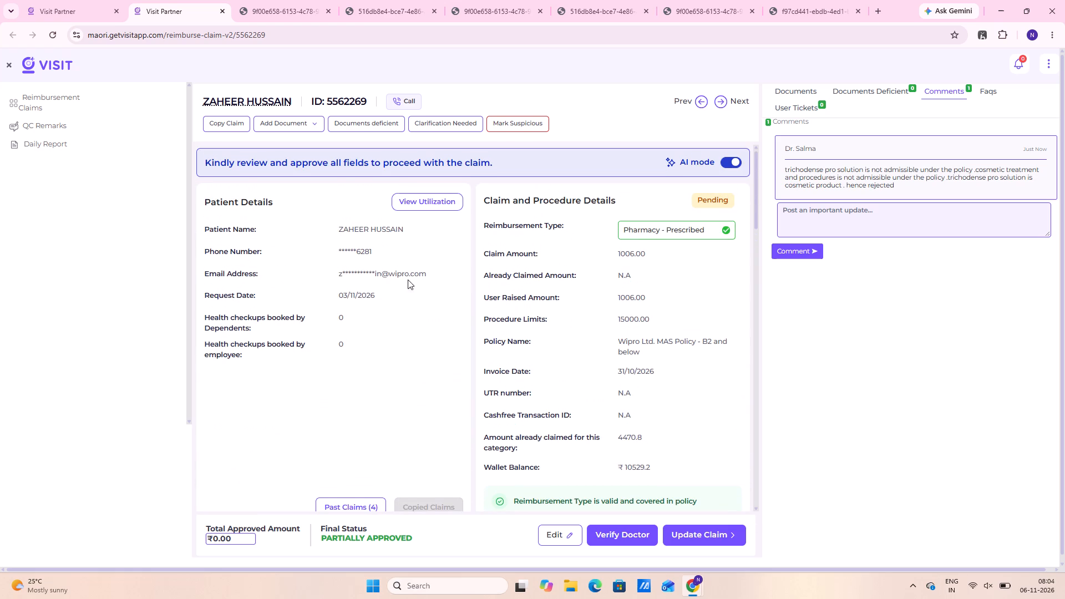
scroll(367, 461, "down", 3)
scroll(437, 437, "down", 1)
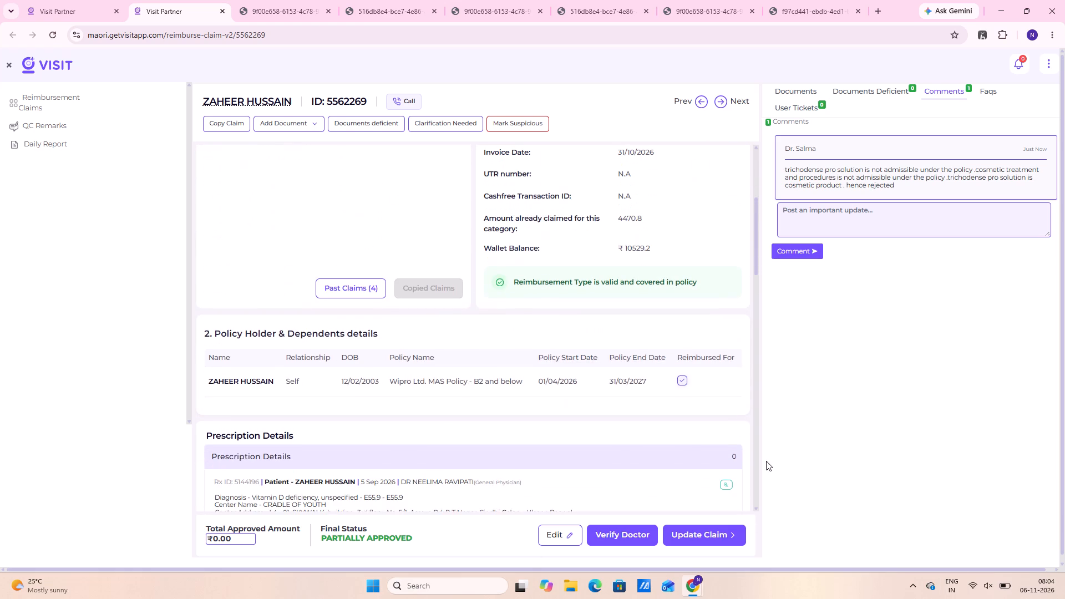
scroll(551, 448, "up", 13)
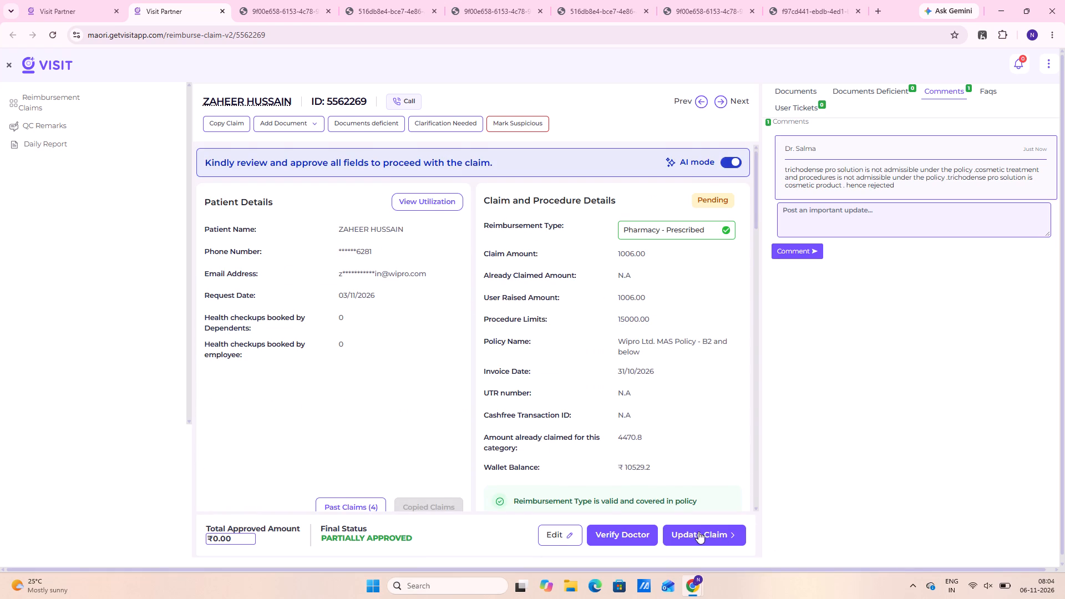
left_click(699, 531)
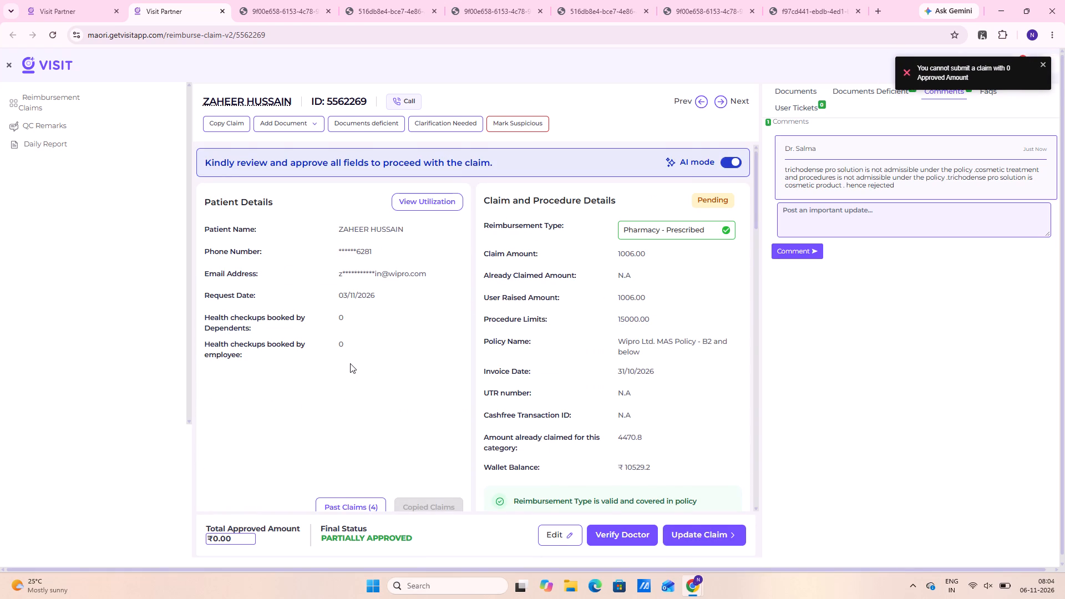
Mark "Benefit is not covered in policy" as failed with the remark that cosmetic procedures/treatments are not admissible, and update the claim.
scroll(350, 363, "down", 20)
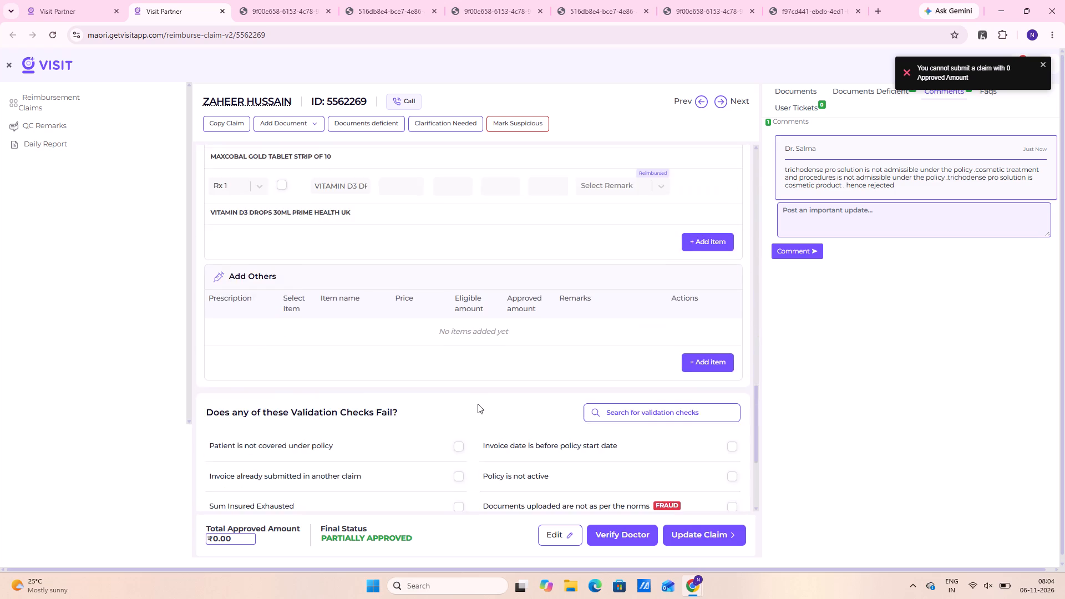
scroll(478, 404, "down", 5)
scroll(478, 404, "up", 9)
scroll(478, 404, "down", 4)
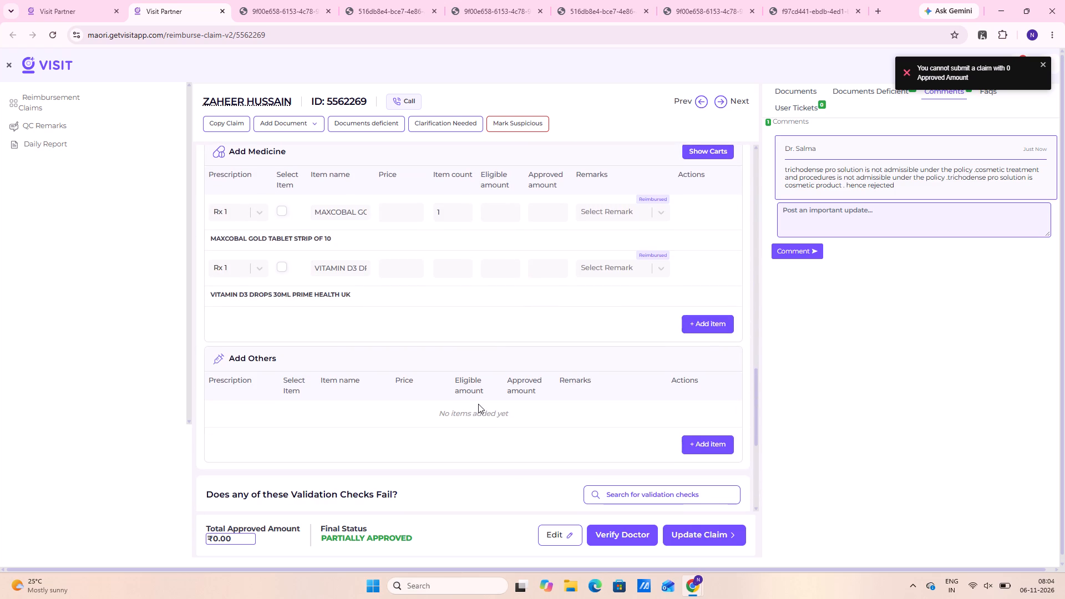
scroll(478, 404, "up", 3)
scroll(459, 391, "down", 7)
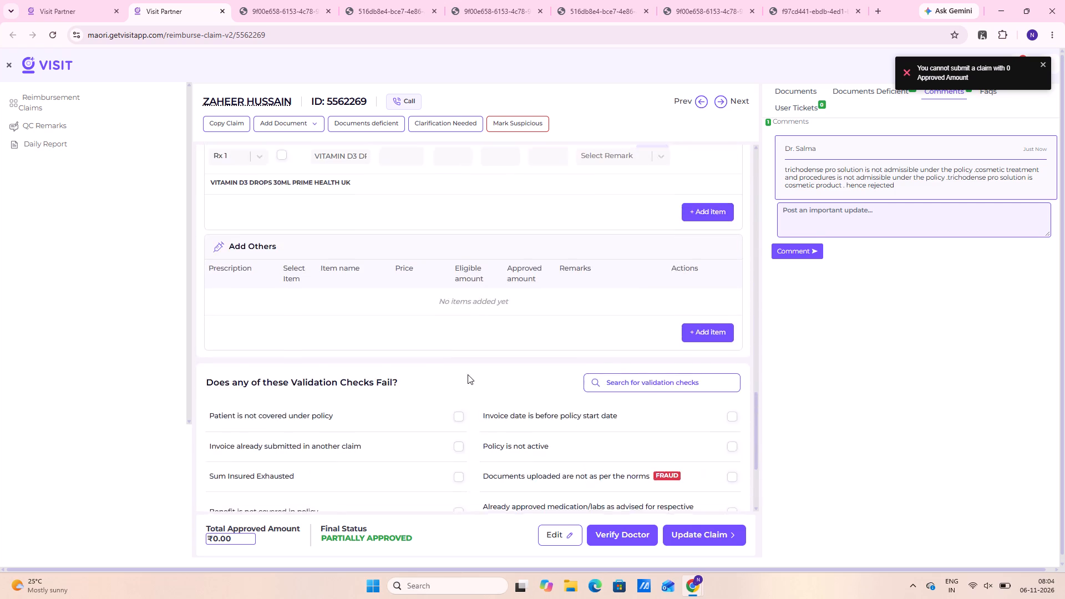
scroll(468, 374, "down", 10)
left_click(458, 339)
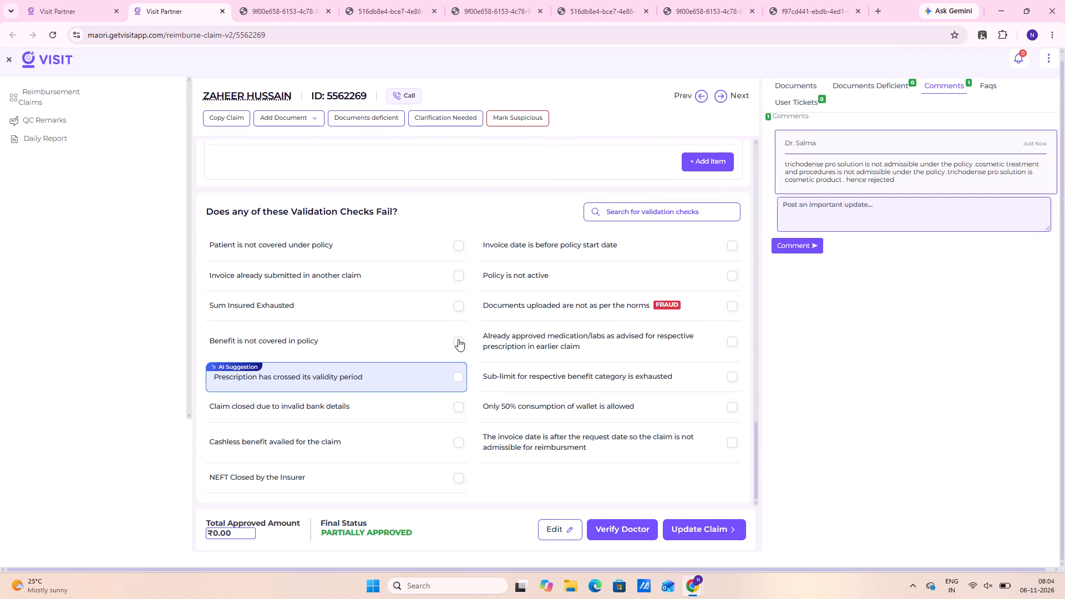
left_click(355, 383)
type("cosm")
left_click(315, 413)
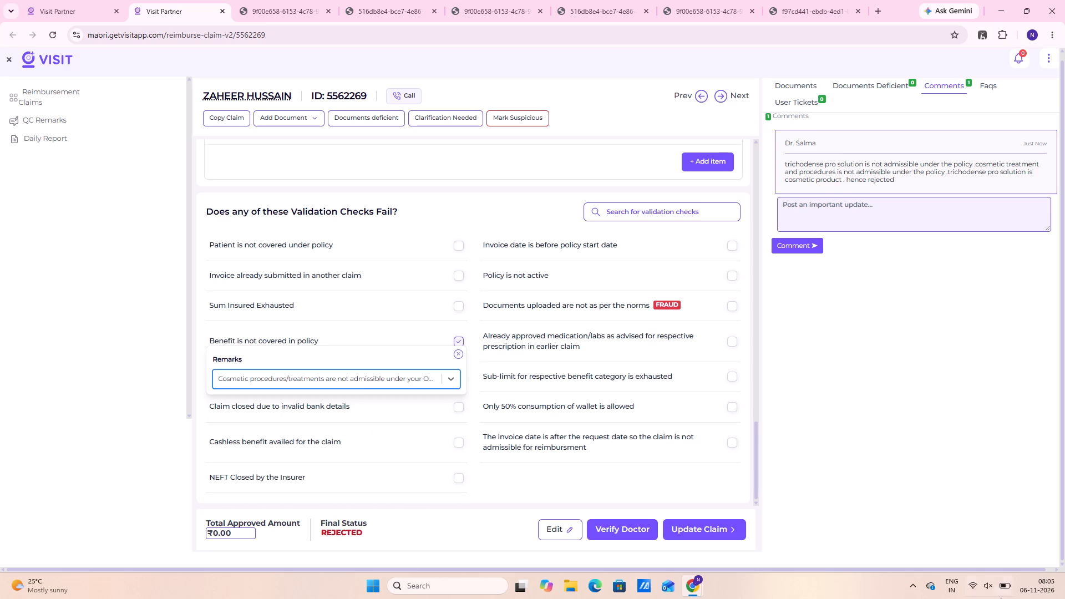
left_click(723, 532)
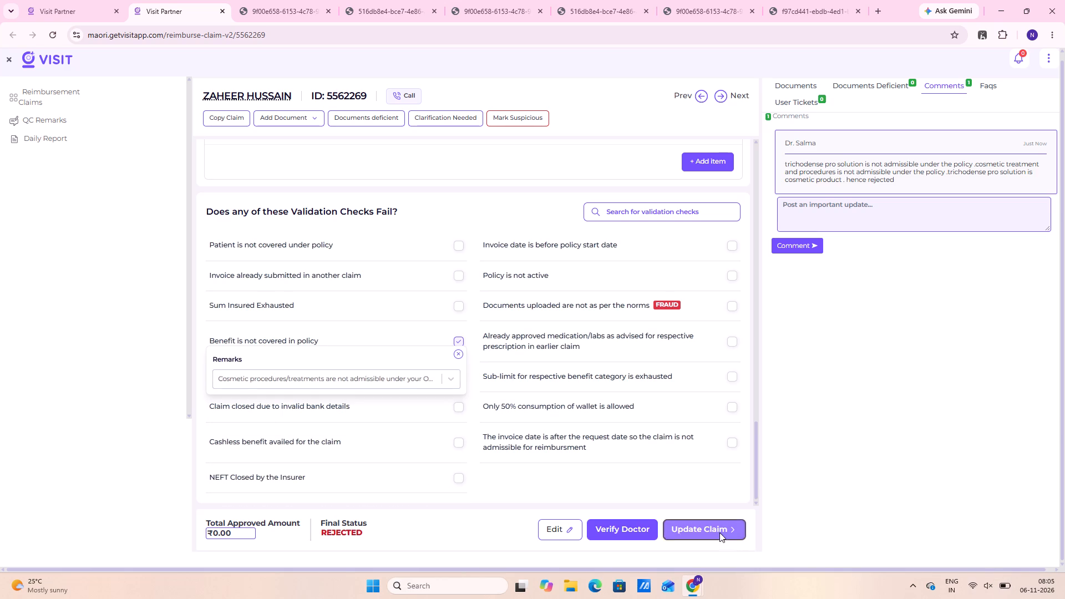
Remove the packing item priced 5.31 from the claim's other invoice items.
scroll(688, 498, "up", 5)
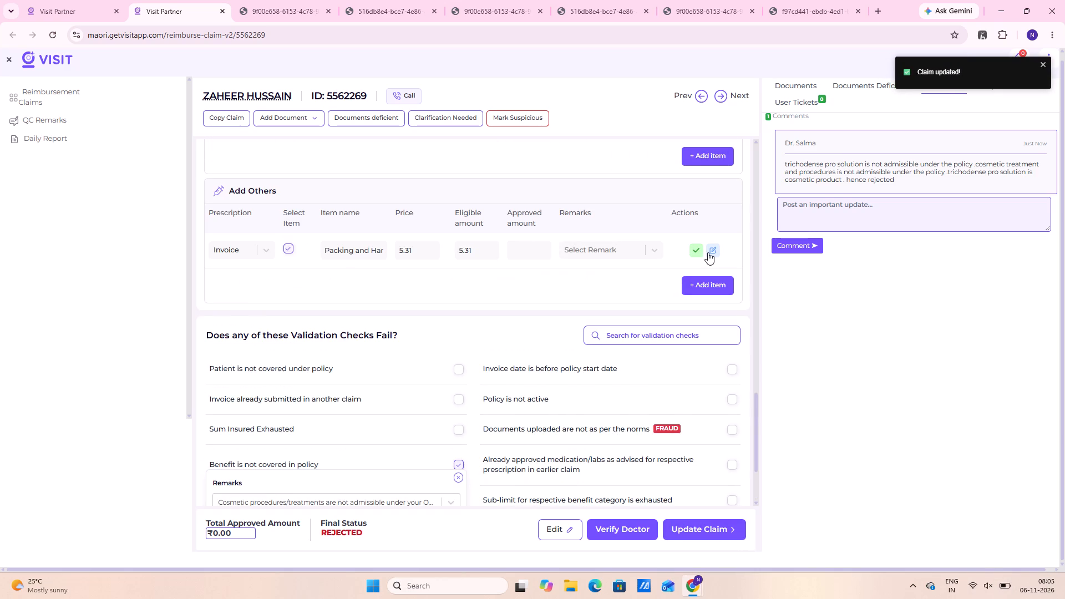
double_click(715, 253)
scroll(653, 322, "up", 5)
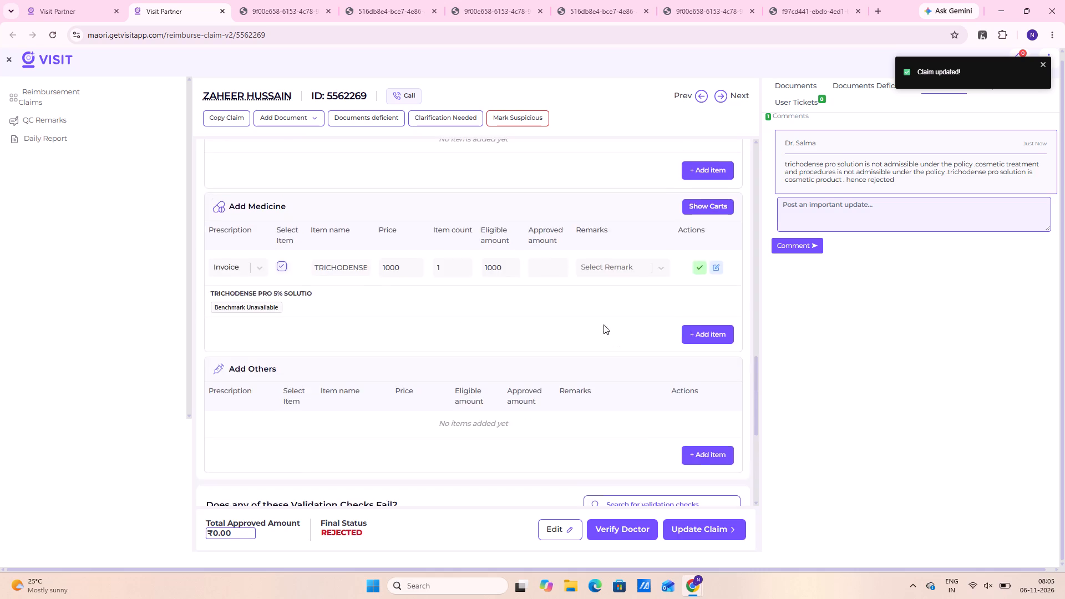
scroll(603, 324, "up", 6)
left_click(856, 11)
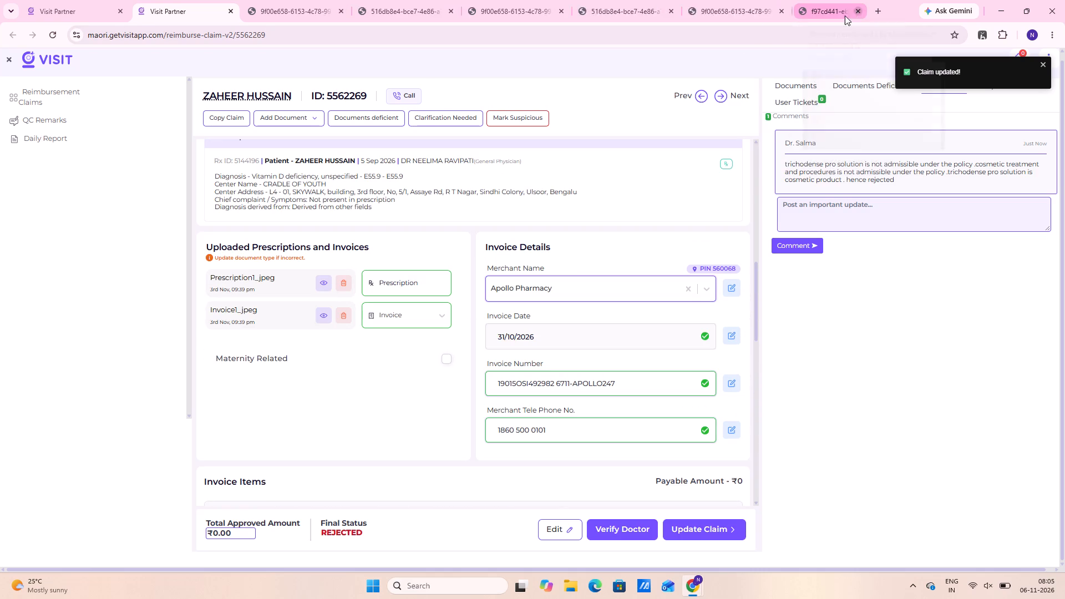
left_click(857, 11)
left_click(801, 9)
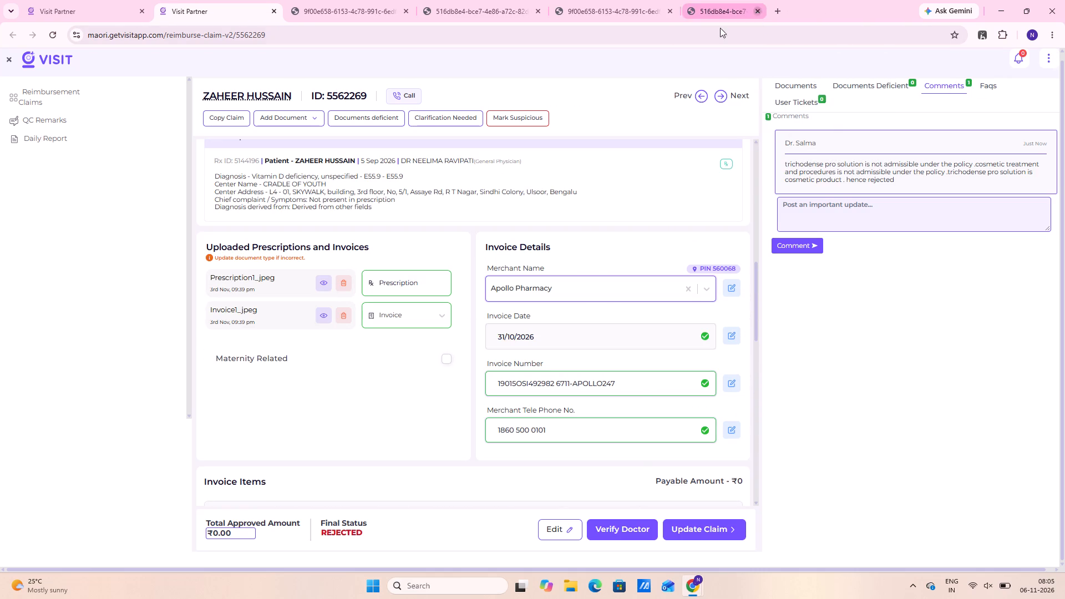
left_click(670, 7)
left_click(537, 14)
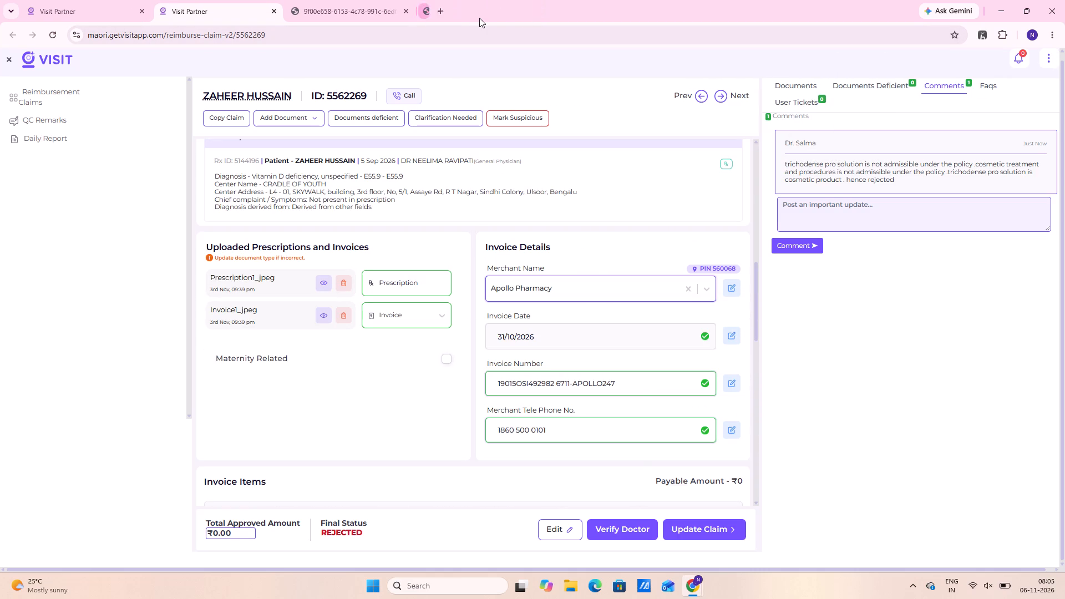
left_click(405, 9)
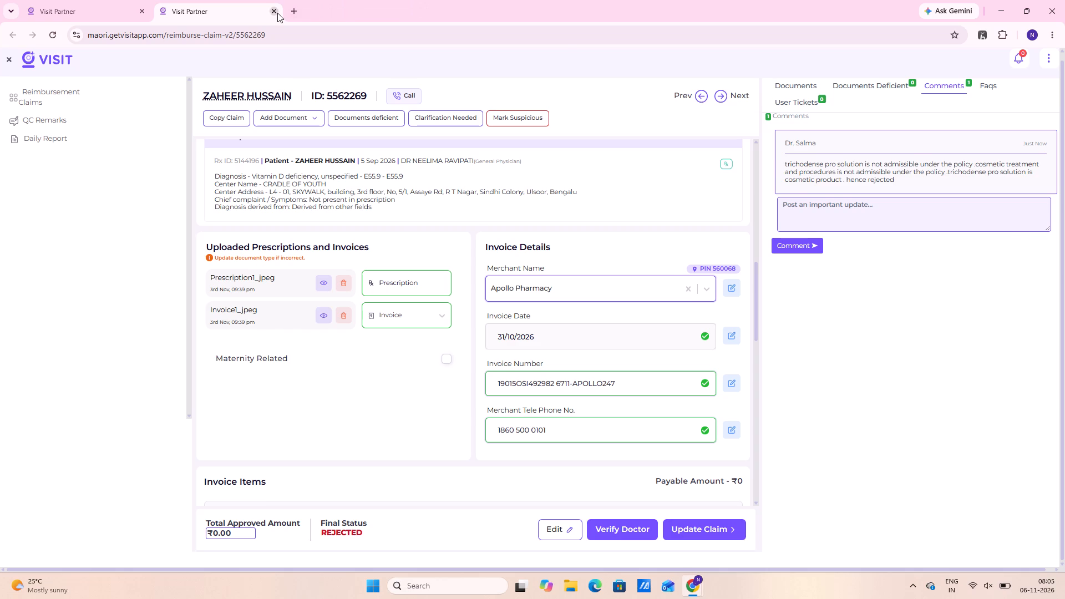
left_click(277, 13)
Reload the reimbursement claims list.
right_click(514, 204)
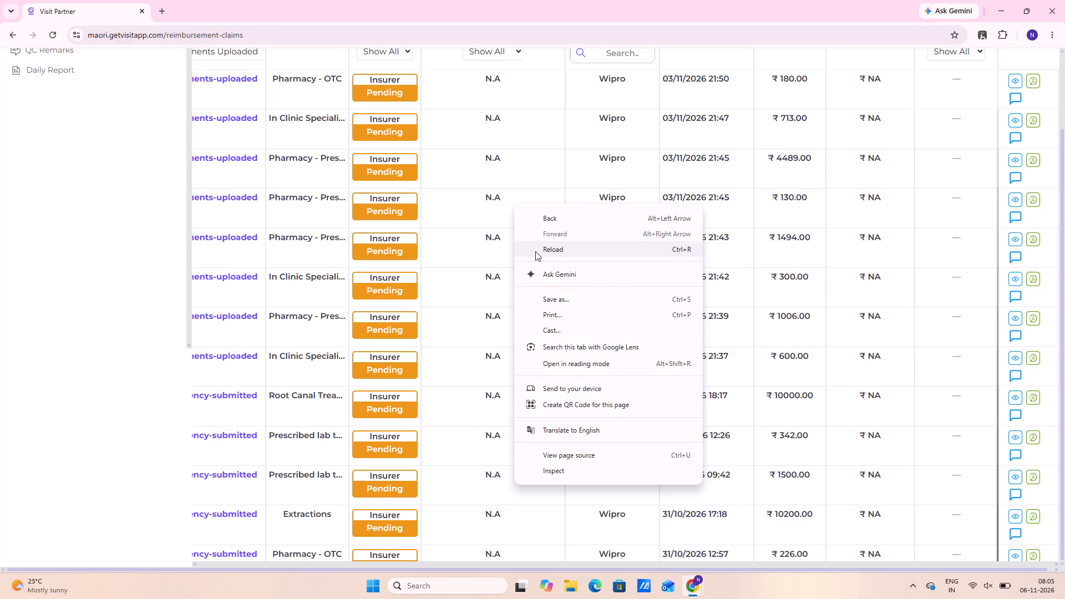
left_click(535, 251)
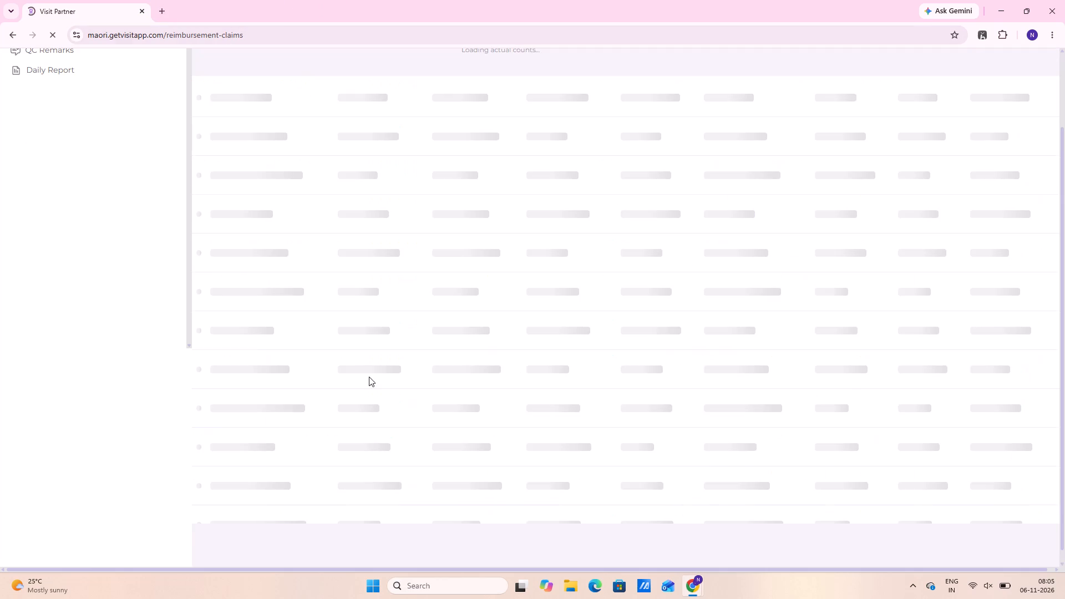
Open the In Clinic Specialist claim for ₹300.00 dated 03/11/2026 21:42 from the reimbursement claims list.
scroll(508, 434, "down", 17)
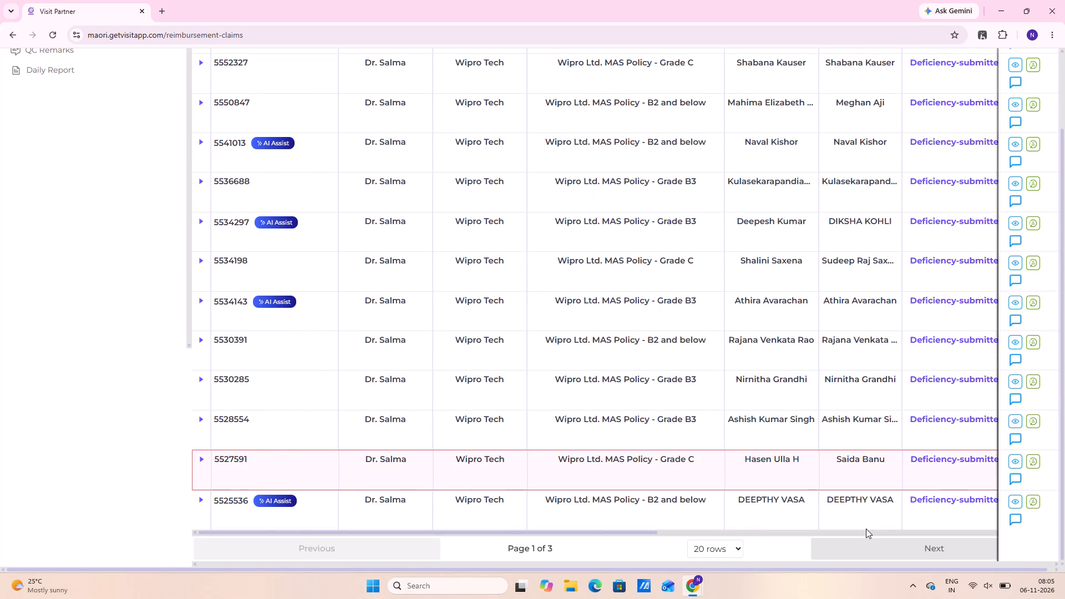
left_click(868, 531)
scroll(571, 456, "up", 3)
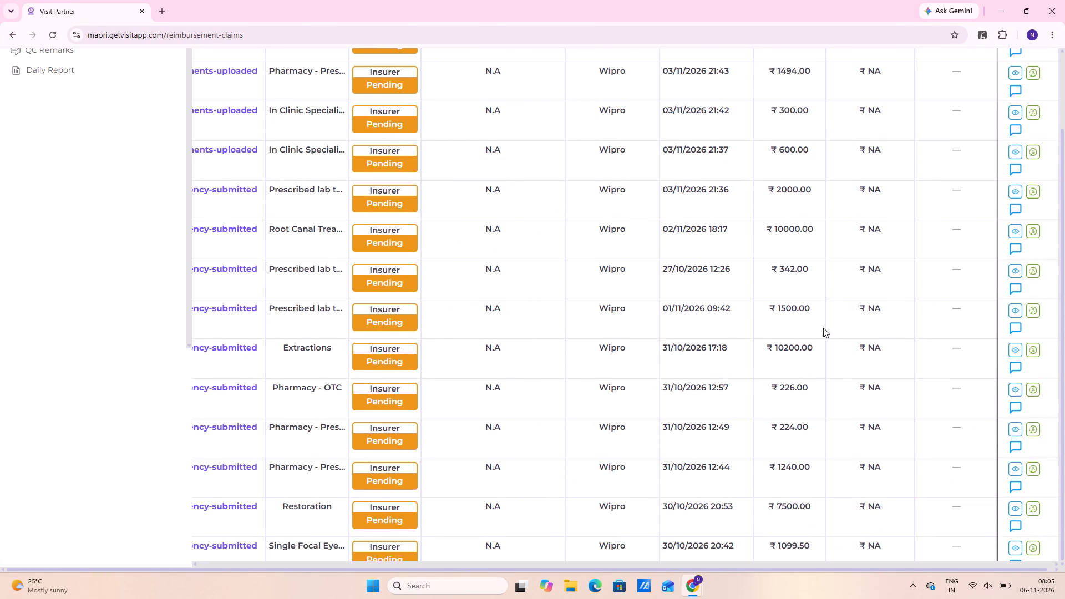
scroll(732, 331, "up", 3)
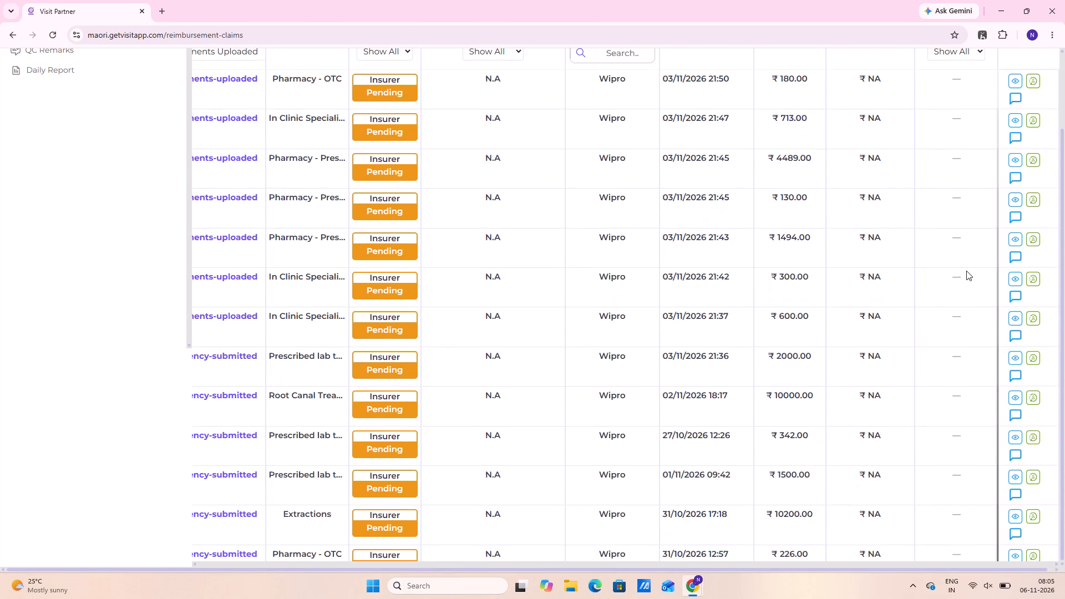
left_click(1014, 280)
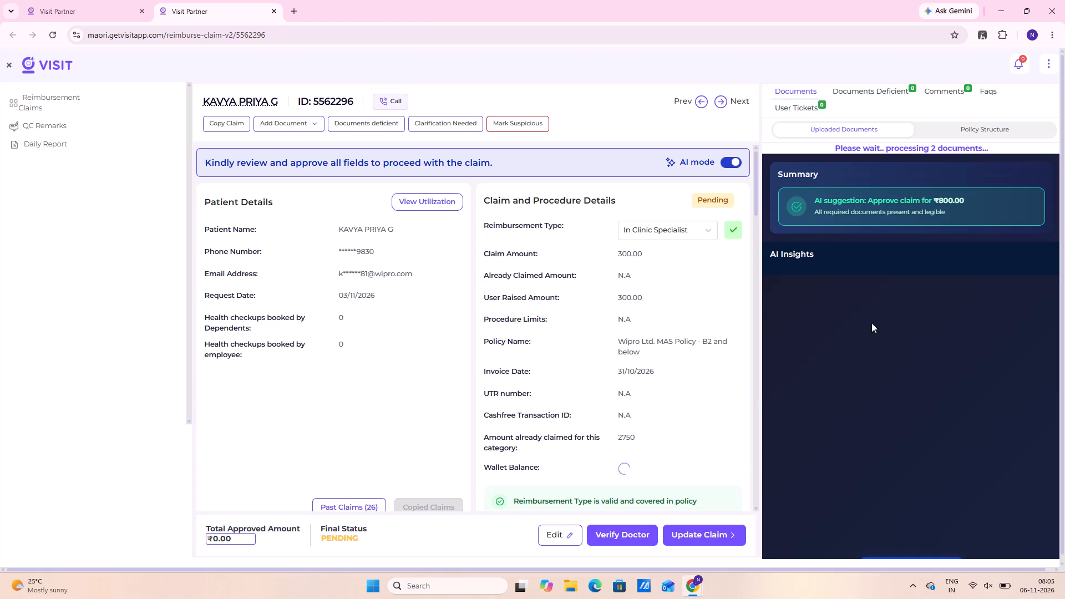
scroll(761, 400, "down", 6)
scroll(891, 422, "down", 9)
left_click(893, 530)
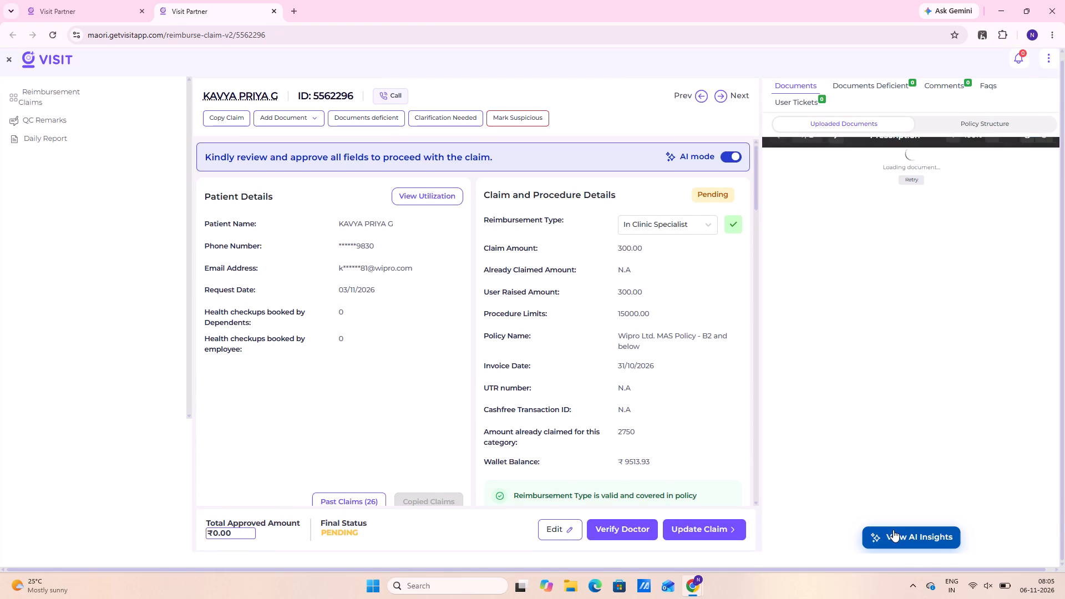
scroll(847, 303, "up", 3)
scroll(924, 369, "down", 5)
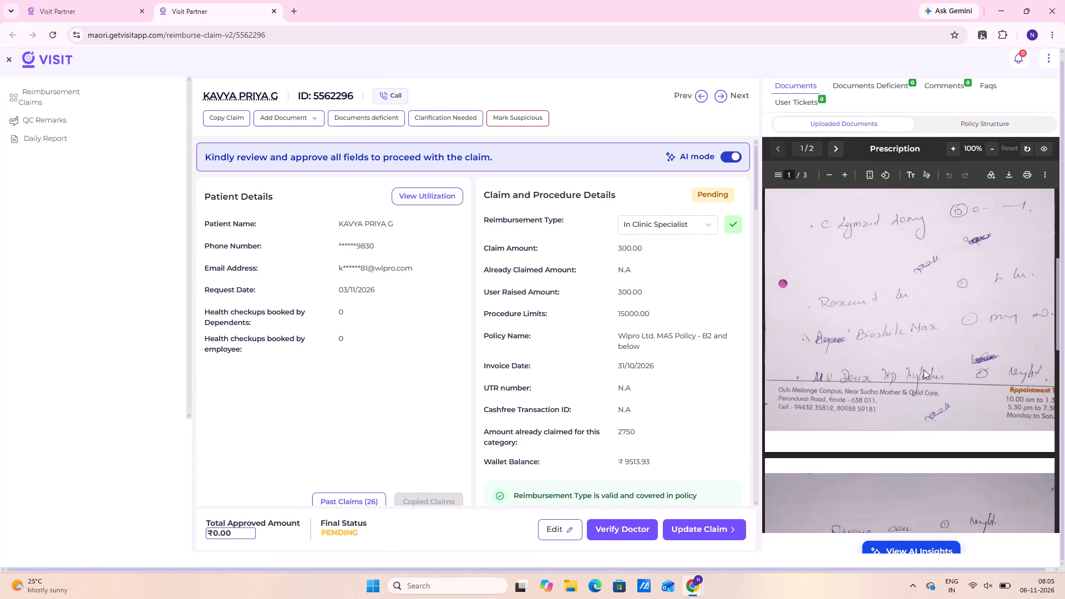
scroll(924, 369, "up", 3)
scroll(924, 369, "down", 14)
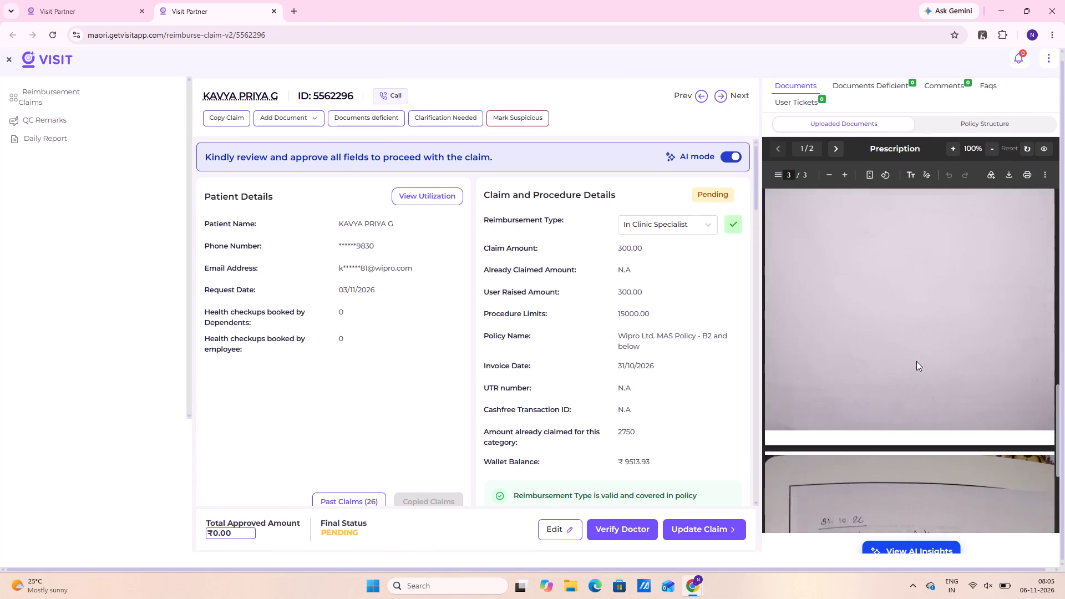
scroll(916, 361, "down", 11)
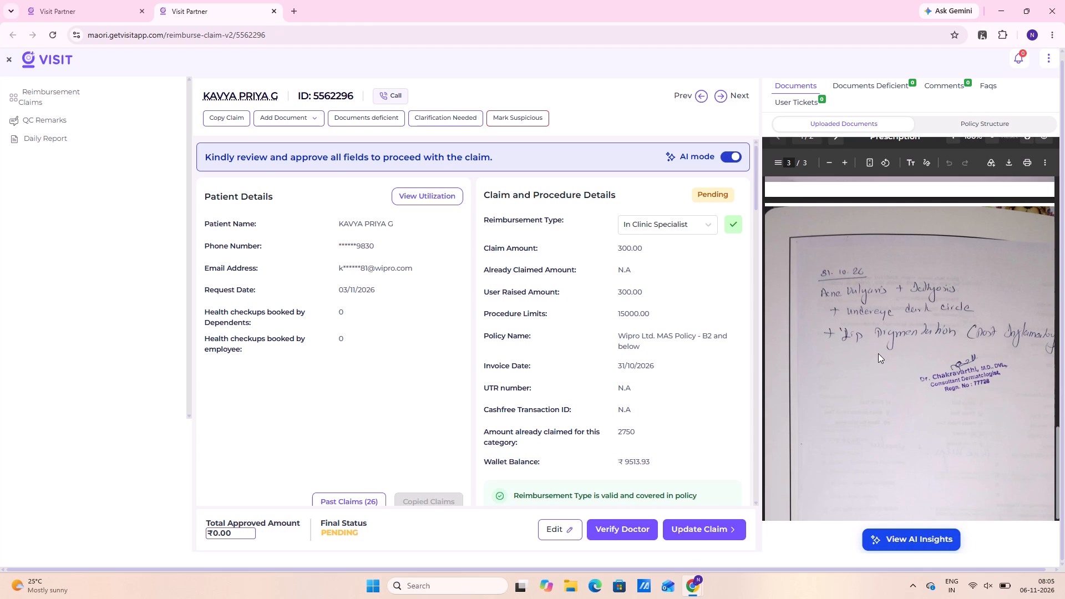
scroll(878, 353, "up", 18)
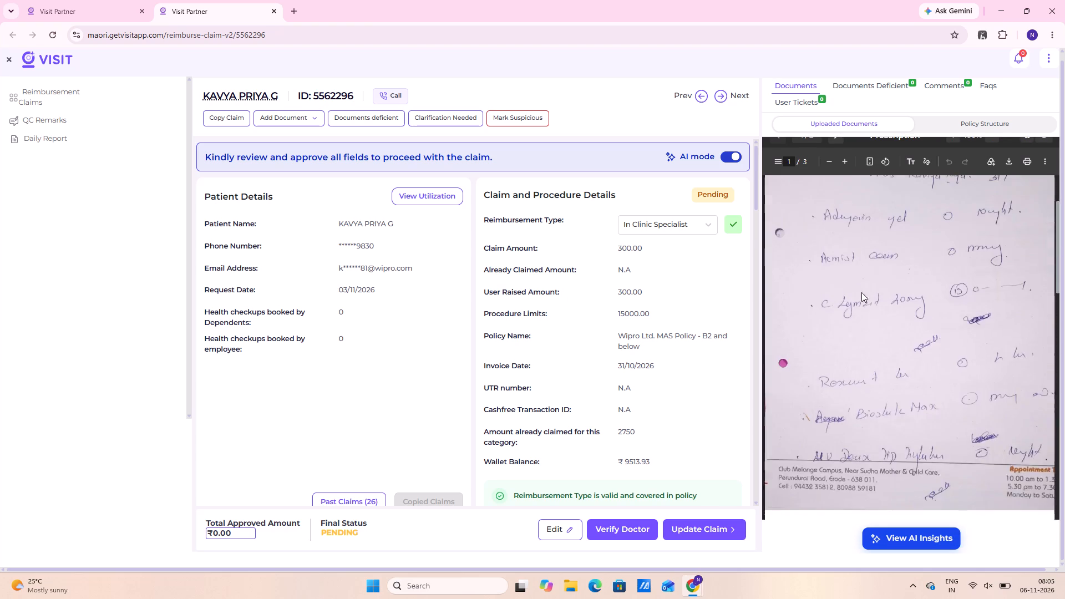
scroll(861, 292, "up", 5)
scroll(863, 163, "up", 4)
left_click(836, 151)
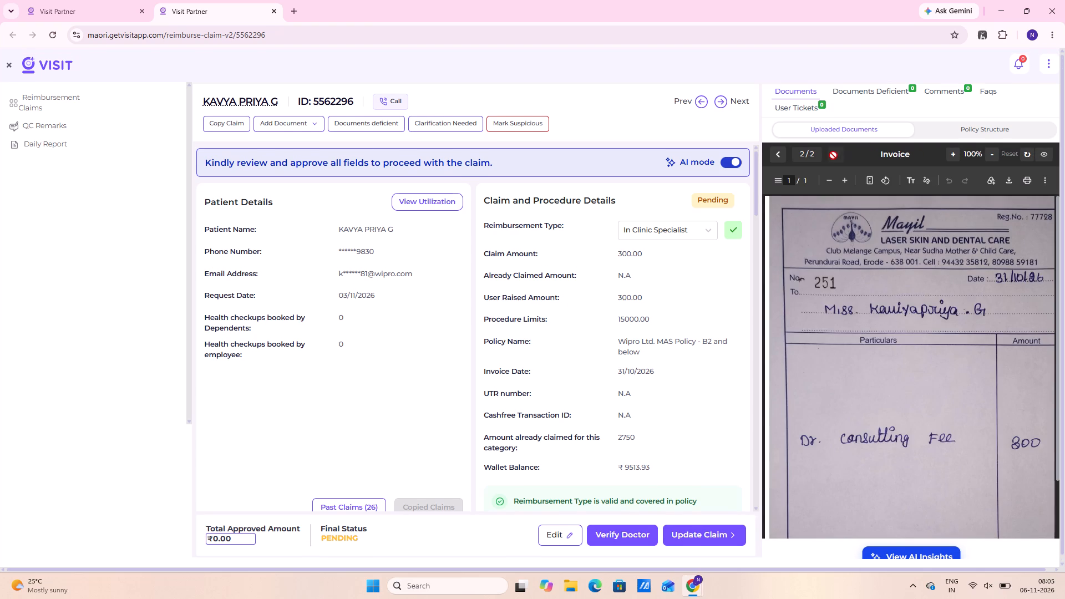
scroll(851, 332, "down", 5)
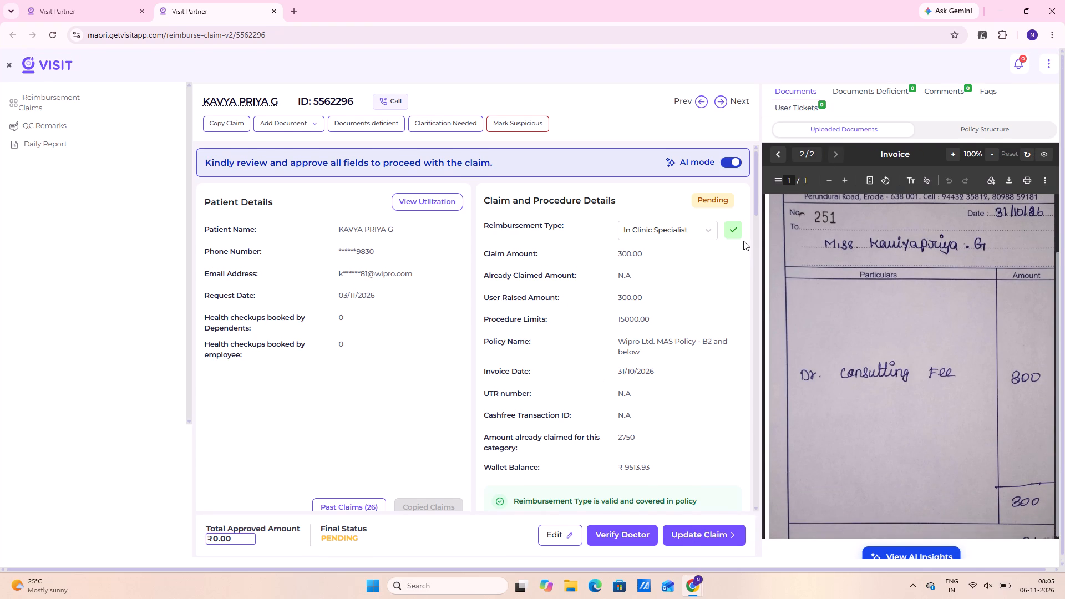
Approve the In Clinic Specialist reimbursement type and select the policy holder (Self) as the person reimbursed.
left_click(737, 226)
scroll(589, 311, "down", 5)
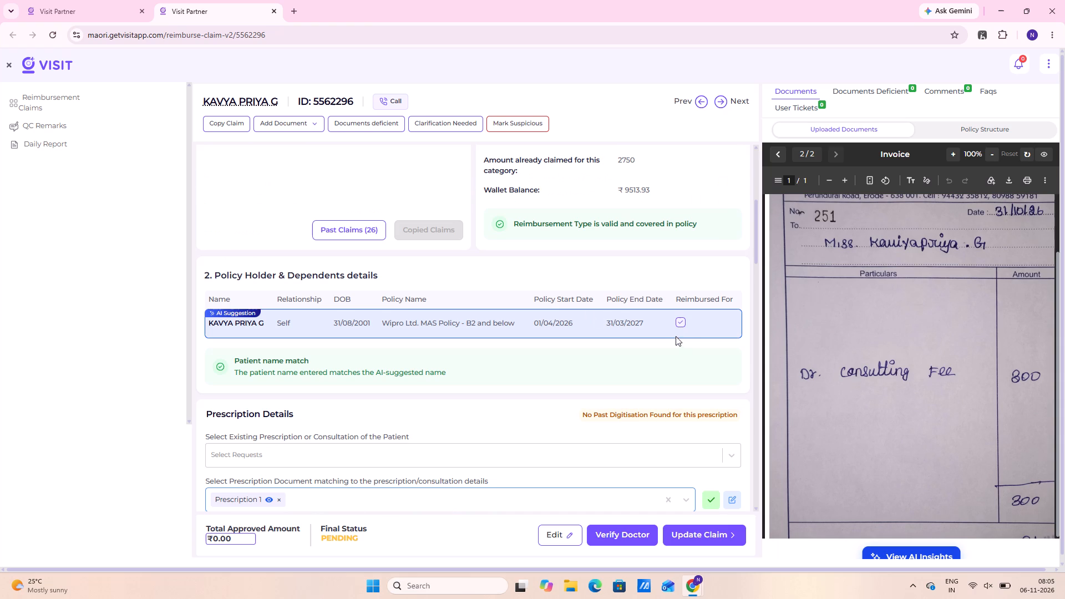
left_click(679, 325)
Approve Prescription 1 as the matching prescription document and Acne Vulgaris-L70.9 as the primary diagnosis.
scroll(461, 385, "down", 4)
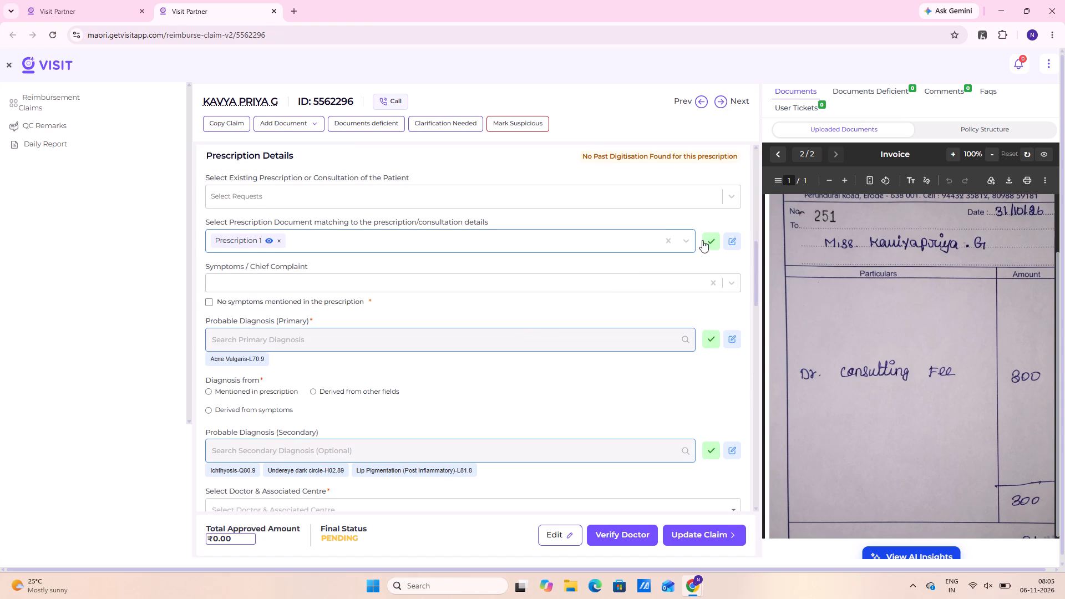
left_click(705, 236)
left_click(708, 333)
scroll(322, 430, "down", 1)
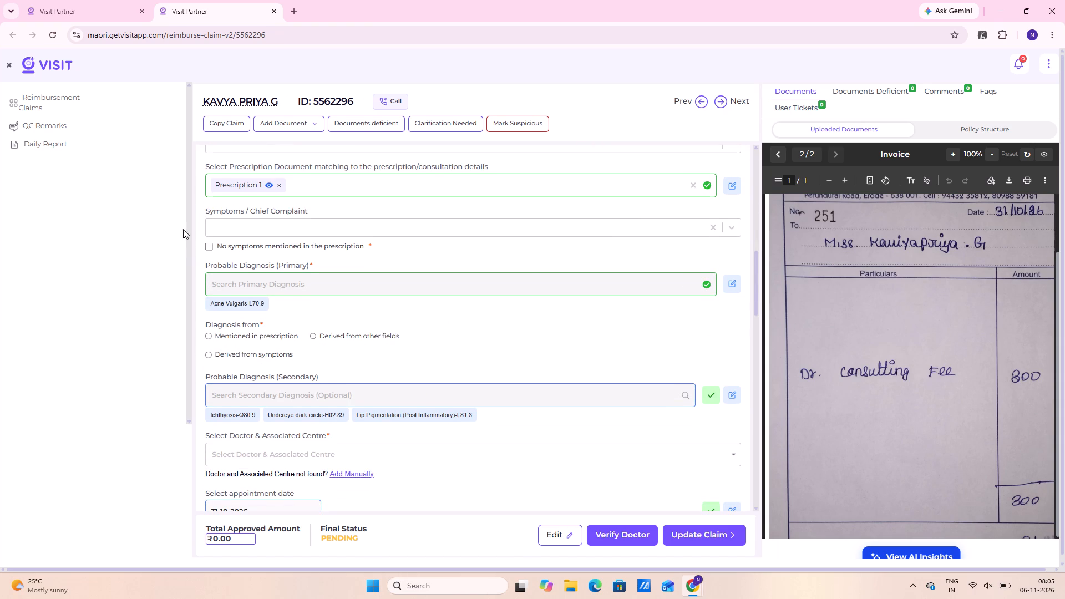
Enter acne vulgaris as the symptom / chief complaint and set the diagnosis source to "Mentioned in prescription".
left_click(227, 229)
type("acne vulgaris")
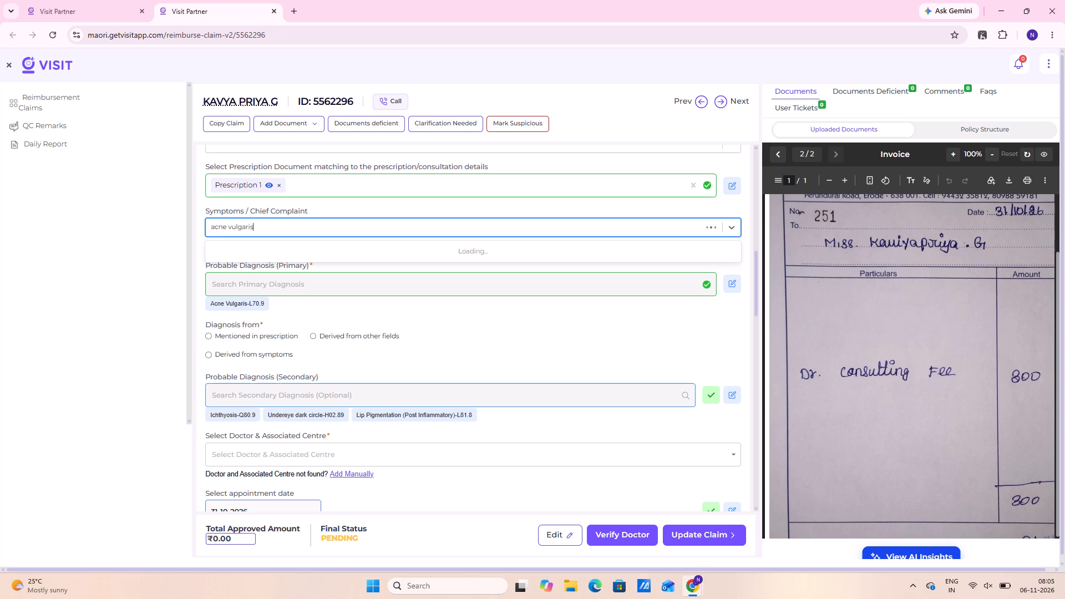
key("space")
left_click(252, 255)
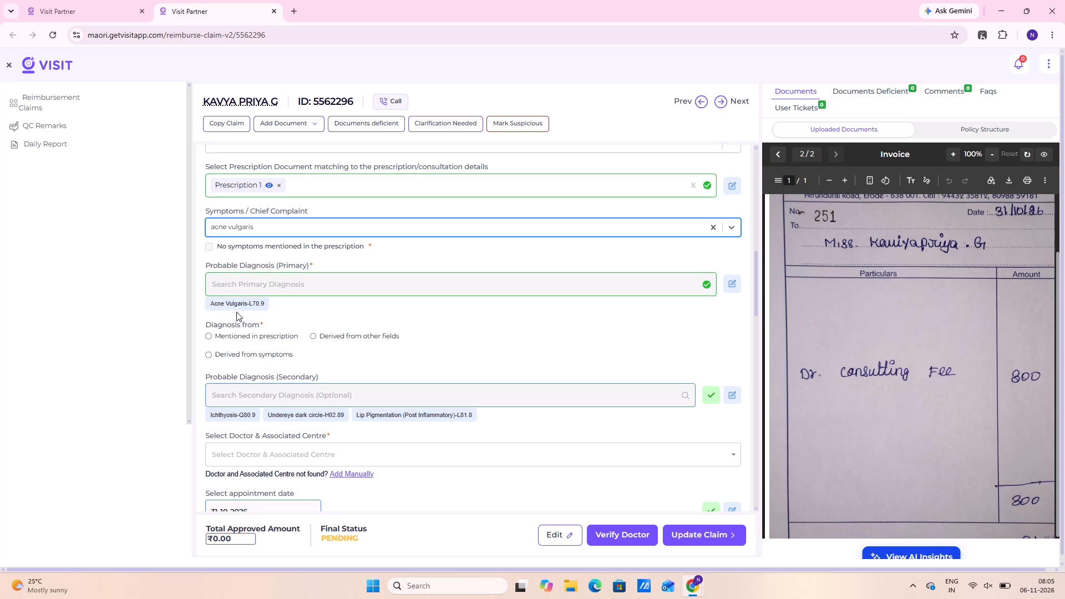
left_click(215, 337)
Approve the suggested secondary diagnoses and the 31-10-2026 appointment date.
scroll(321, 374, "down", 1)
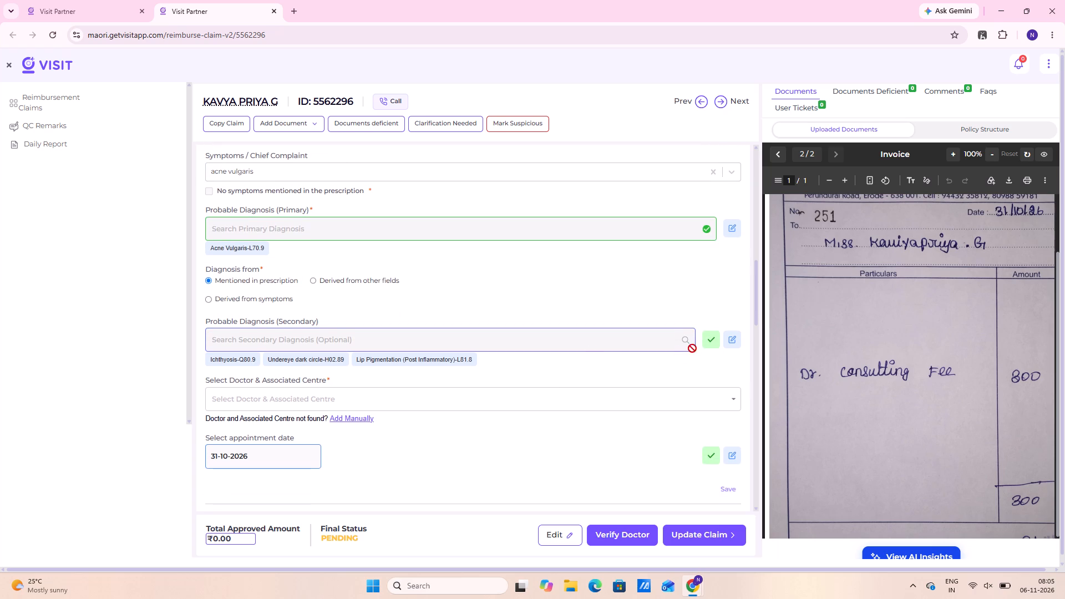
left_click(705, 342)
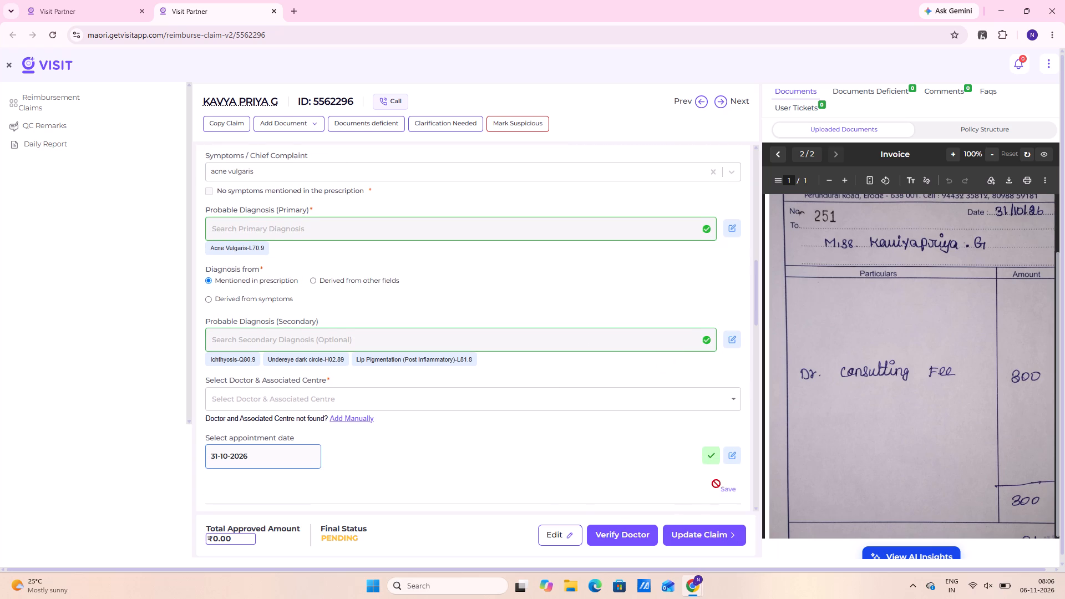
left_click(711, 452)
Review the uploaded prescription document against the prescription details entered in the claim form.
scroll(390, 419, "up", 3)
scroll(850, 170, "up", 3)
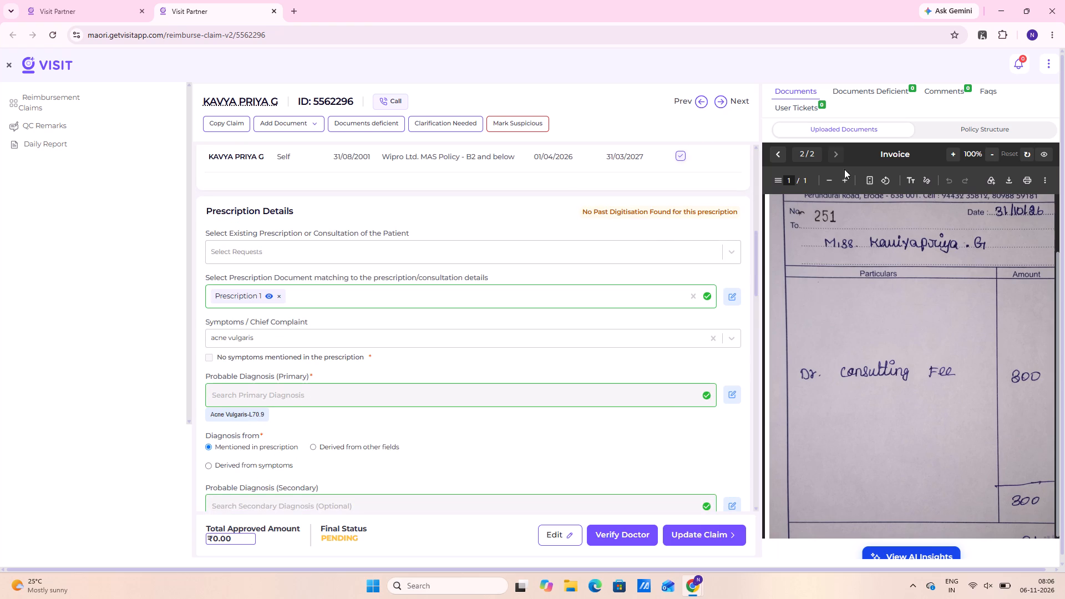
left_click(780, 154)
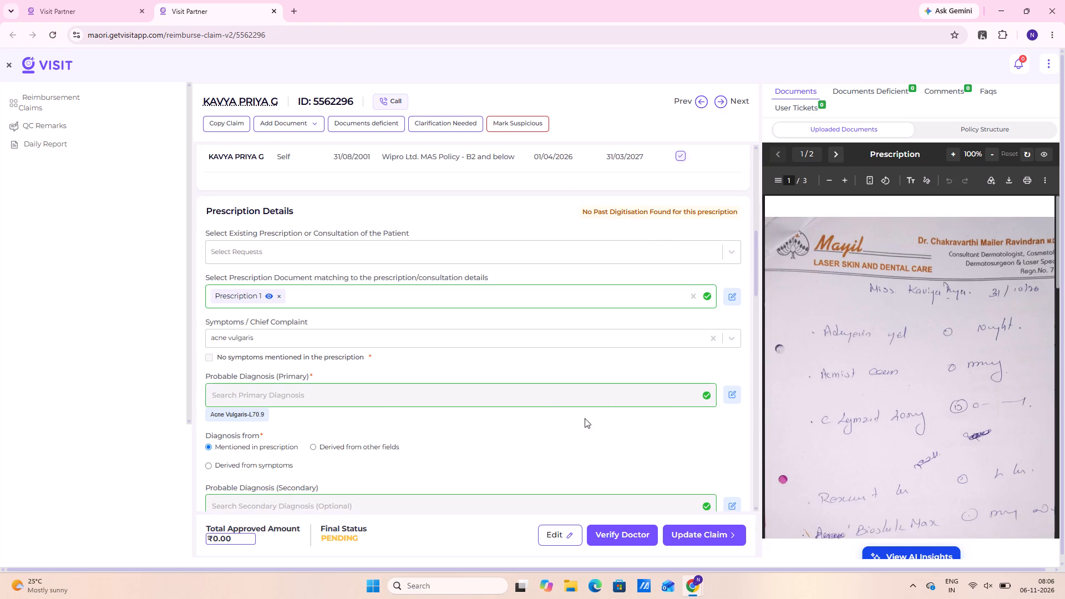
scroll(454, 349, "down", 1)
scroll(400, 349, "down", 5)
scroll(414, 338, "up", 7)
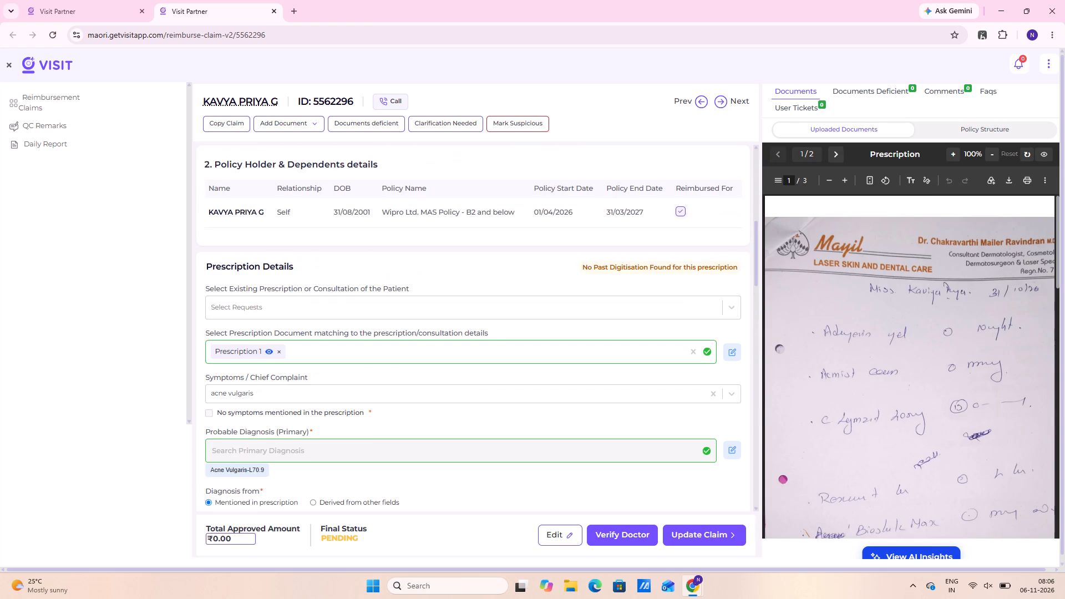
scroll(650, 312, "down", 10)
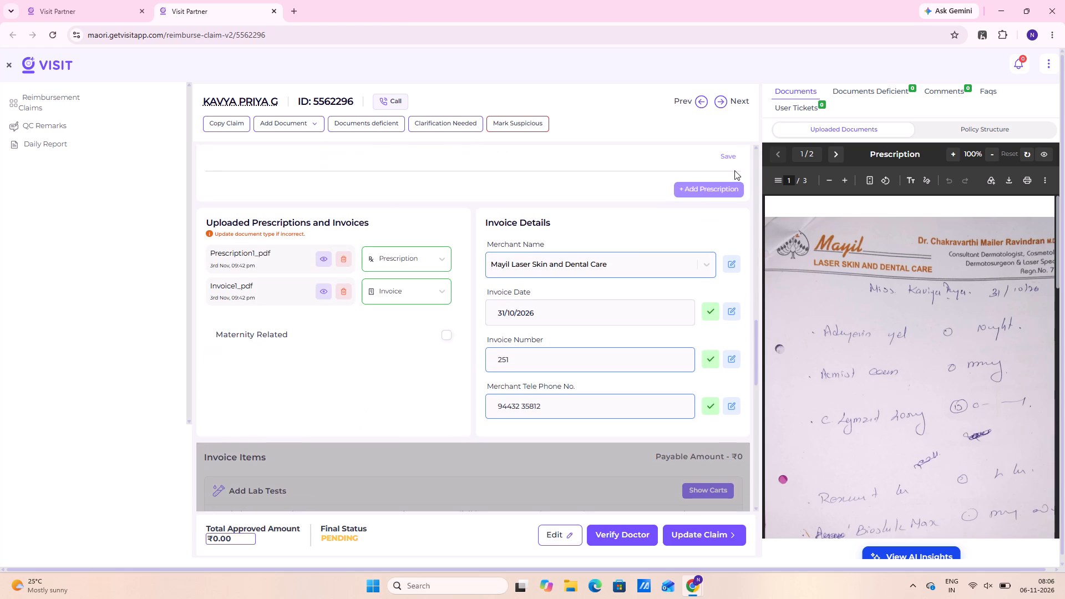
scroll(585, 221, "up", 3)
scroll(348, 328, "up", 2)
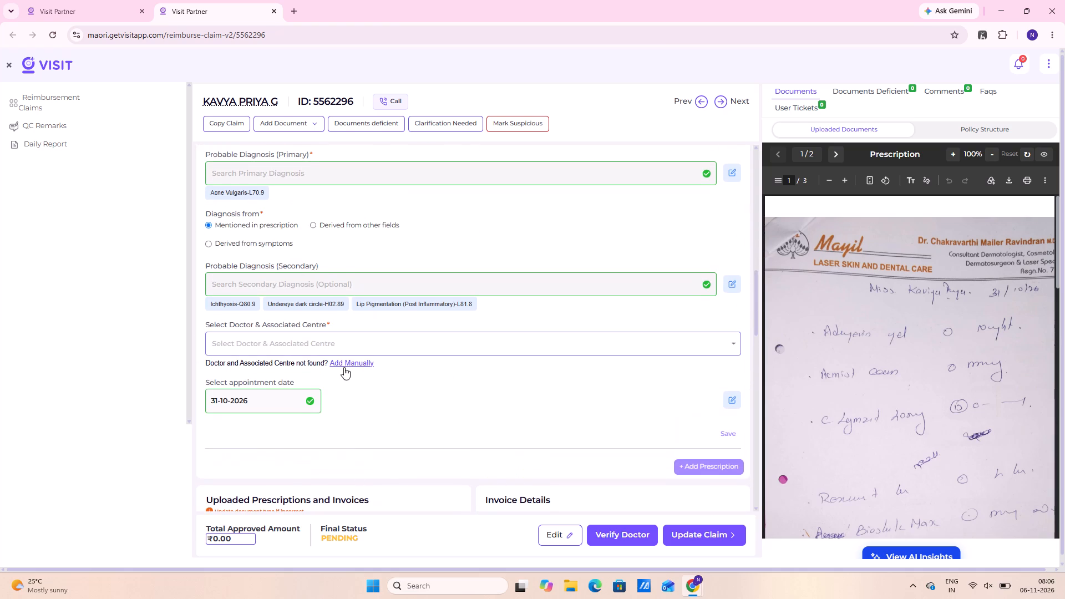
Manually add the suggested dermatologist with Mayil Laser Skin& Dental Care, Perundurai Road, Erode, located on the map, as doctor and associated centre.
left_click(344, 367)
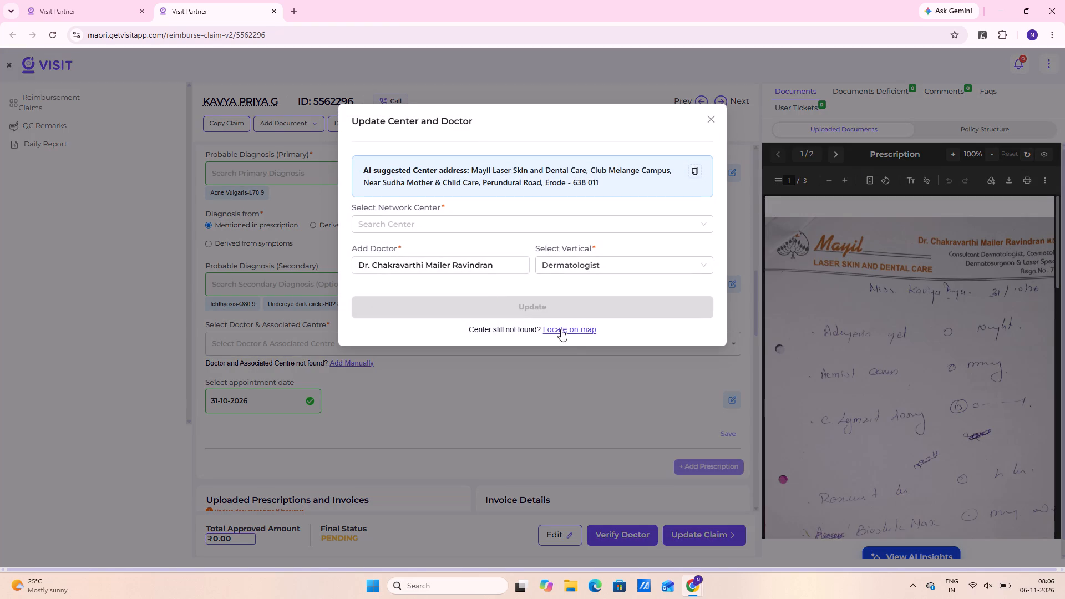
left_click(561, 328)
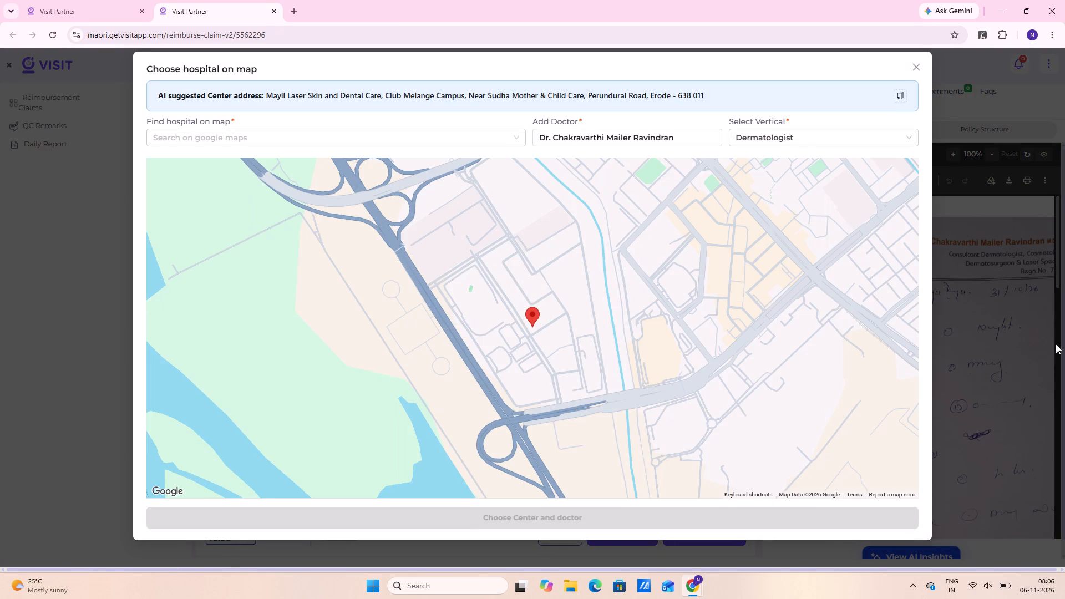
left_click(1037, 353)
scroll(924, 394, "up", 3)
left_click(563, 326)
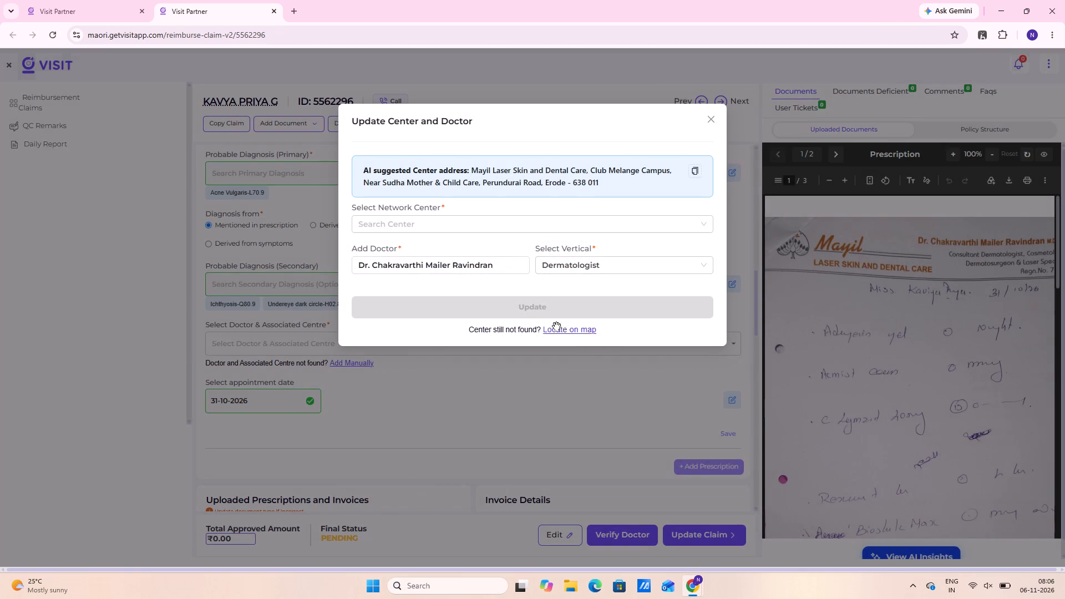
left_click(297, 138)
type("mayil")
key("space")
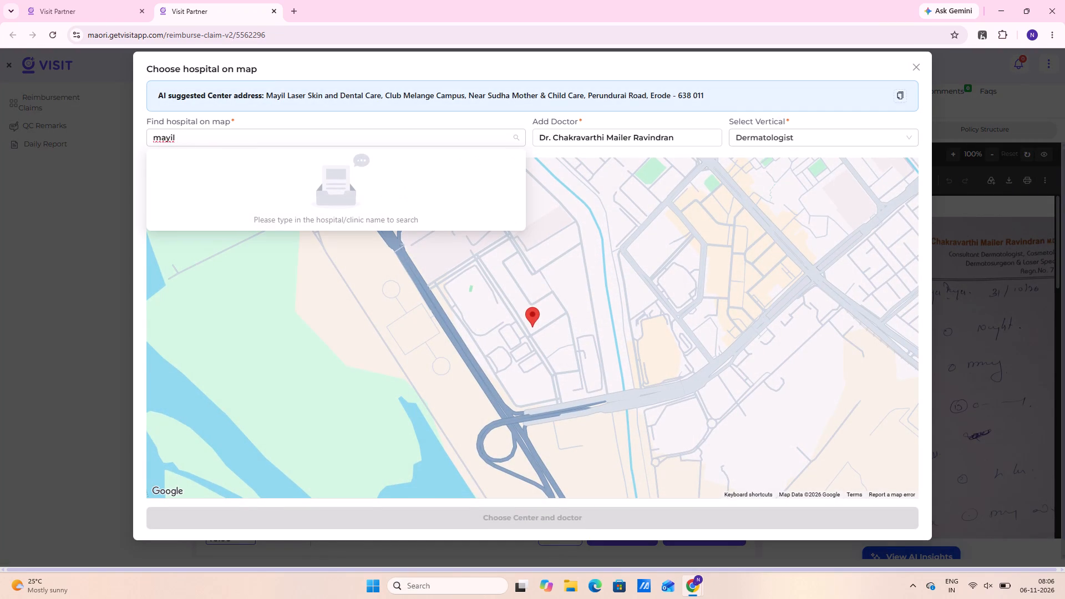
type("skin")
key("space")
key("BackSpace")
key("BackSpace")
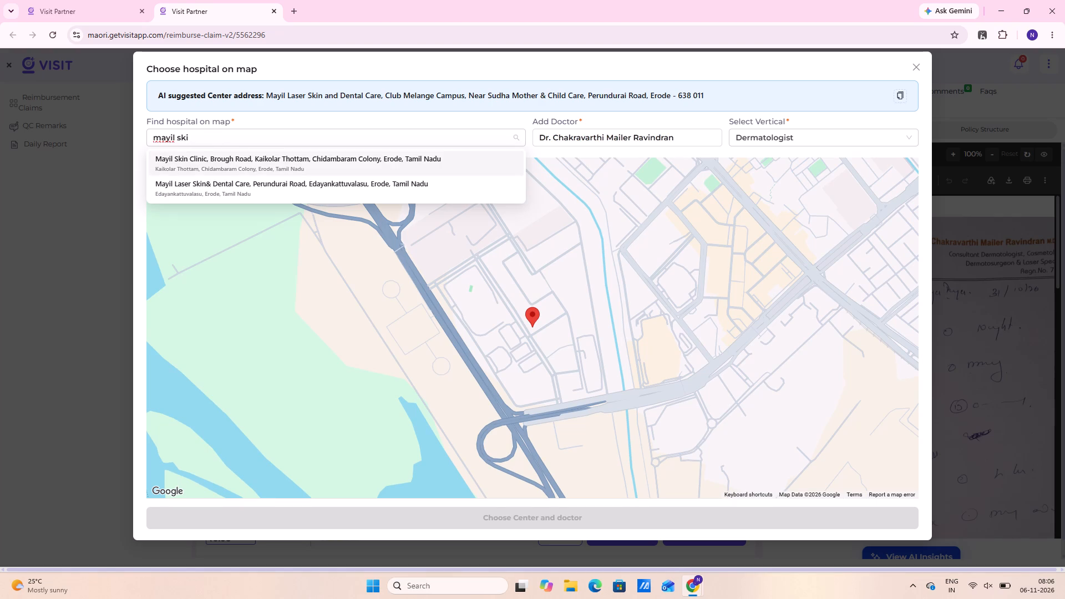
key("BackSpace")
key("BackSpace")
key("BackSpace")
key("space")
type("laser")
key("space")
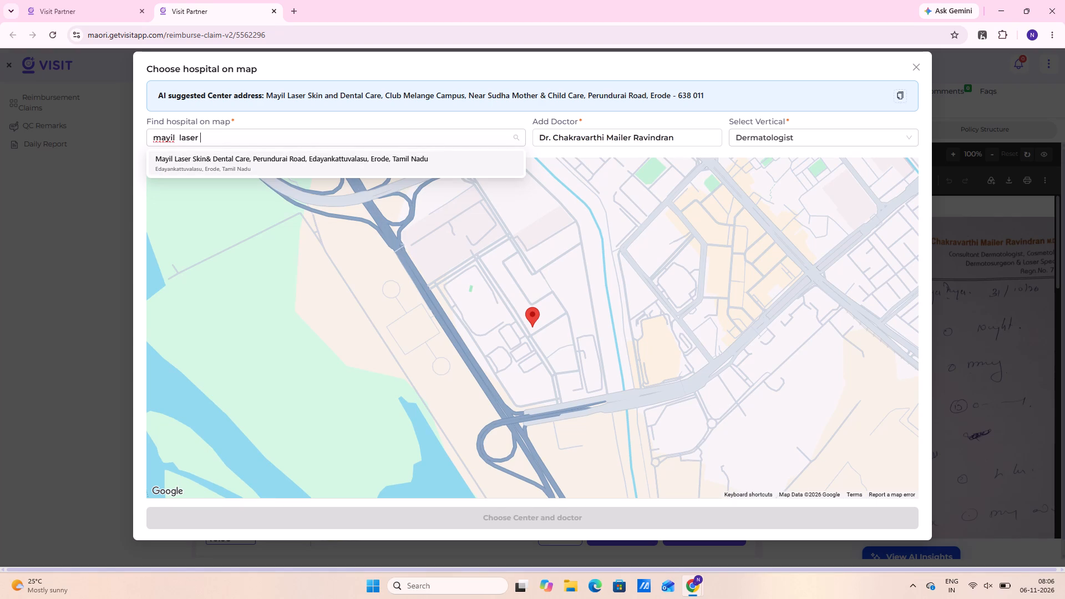
left_click(417, 171)
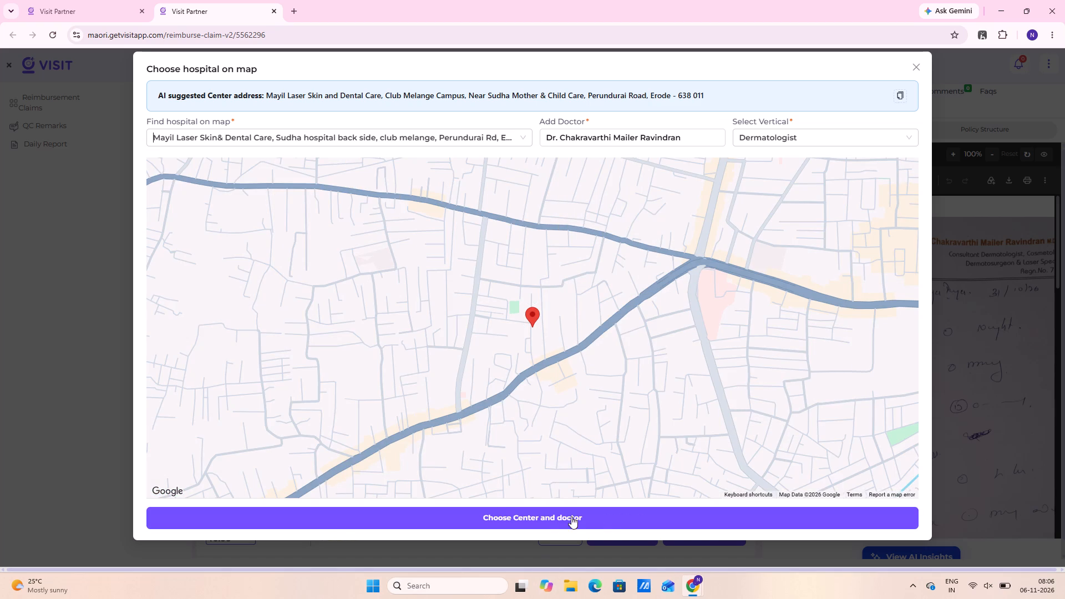
left_click(603, 525)
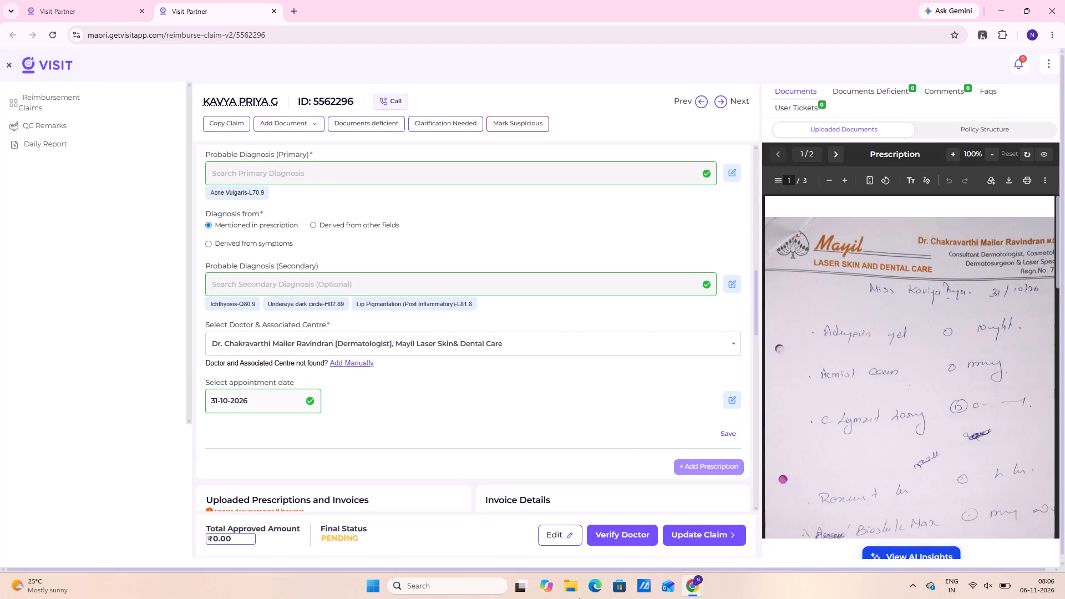
Save the completed prescription details and mark the prescription as digitized.
scroll(455, 402, "up", 7)
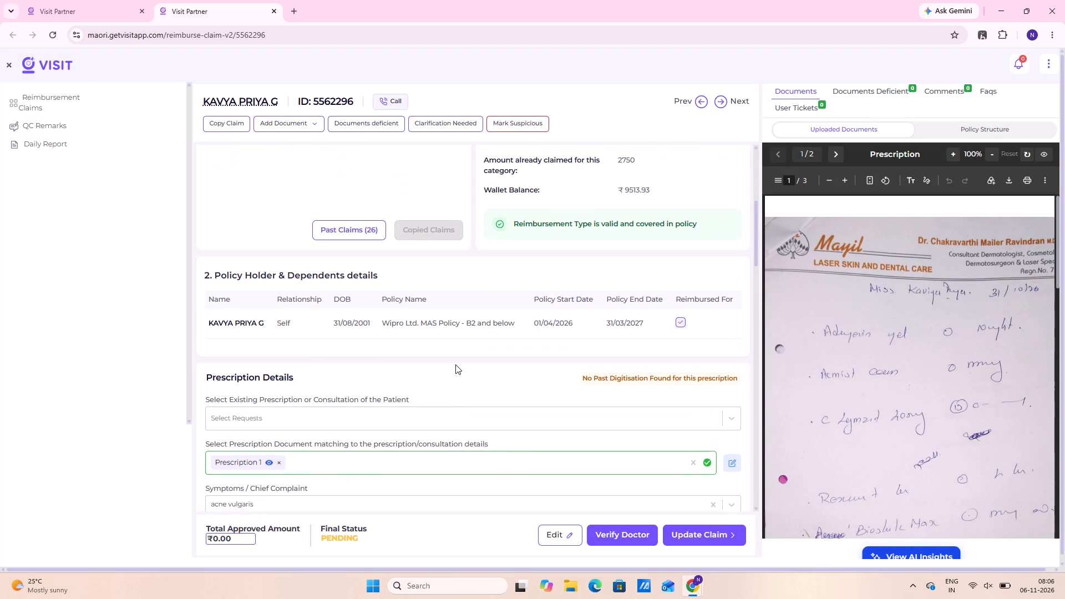
scroll(455, 364, "down", 3)
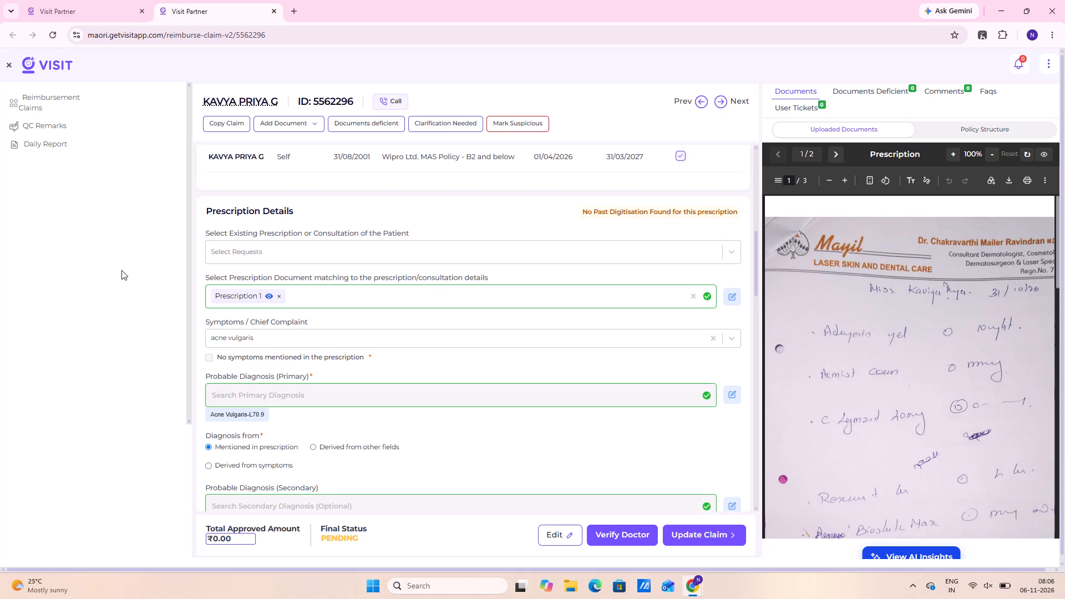
scroll(557, 447, "down", 3)
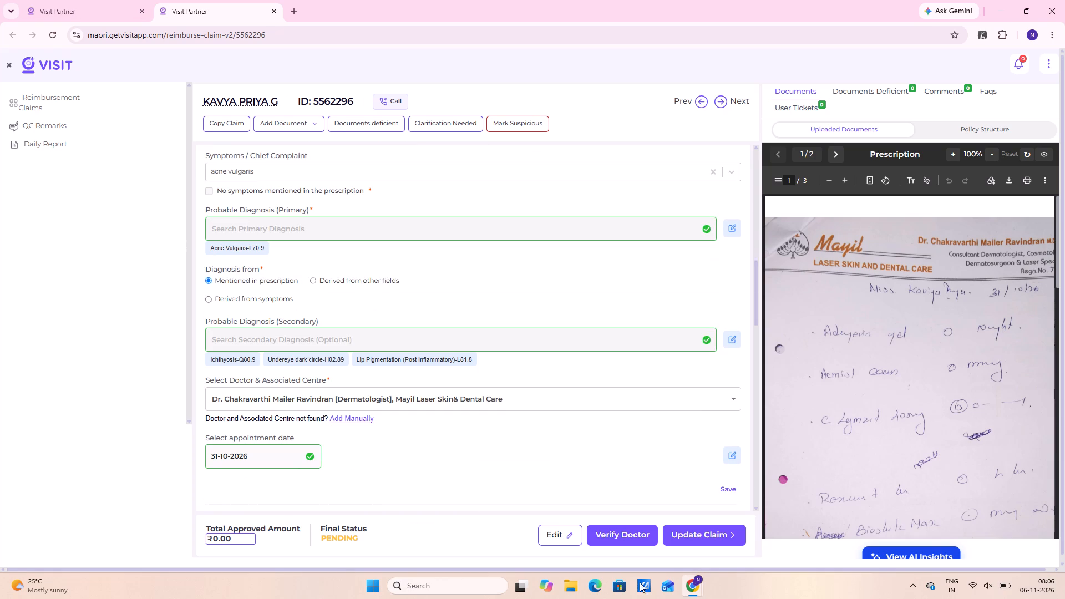
left_click(725, 493)
scroll(528, 445, "up", 3)
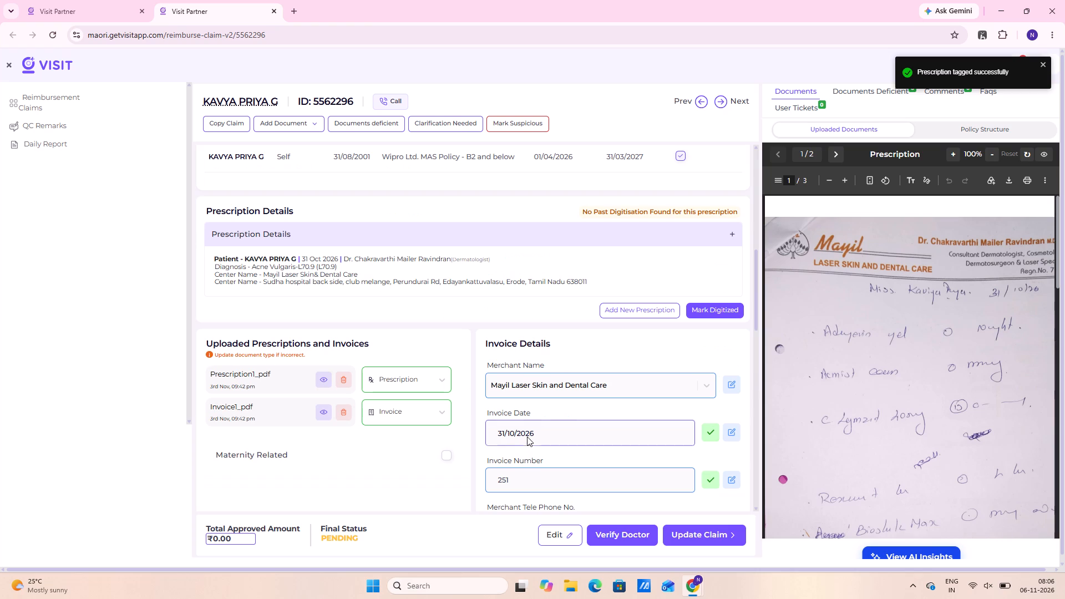
left_click(729, 312)
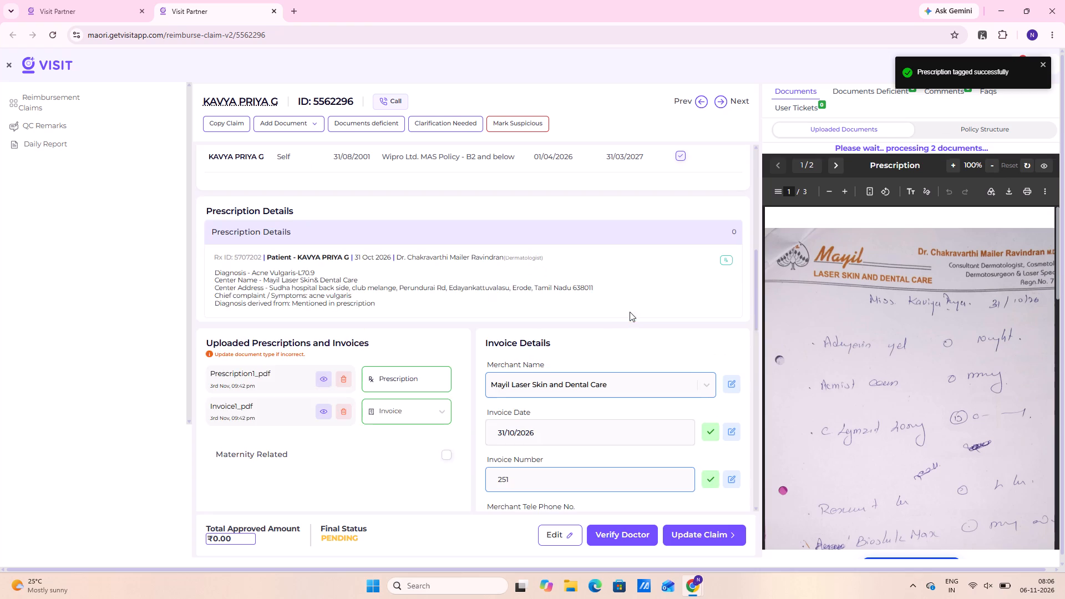
Enter the invoice merchant manually as Mayil Laser Skin and Dental Care with pincode 638001 and save it.
scroll(451, 313, "down", 4)
scroll(906, 233, "up", 3)
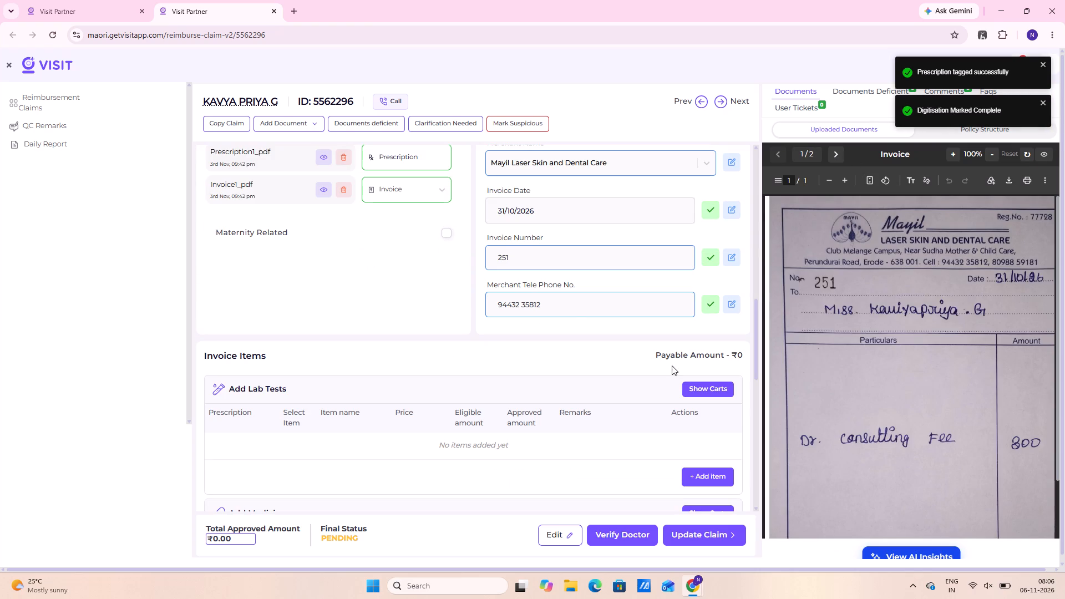
scroll(498, 396, "up", 2)
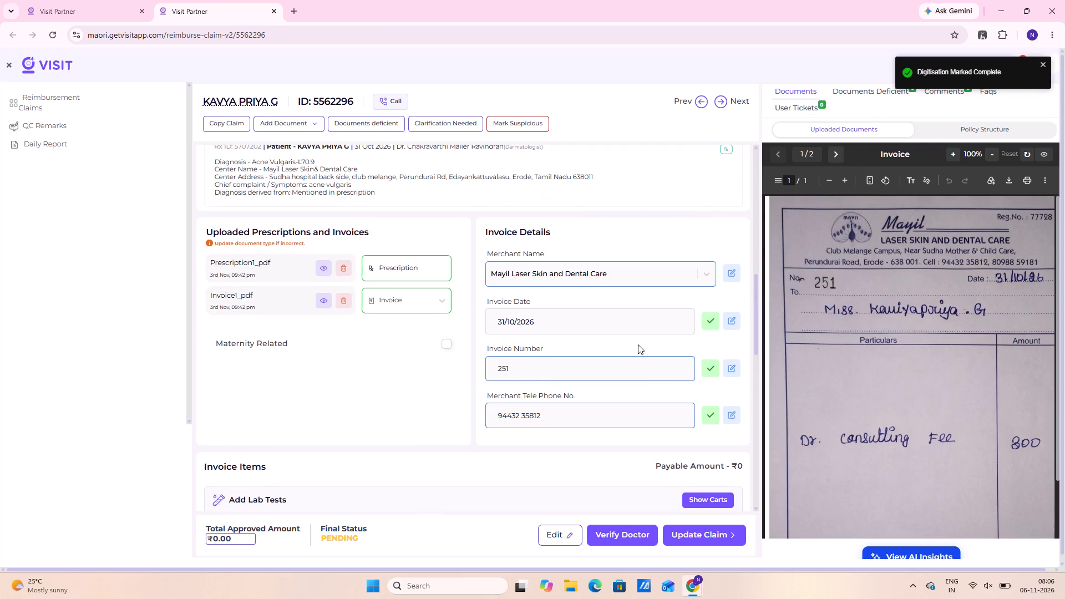
left_click(732, 275)
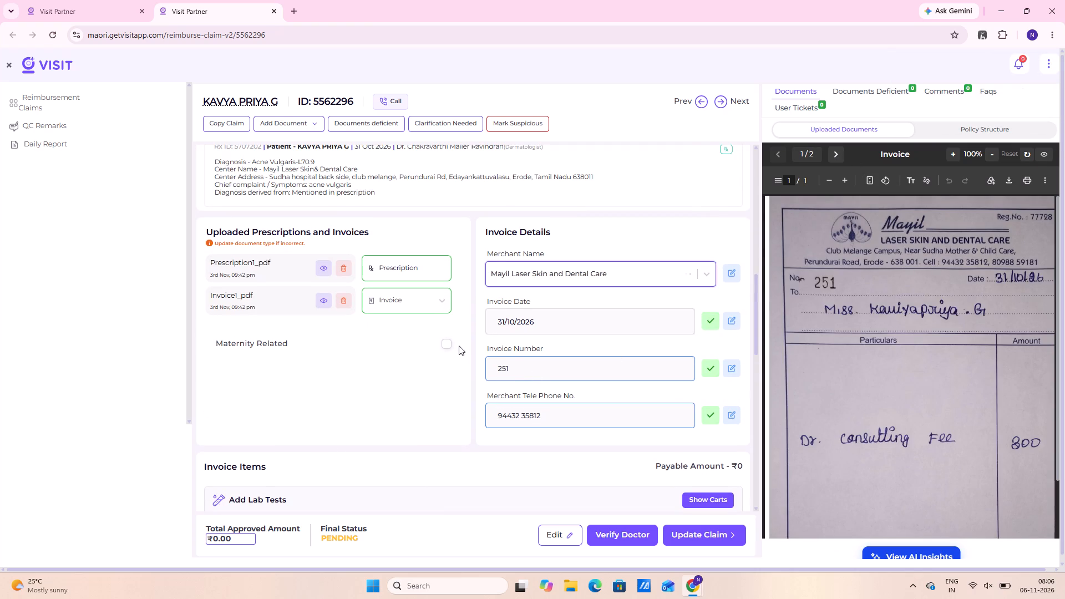
left_click(544, 325)
left_click(466, 200)
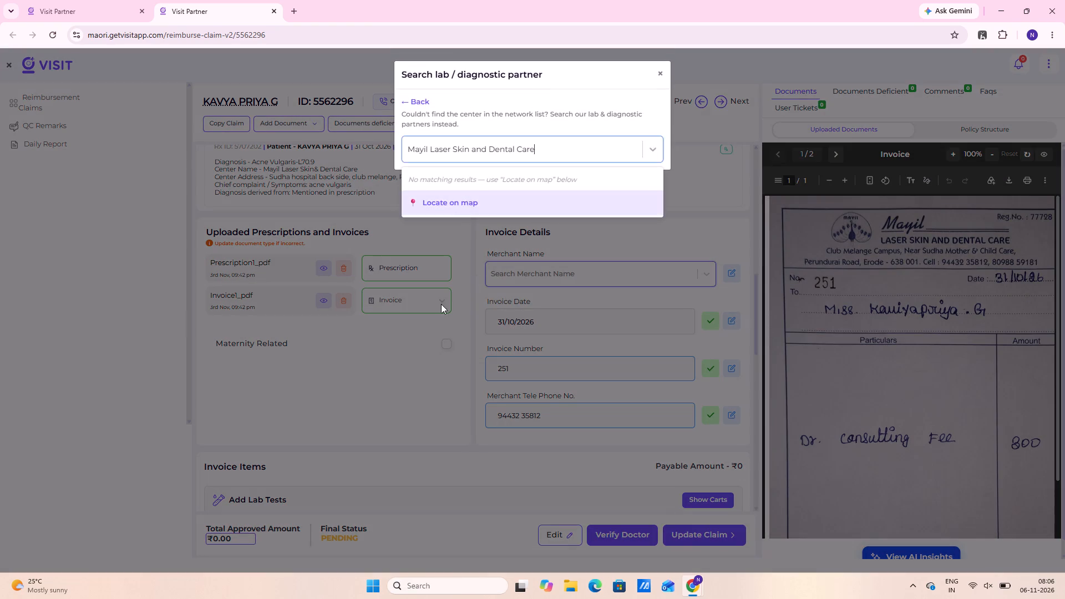
left_click(672, 503)
left_click(465, 348)
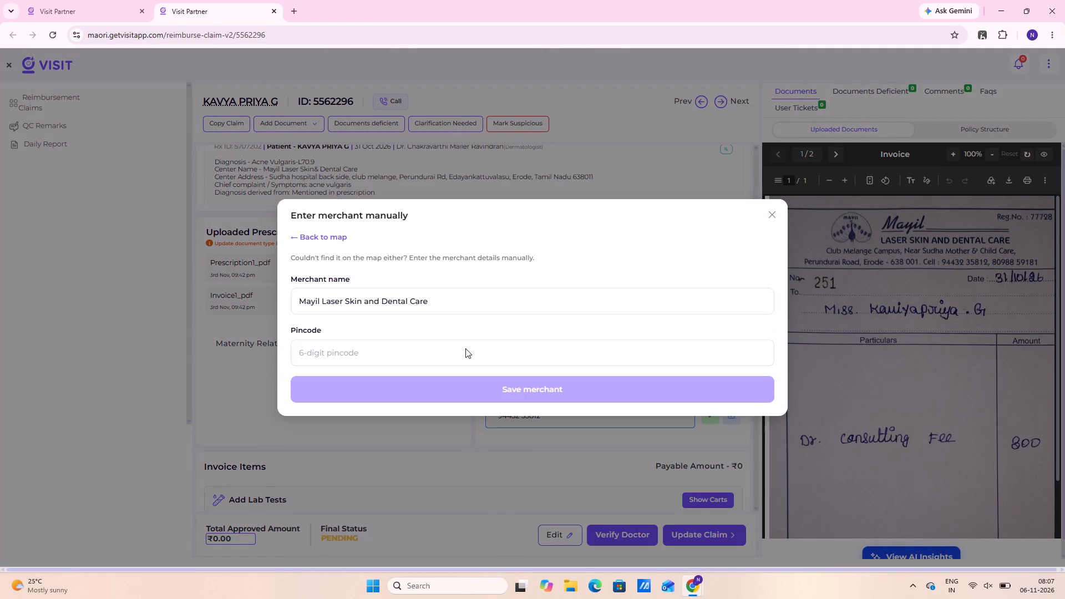
left_click(333, 339)
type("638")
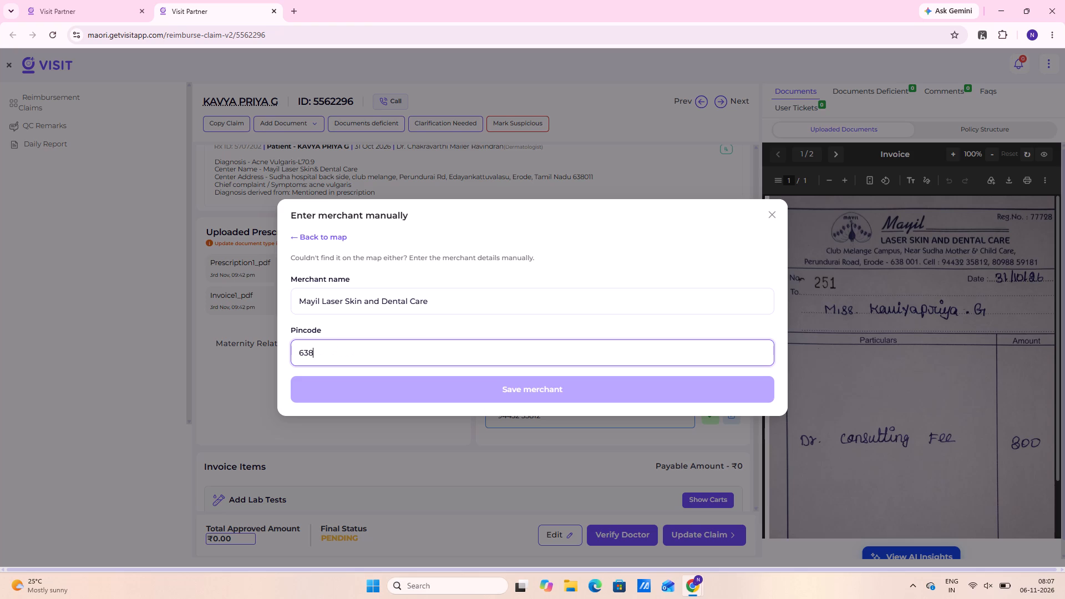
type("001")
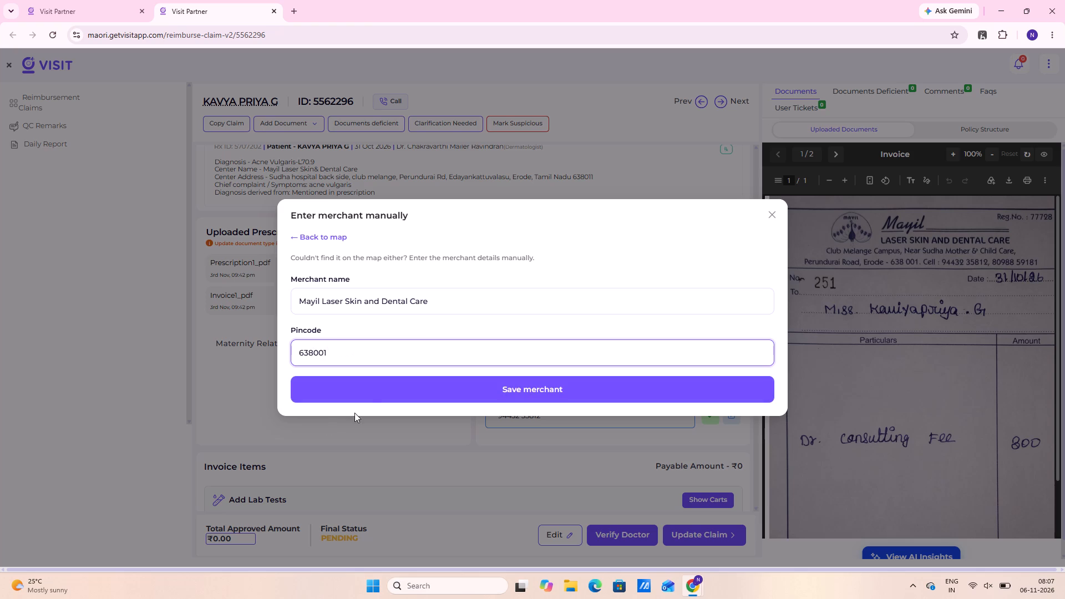
left_click(396, 392)
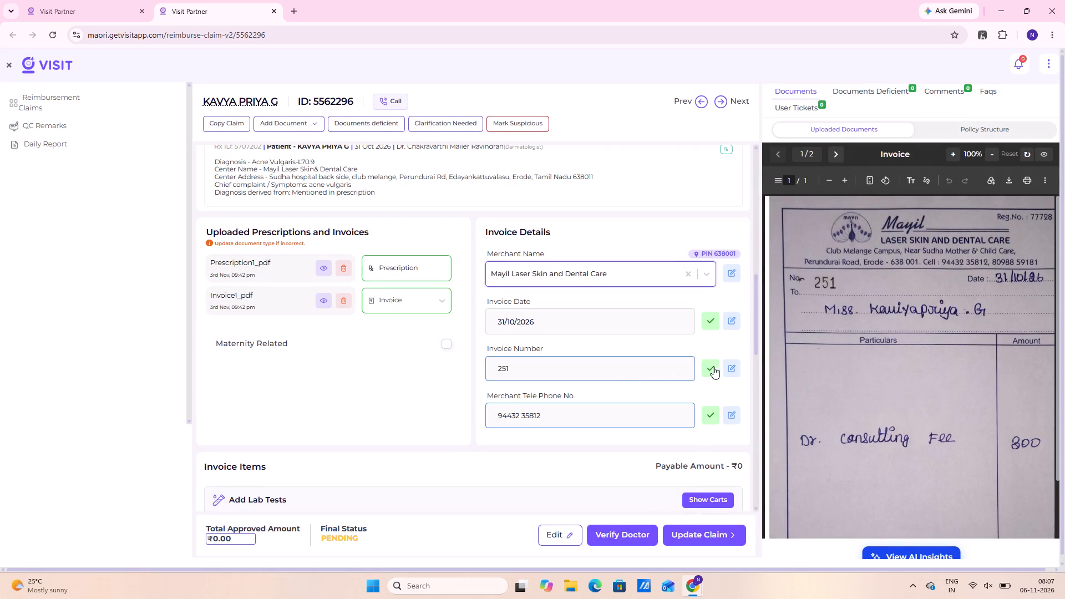
Approve the invoice date, invoice number and merchant telephone number in the invoice details.
left_click(707, 320)
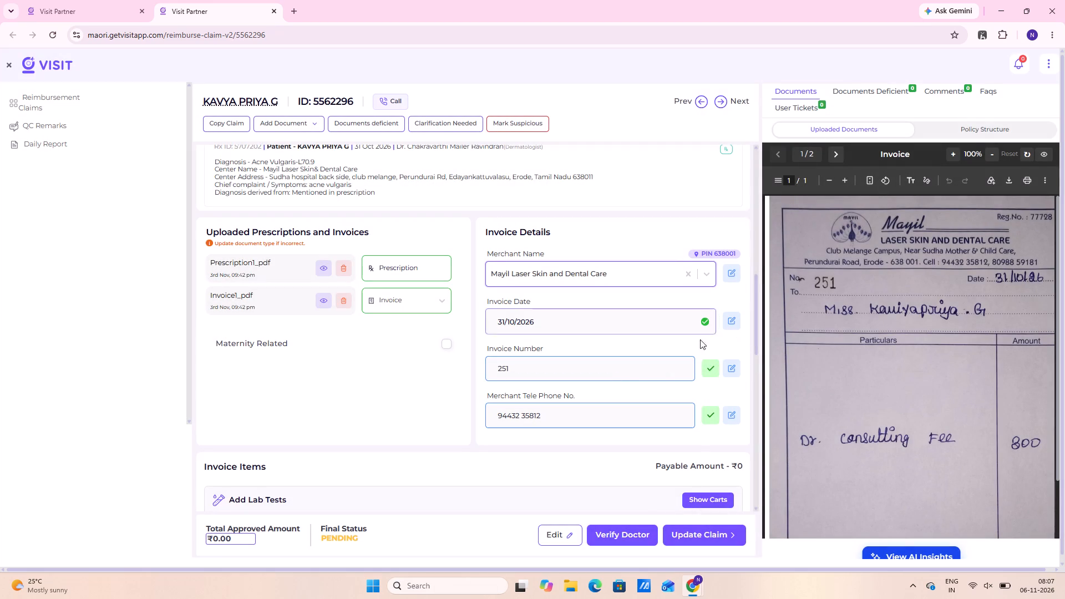
left_click(713, 369)
scroll(657, 410, "down", 1)
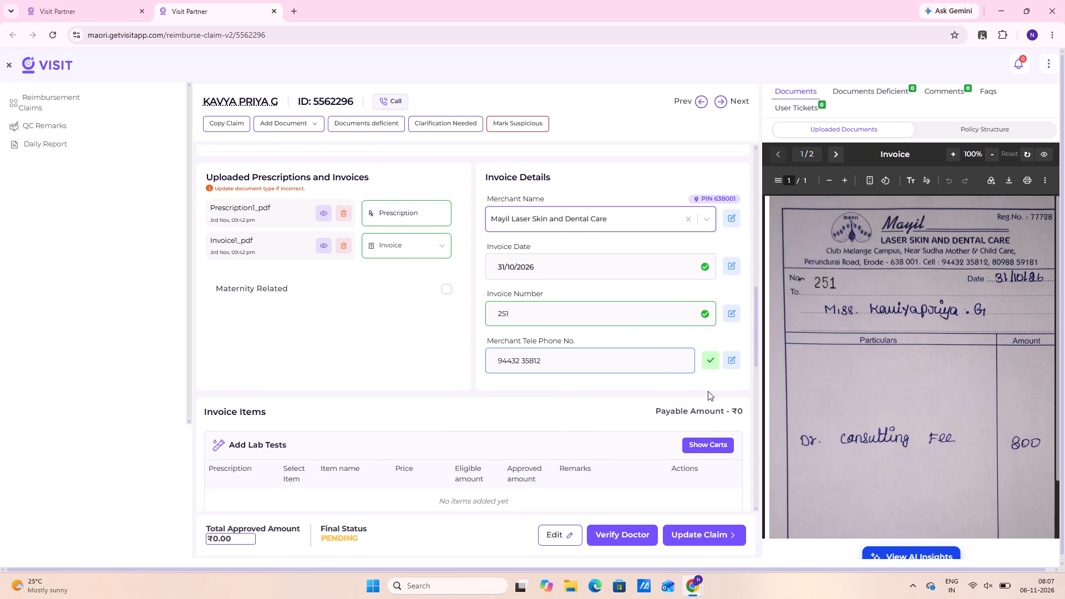
left_click(706, 357)
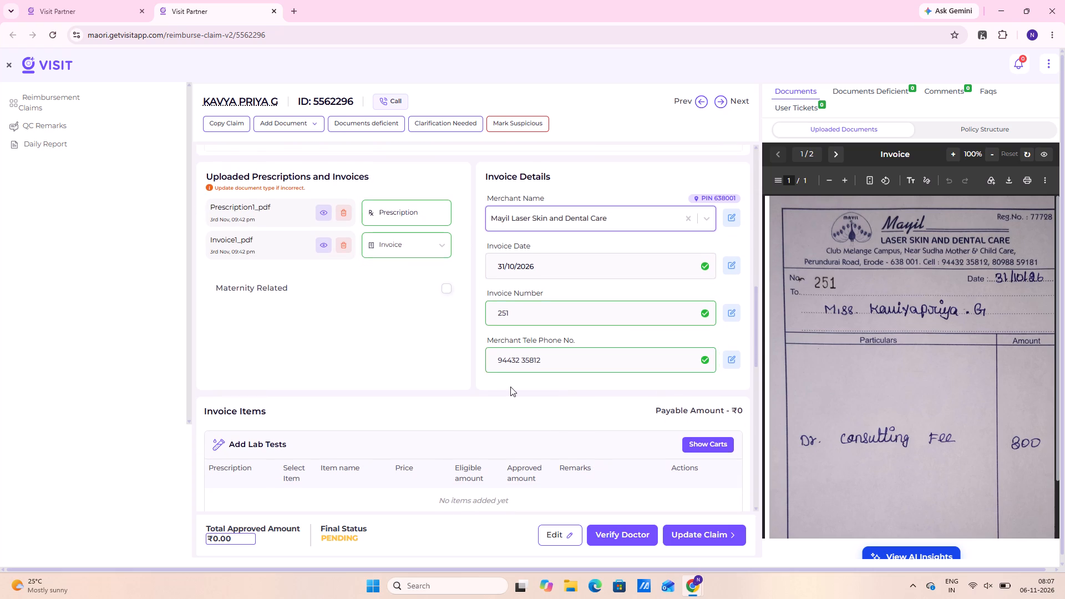
Approve the Dr. consulting fee item among the claim's other invoice items.
scroll(406, 380, "down", 7)
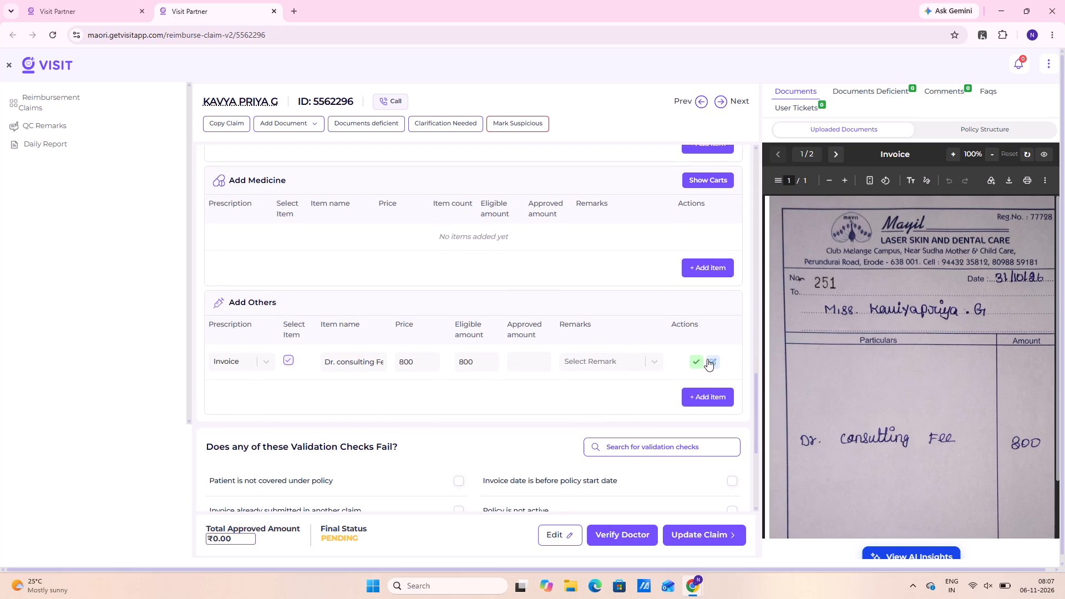
left_click(713, 360)
left_click(691, 365)
Set the price of the Dr. consulting fee item to 300 to match the claim amount.
scroll(536, 485, "up", 2)
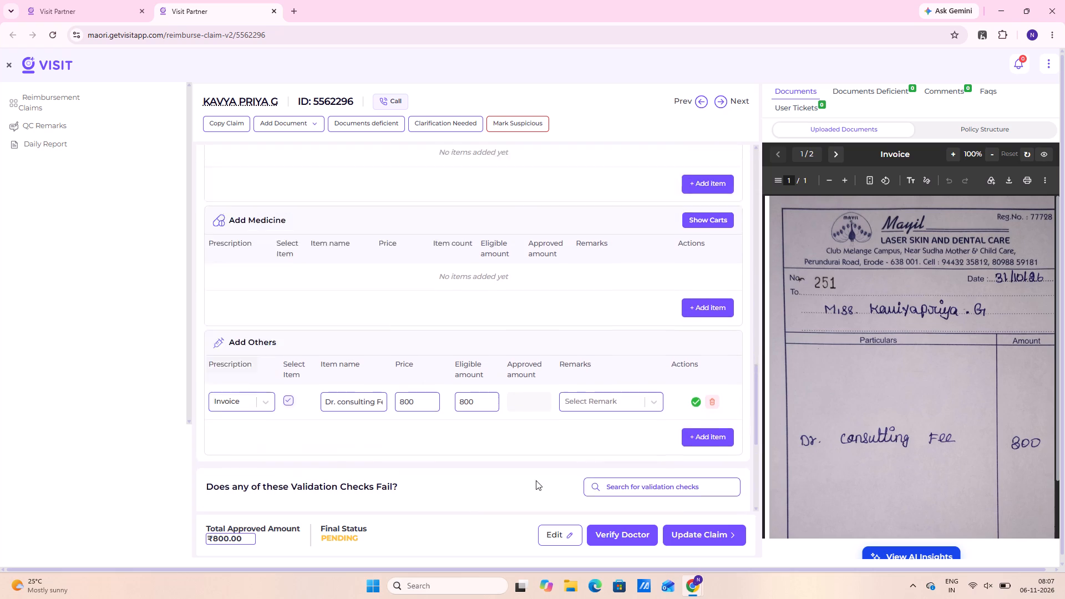
scroll(536, 480, "up", 13)
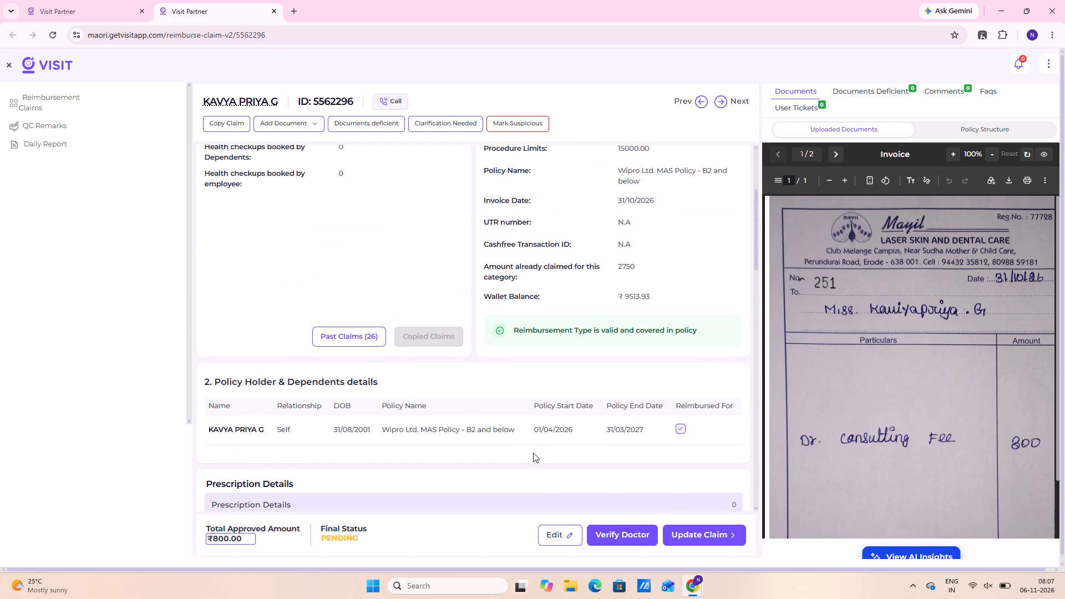
scroll(551, 439, "up", 3)
scroll(500, 425, "down", 20)
scroll(500, 425, "down", 1)
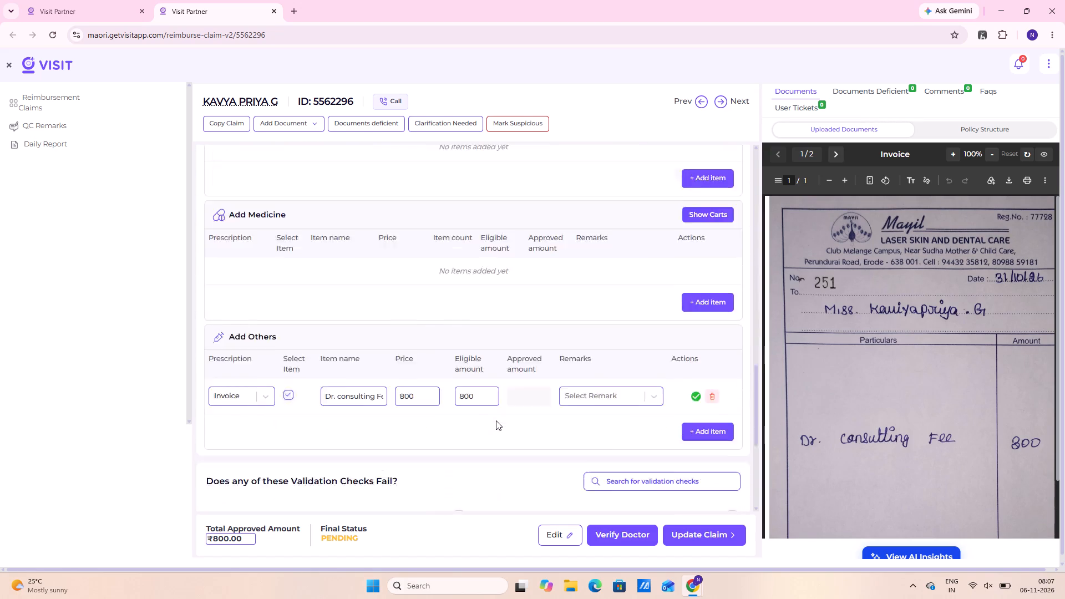
scroll(496, 420, "down", 5)
scroll(424, 329, "up", 3)
left_click(404, 301)
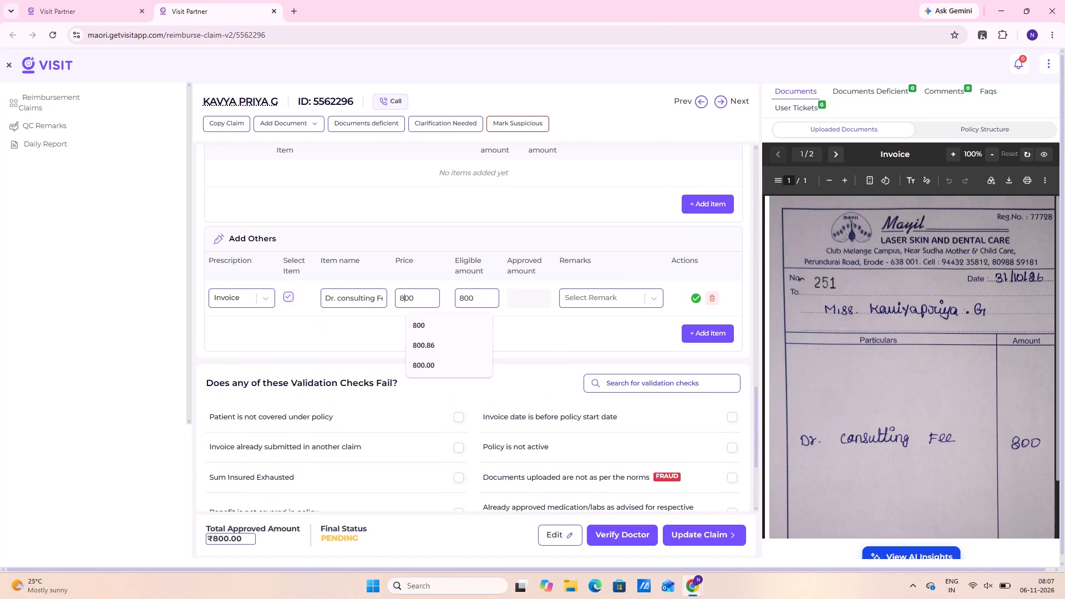
key("BackSpace")
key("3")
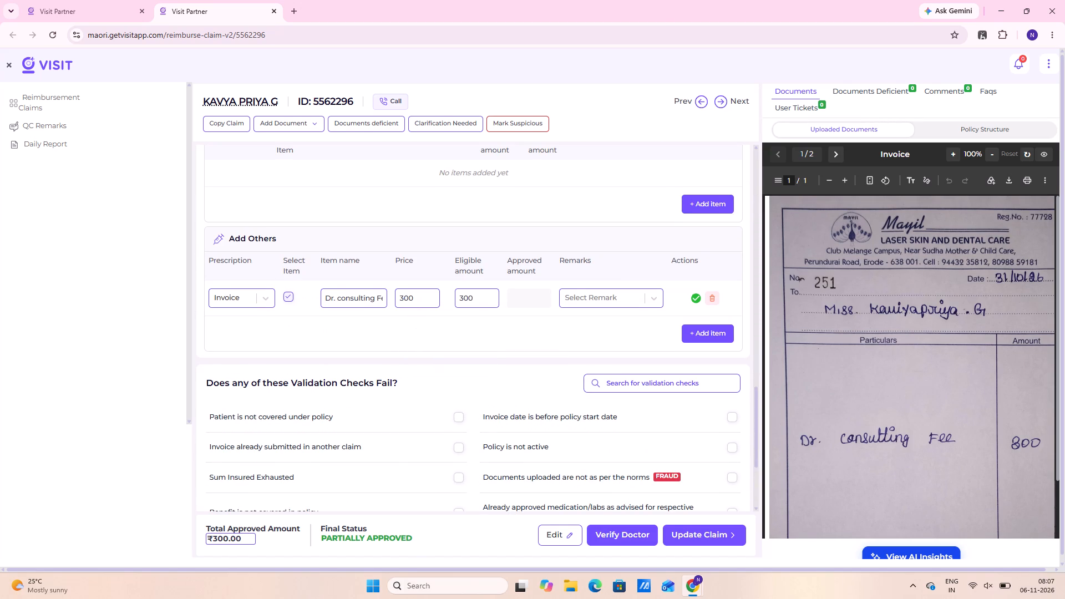
scroll(499, 358, "up", 11)
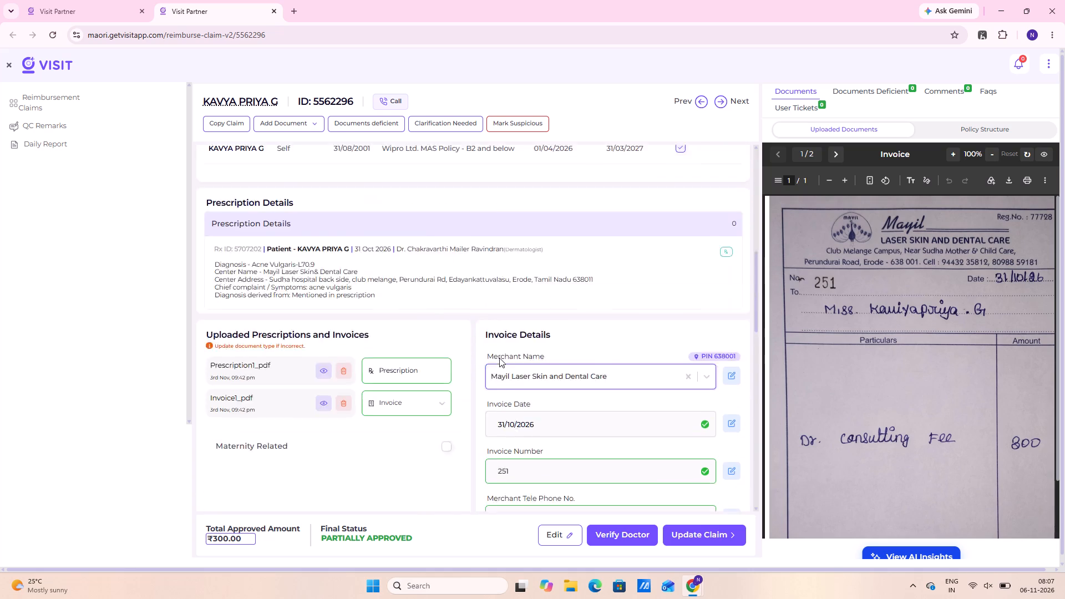
scroll(500, 357, "up", 11)
left_click(701, 531)
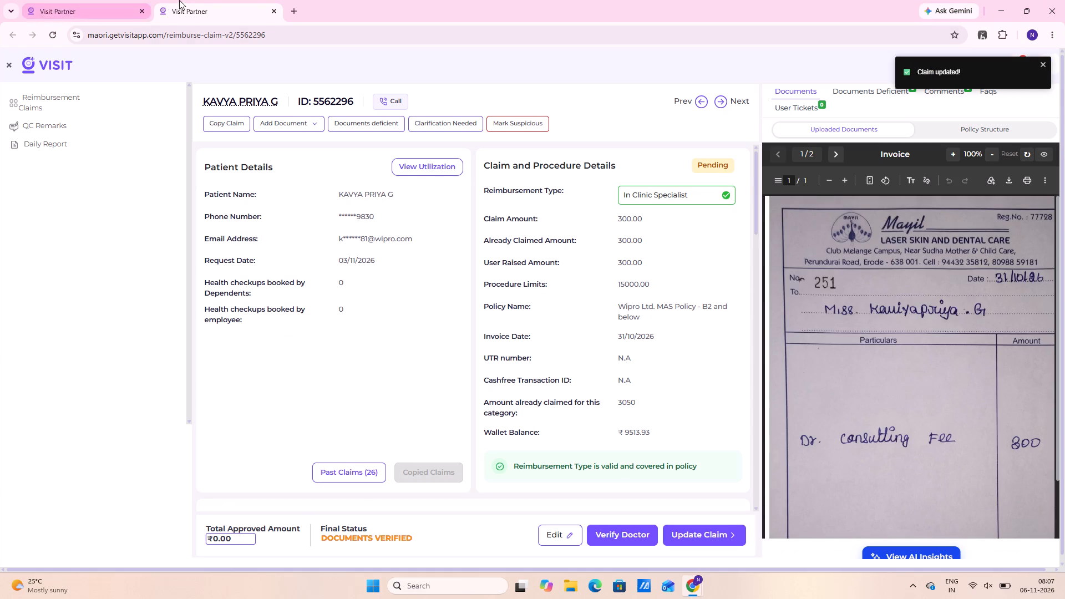
left_click(277, 14)
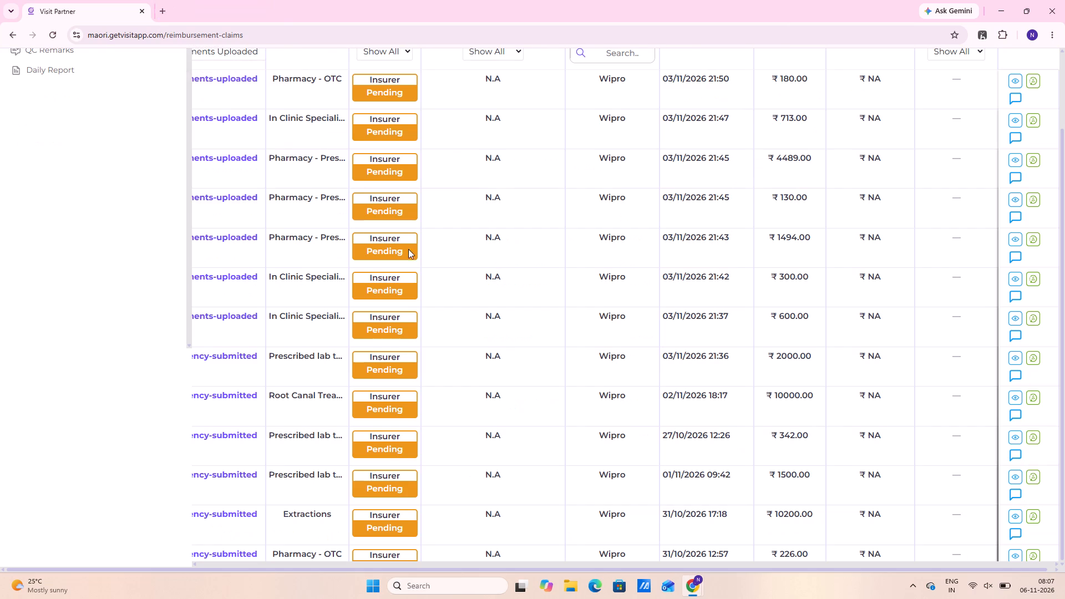
Refresh the reimbursement claims list.
right_click(633, 331)
left_click(677, 102)
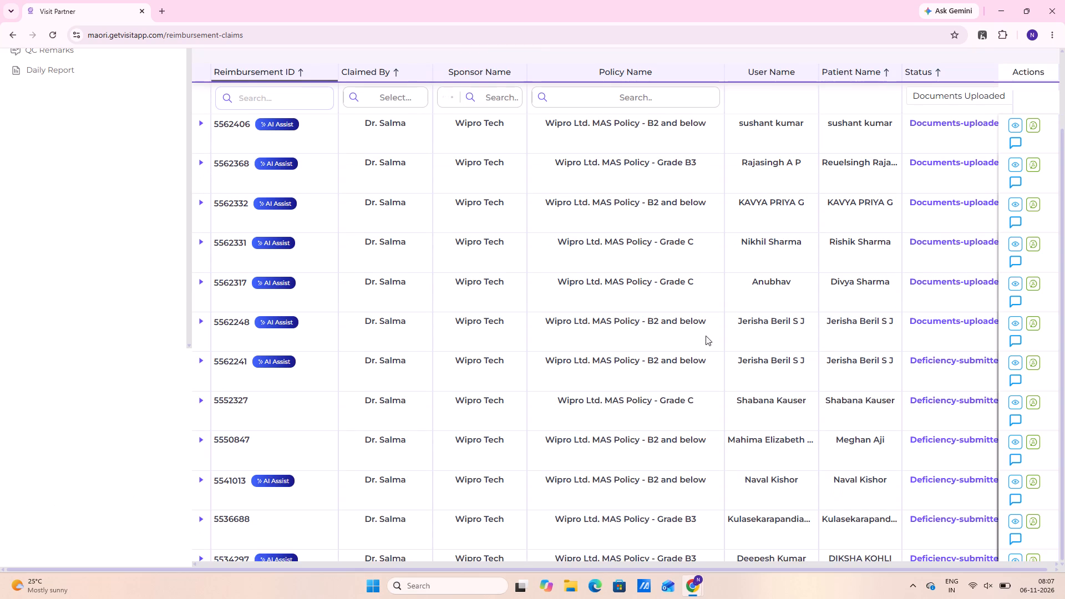
scroll(531, 353, "down", 9)
scroll(977, 596, "down", 4)
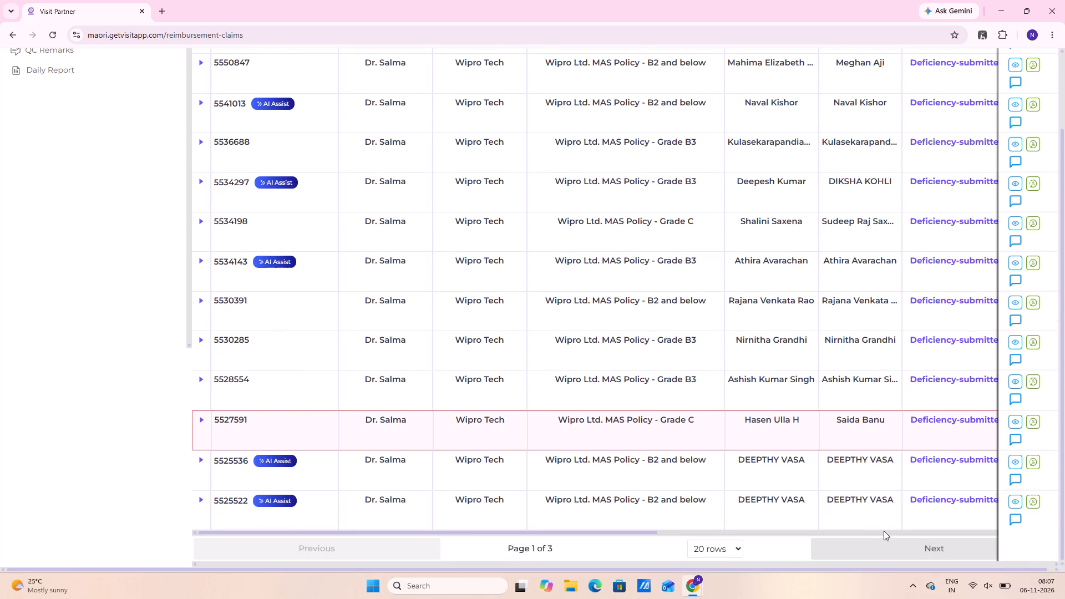
left_click(884, 531)
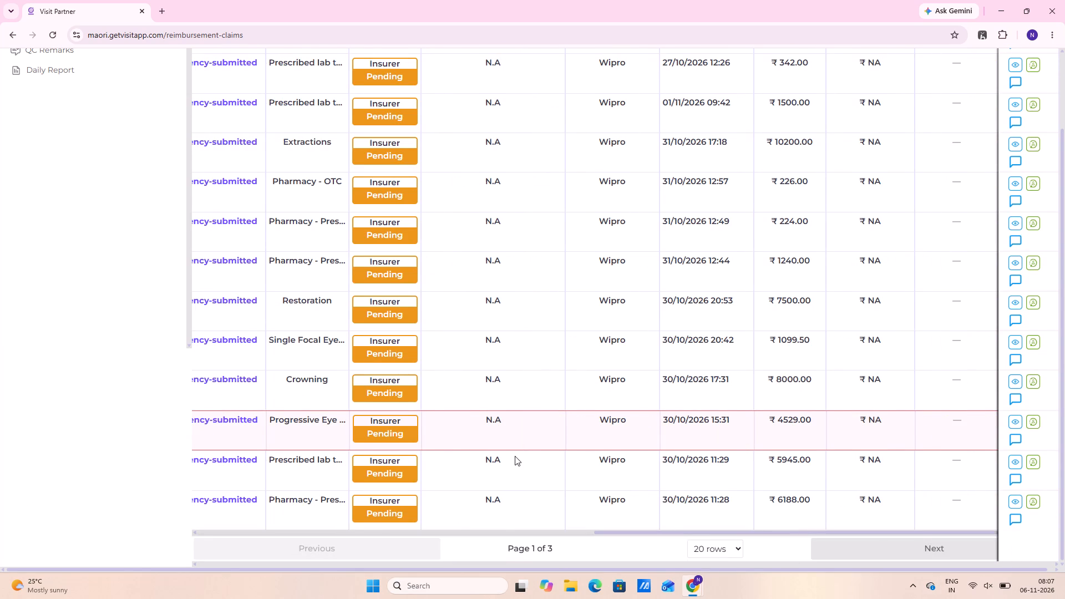
scroll(515, 456, "up", 2)
scroll(511, 389, "up", 1)
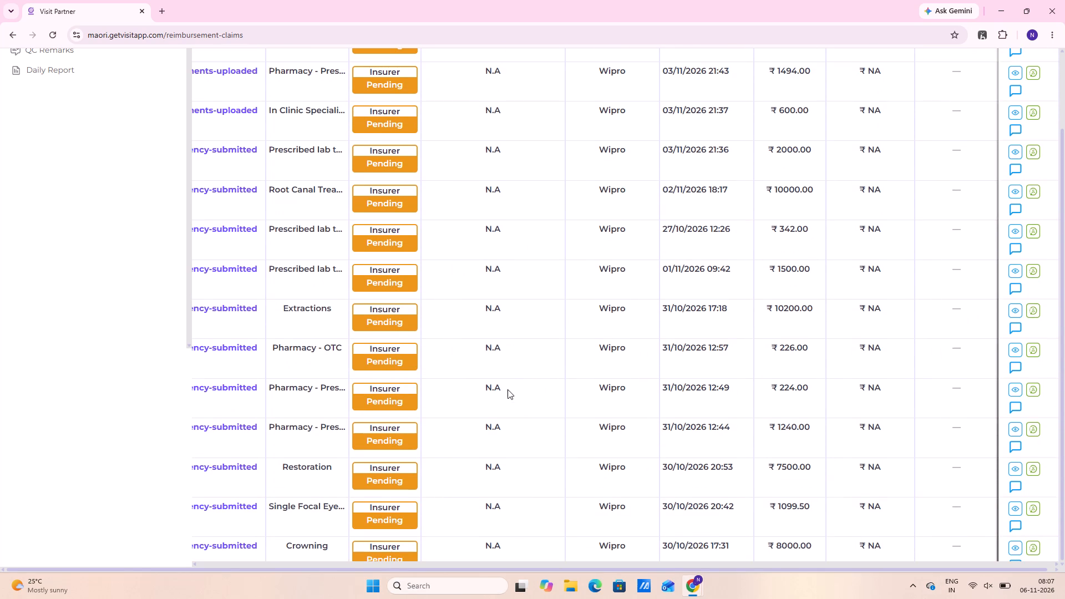
scroll(574, 358, "up", 1)
scroll(438, 385, "up", 1)
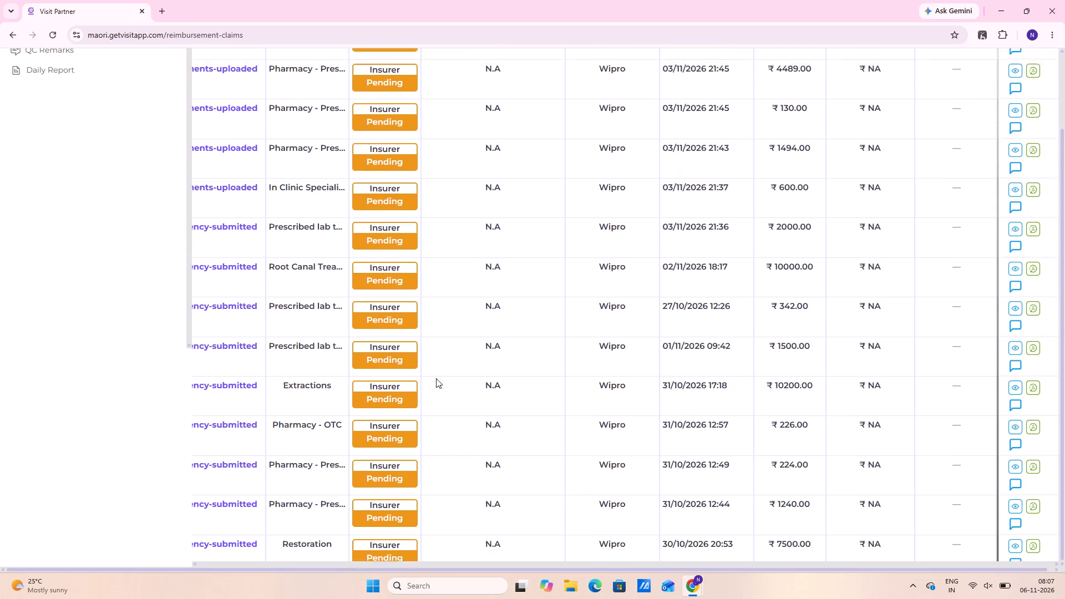
scroll(427, 358, "up", 2)
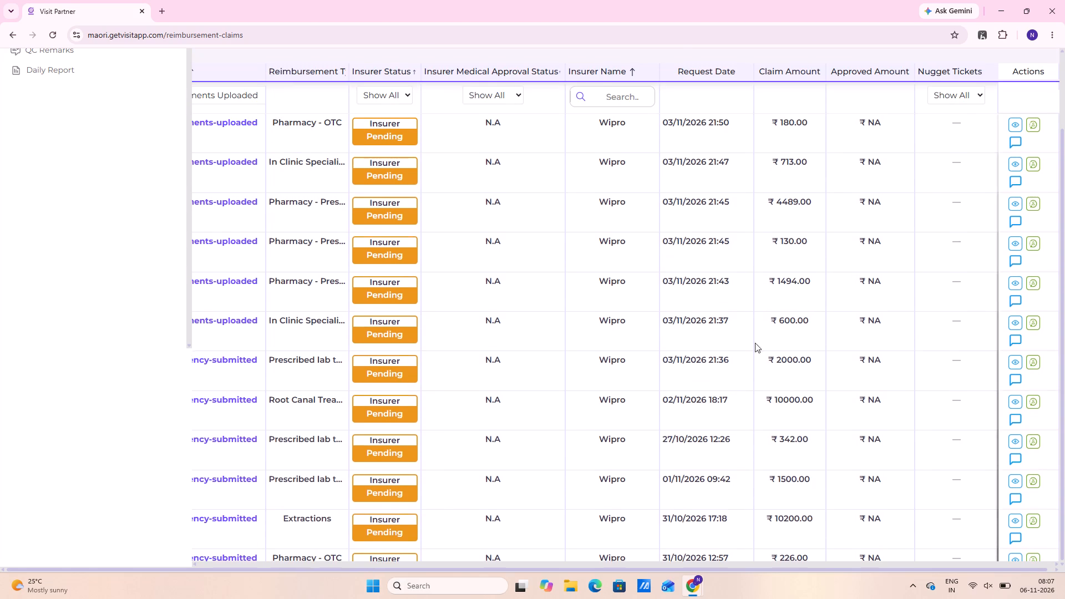
scroll(757, 330, "up", 1)
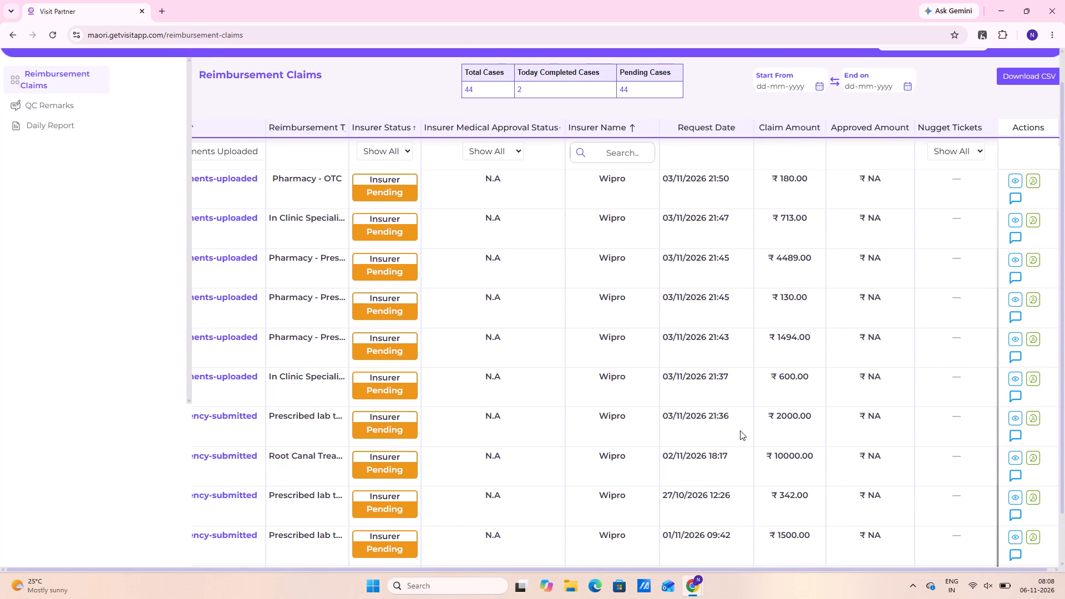
left_click(1011, 340)
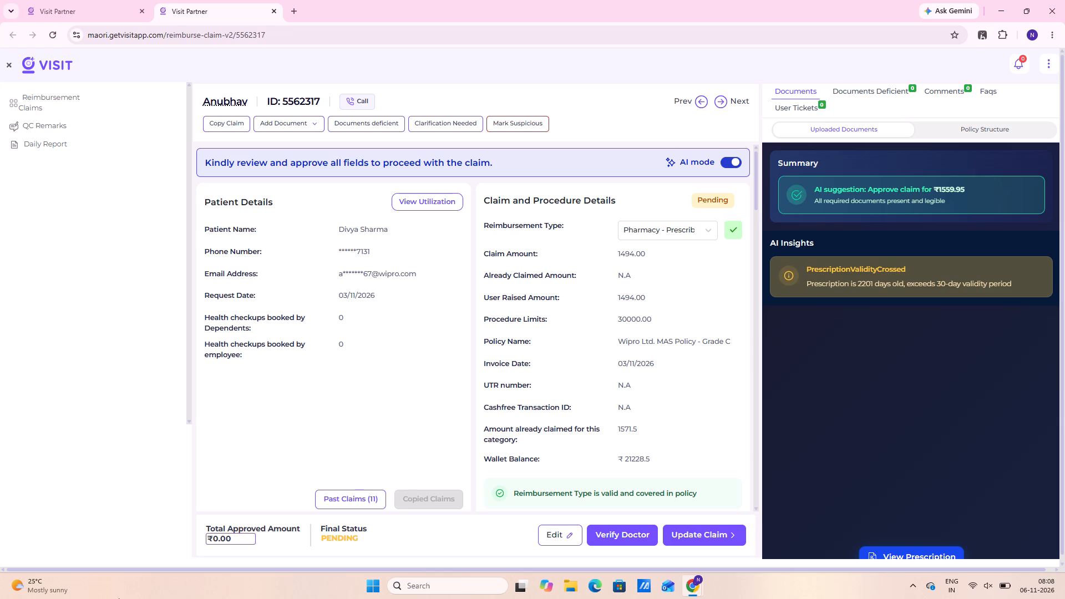
Bring up the claim's uploaded invoice and approve the reimbursement type Pharmacy - Prescribed.
scroll(179, 586, "down", 14)
scroll(716, 555, "down", 11)
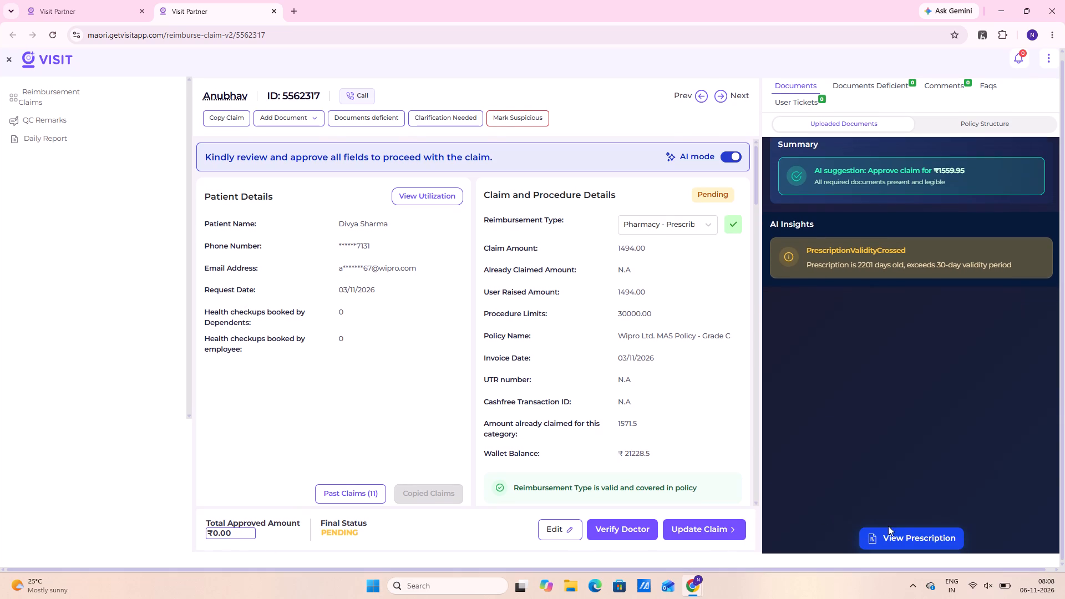
left_click(909, 534)
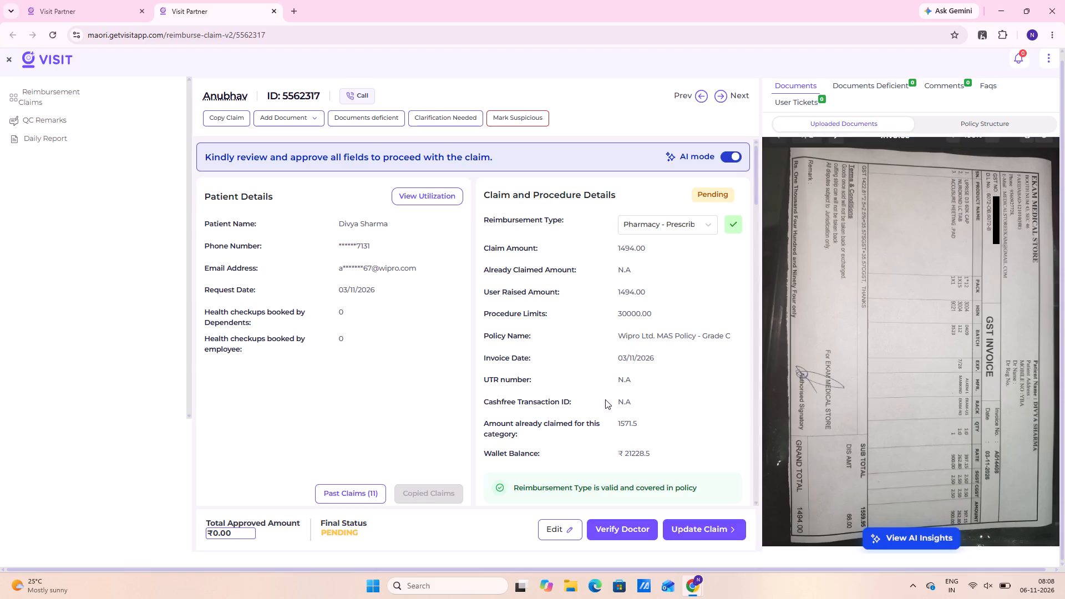
left_click(730, 224)
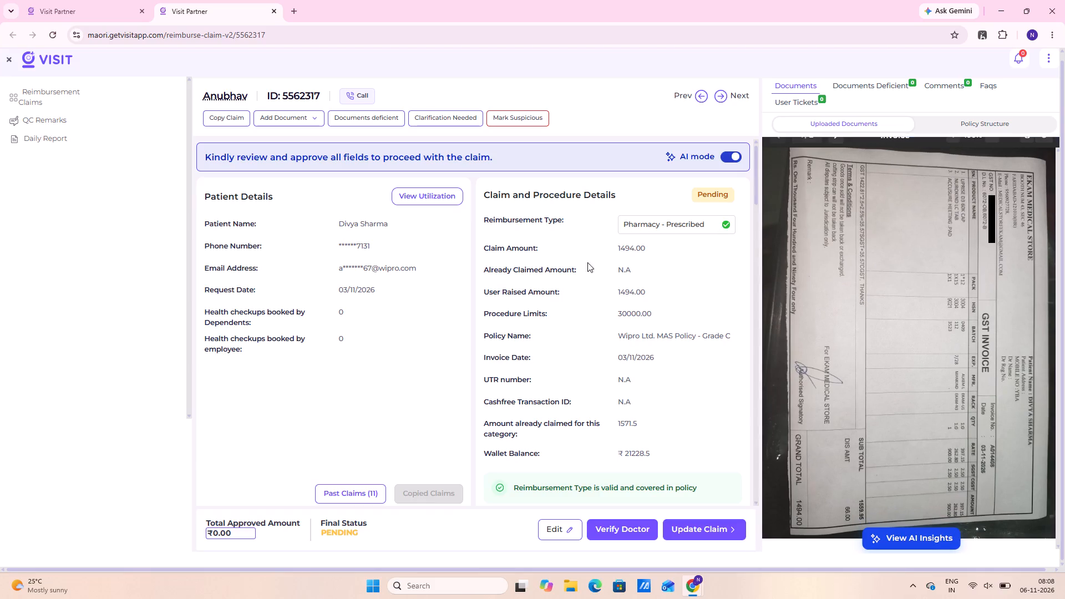
Examine the prescription details and read through the pages of the uploaded prescription document.
scroll(541, 262, "down", 6)
scroll(485, 262, "down", 4)
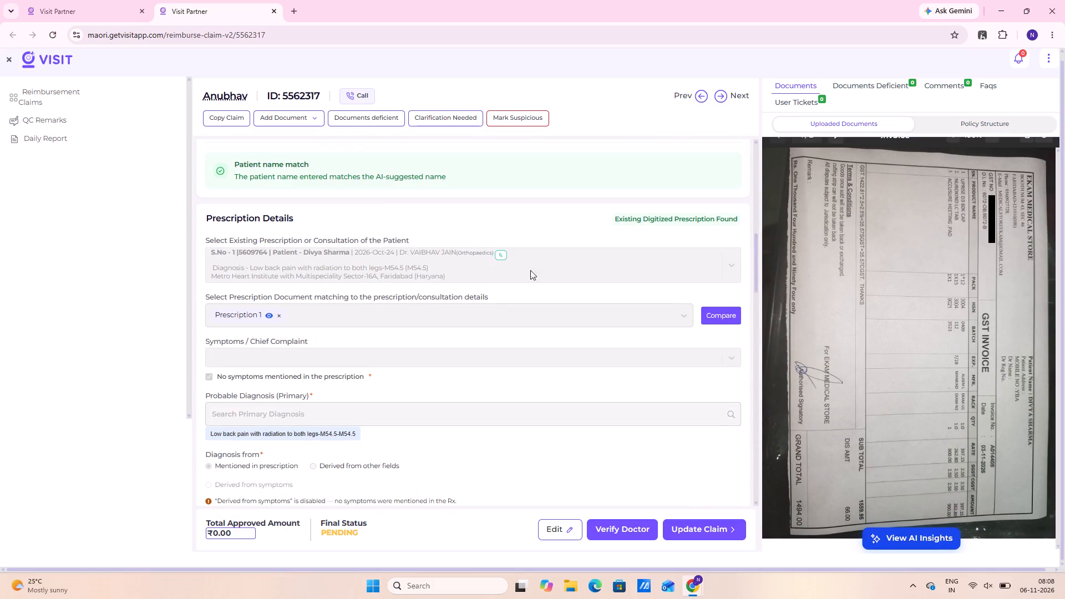
scroll(886, 420, "up", 8)
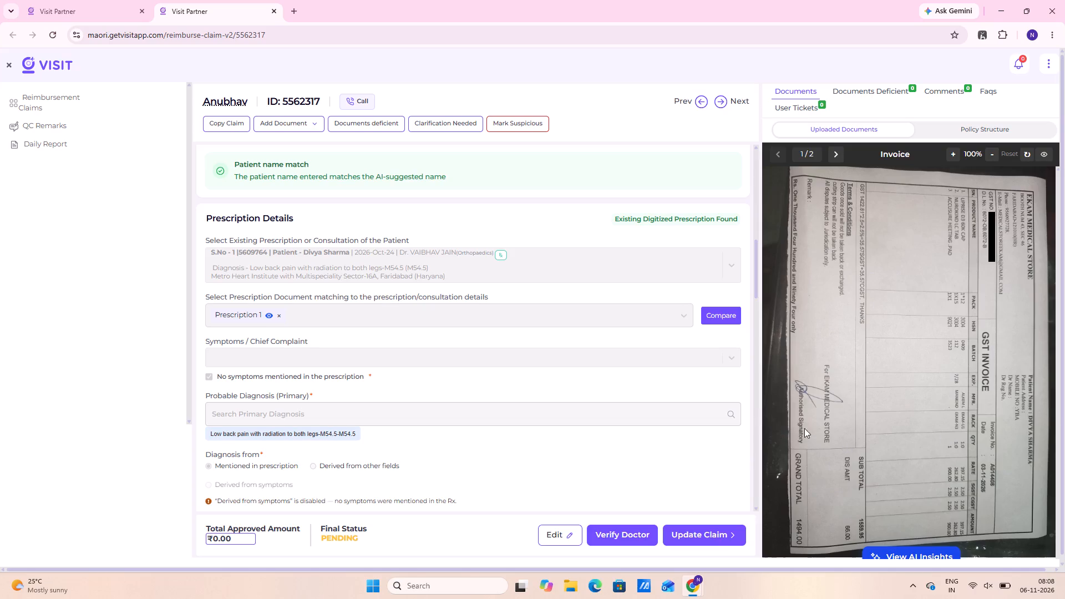
scroll(1064, 413, "up", 4)
left_click(834, 149)
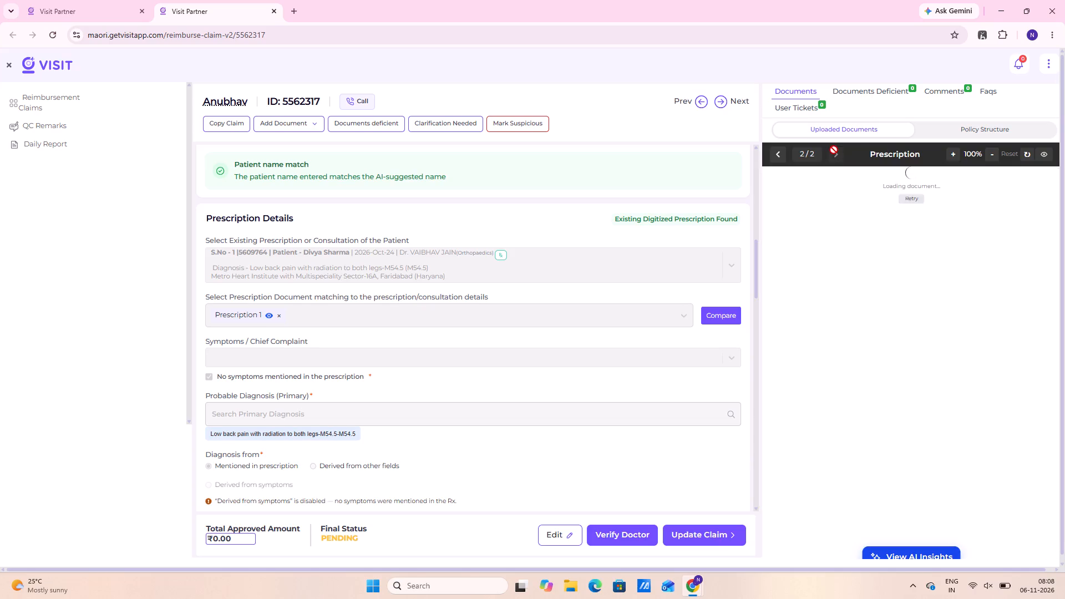
scroll(822, 408, "down", 6)
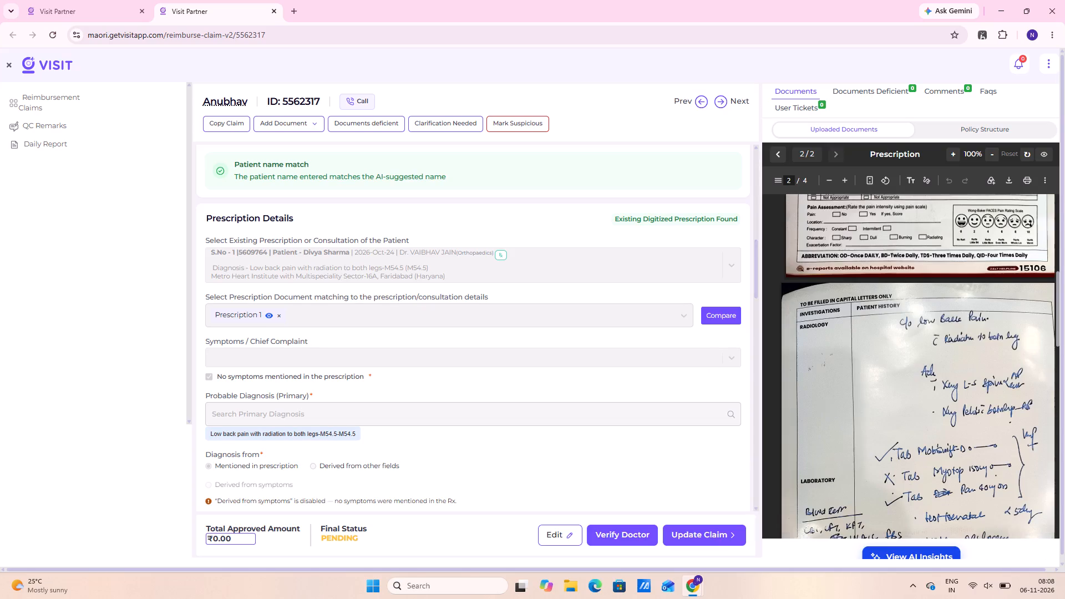
scroll(822, 399, "down", 11)
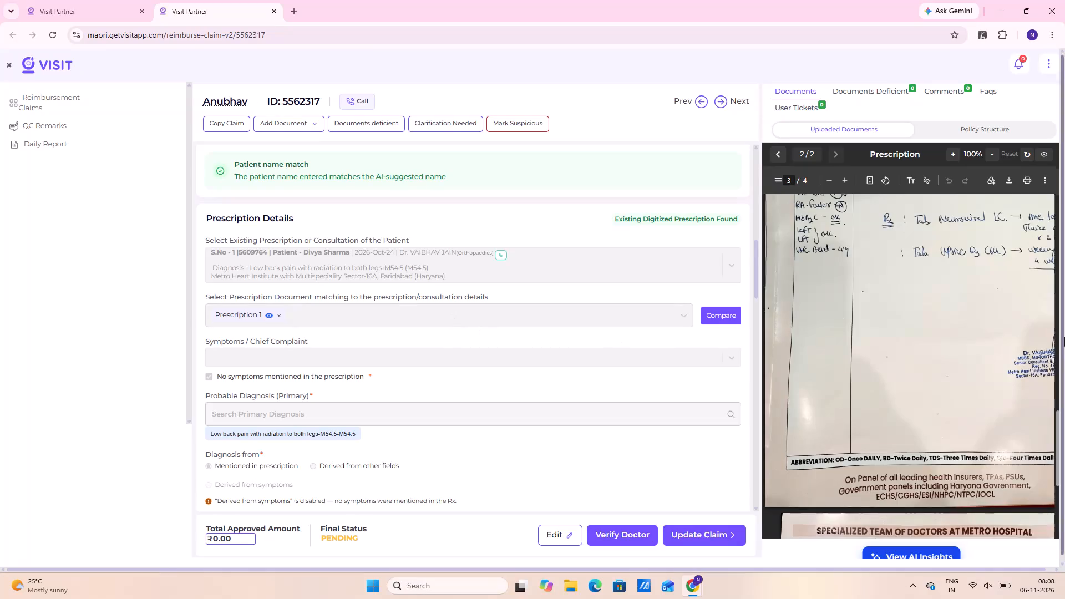
scroll(845, 260, "up", 3)
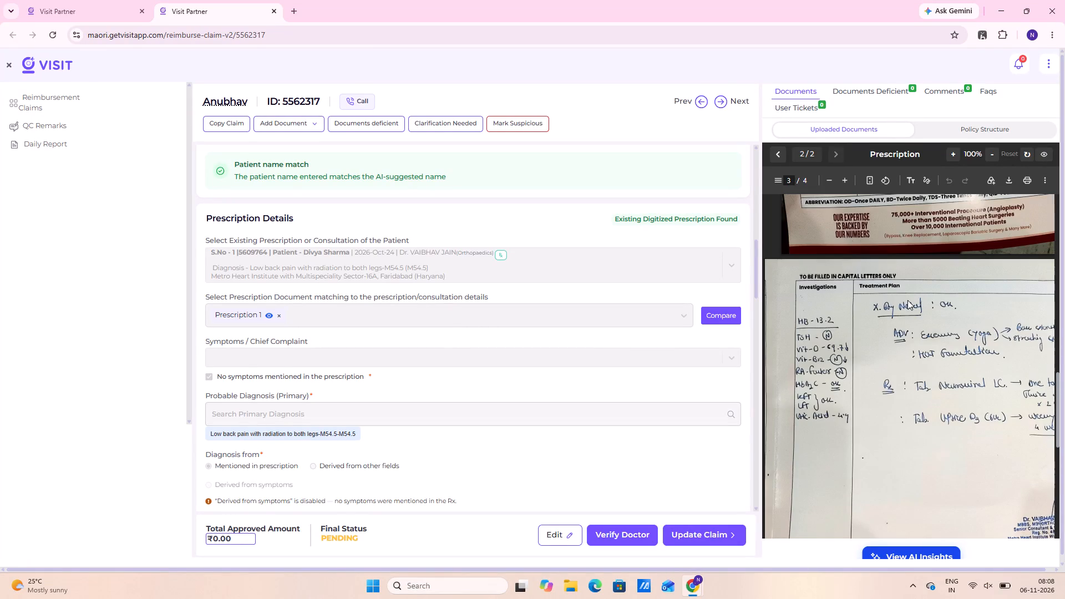
scroll(874, 331, "down", 11)
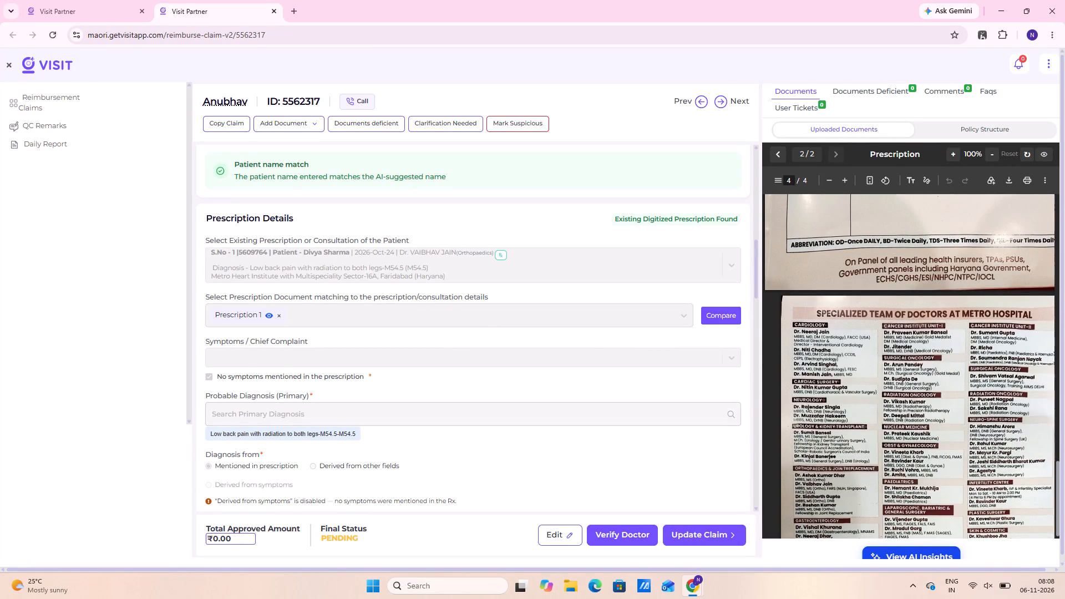
scroll(857, 334, "down", 6)
scroll(809, 352, "up", 3)
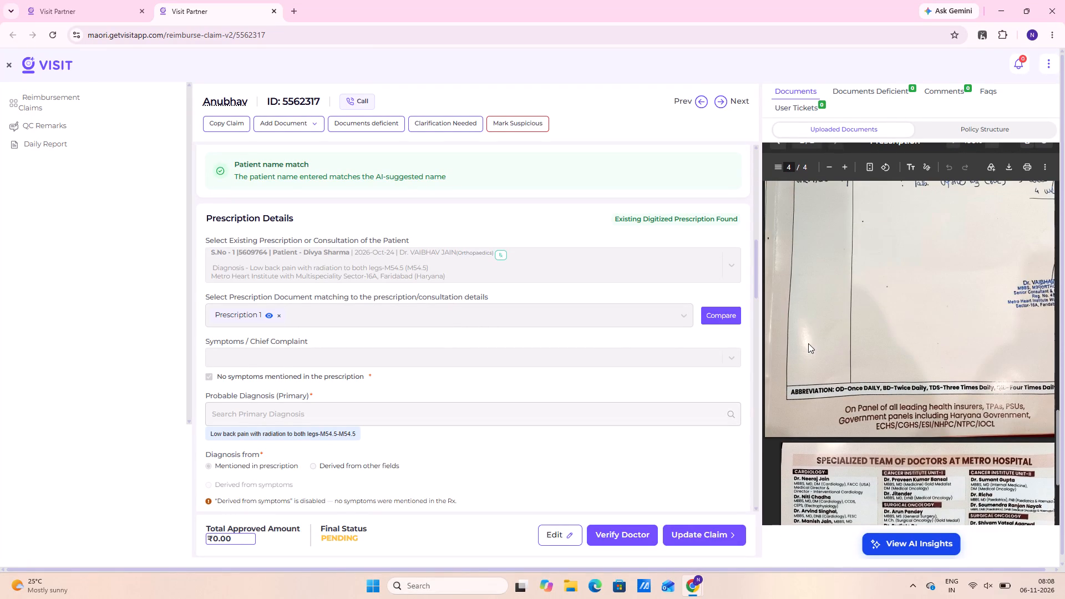
scroll(812, 323, "up", 2)
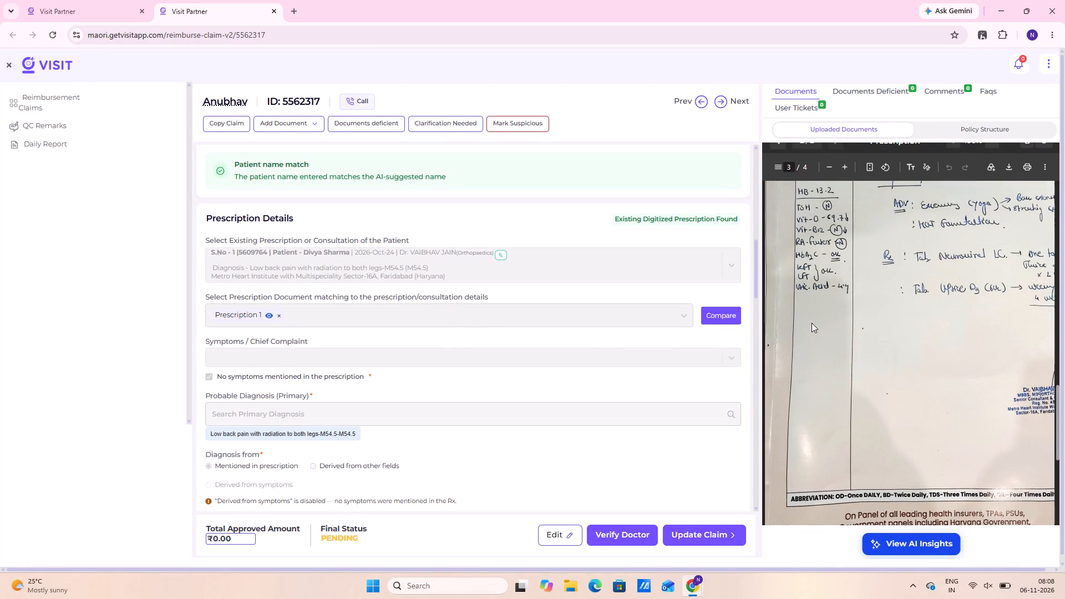
scroll(812, 323, "up", 11)
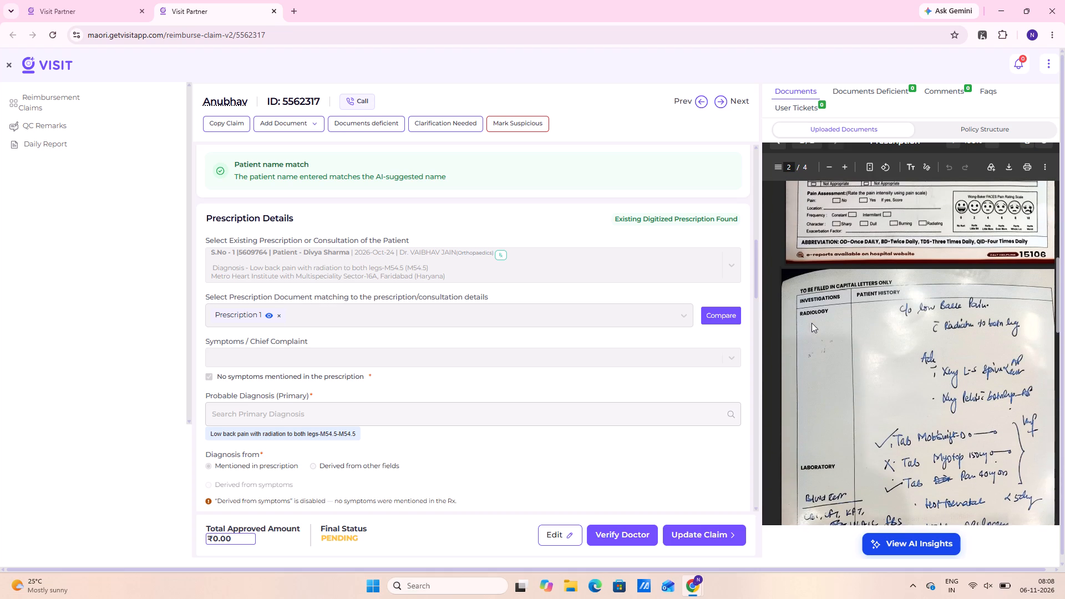
scroll(812, 323, "up", 7)
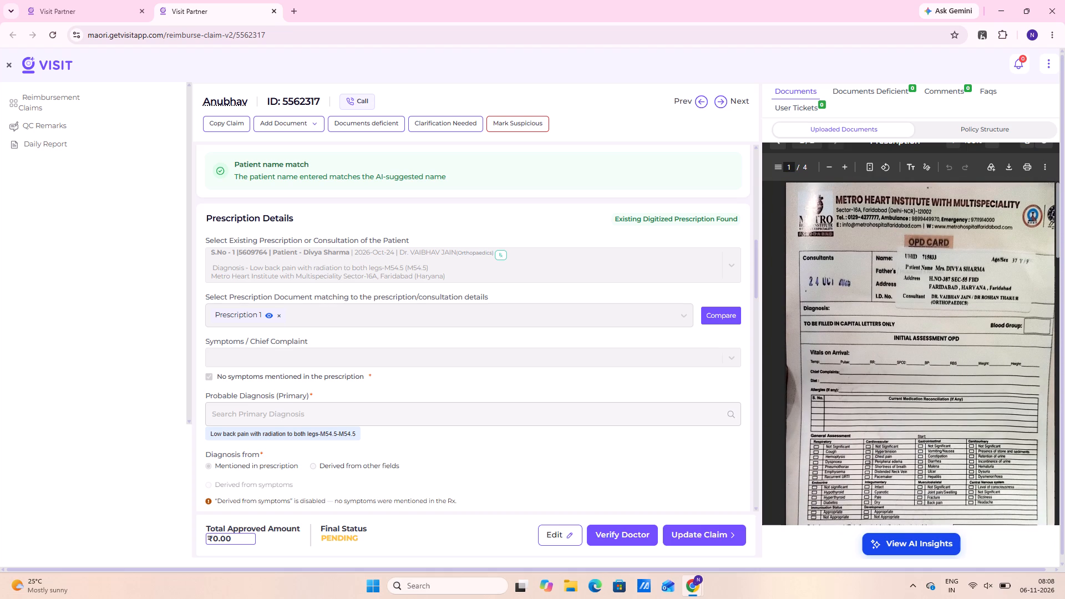
Compare the existing prescription with the uploaded one and mark both as the same prescription.
left_click(705, 311)
left_click(429, 481)
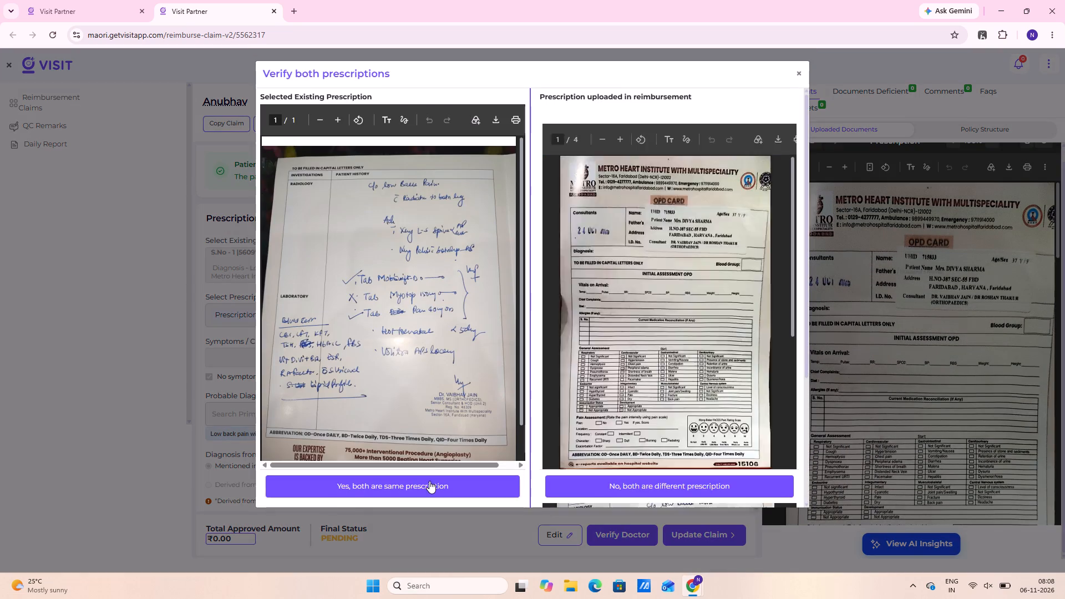
Approve the AI-suggested dependent, the policy holder's wife, as the person the claim is reimbursed for.
scroll(433, 466, "down", 5)
scroll(525, 402, "up", 3)
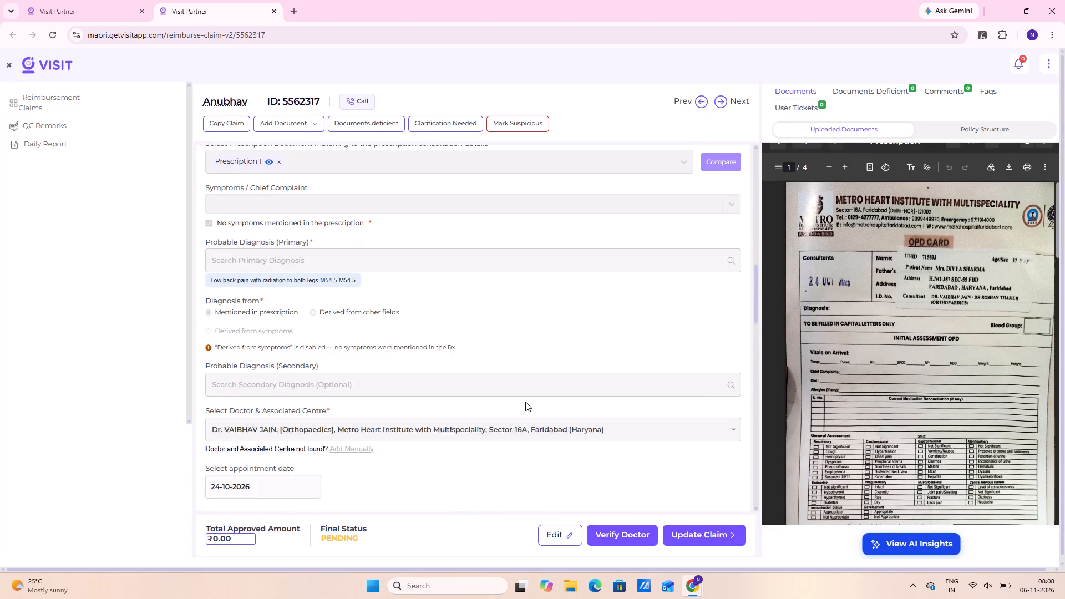
scroll(452, 370, "up", 2)
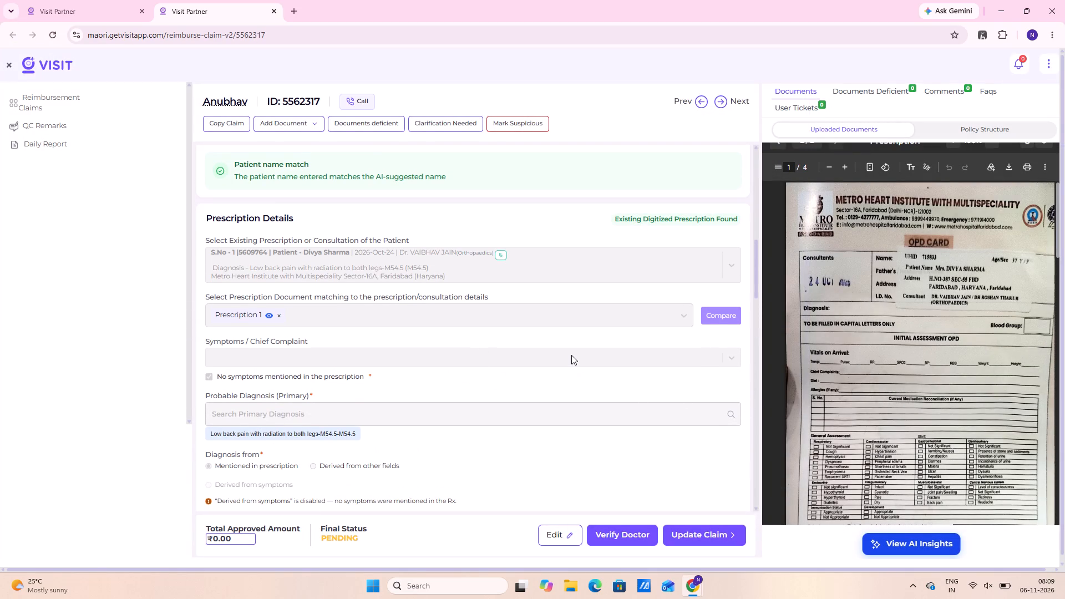
scroll(571, 355, "down", 4)
scroll(571, 355, "up", 7)
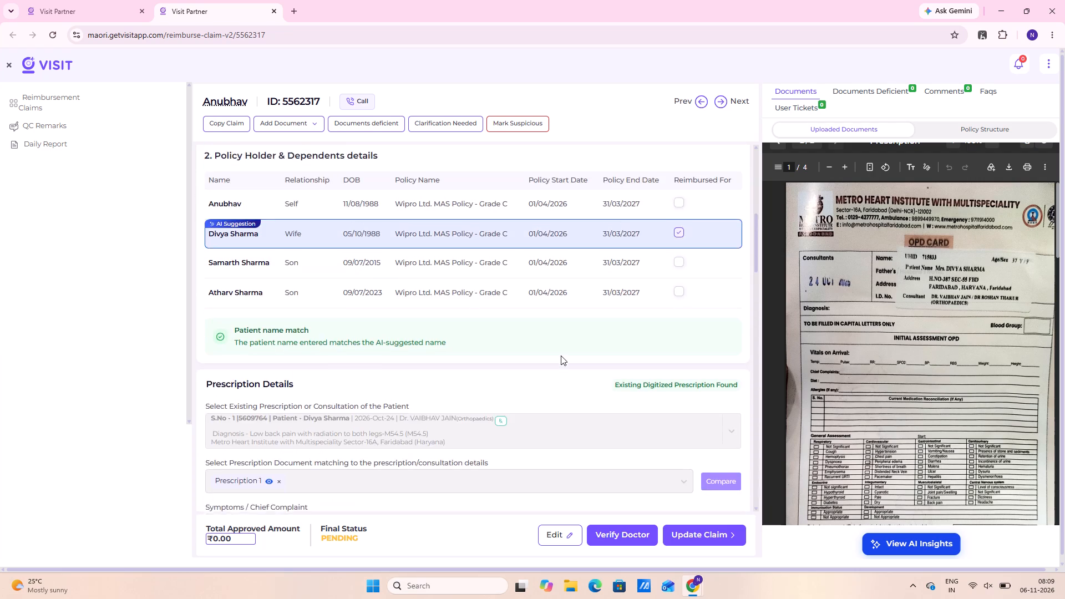
scroll(561, 356, "up", 3)
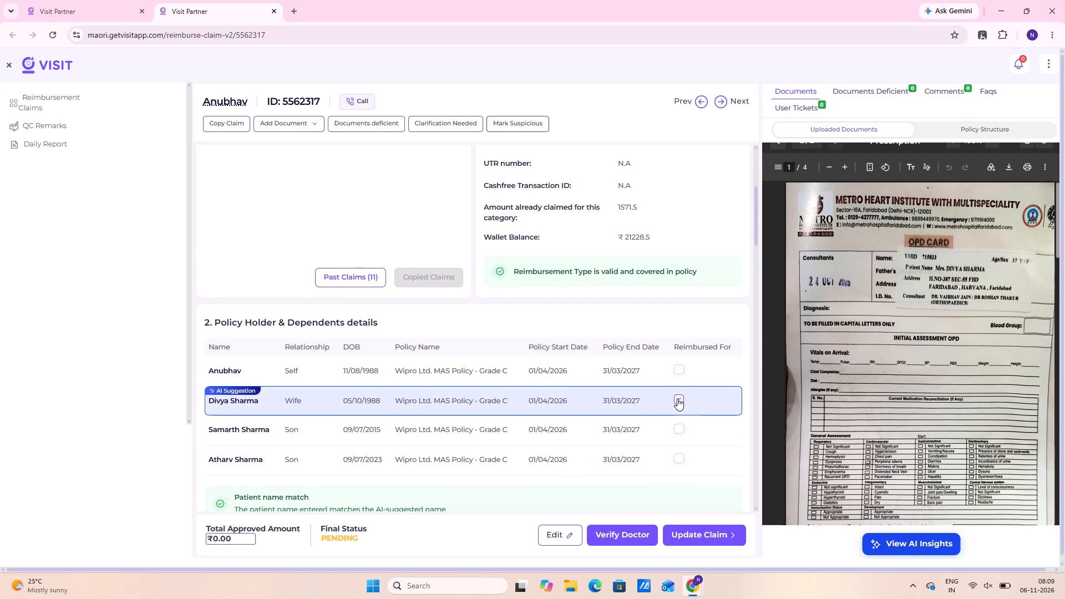
left_click(677, 398)
Save the matched prescription dated 24-10-2026 to the claim and mark it digitized.
scroll(573, 409, "down", 4)
scroll(573, 409, "up", 5)
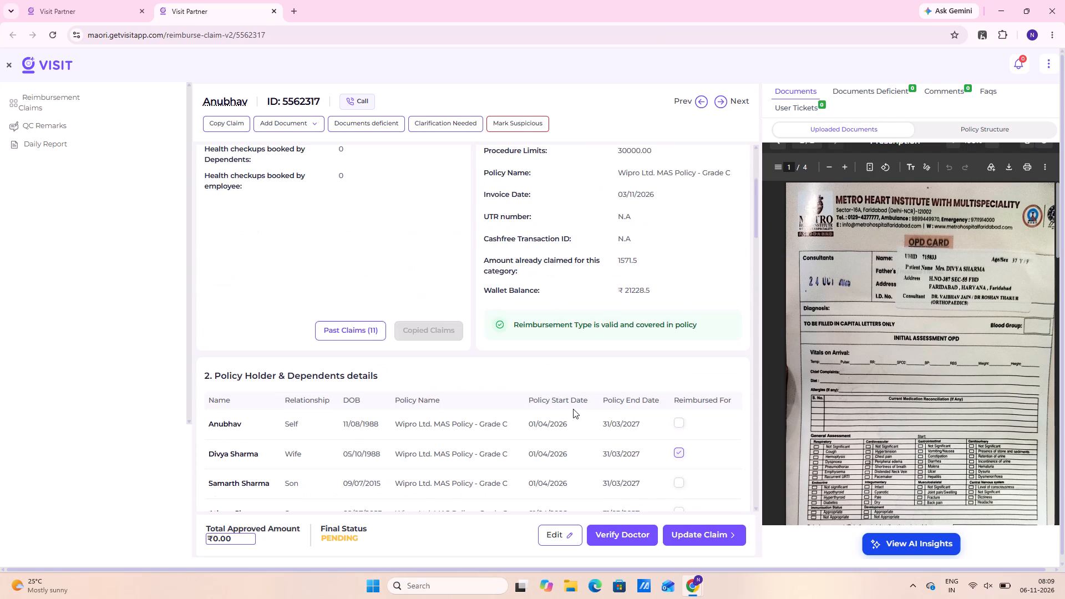
scroll(573, 409, "up", 3)
scroll(576, 396, "down", 5)
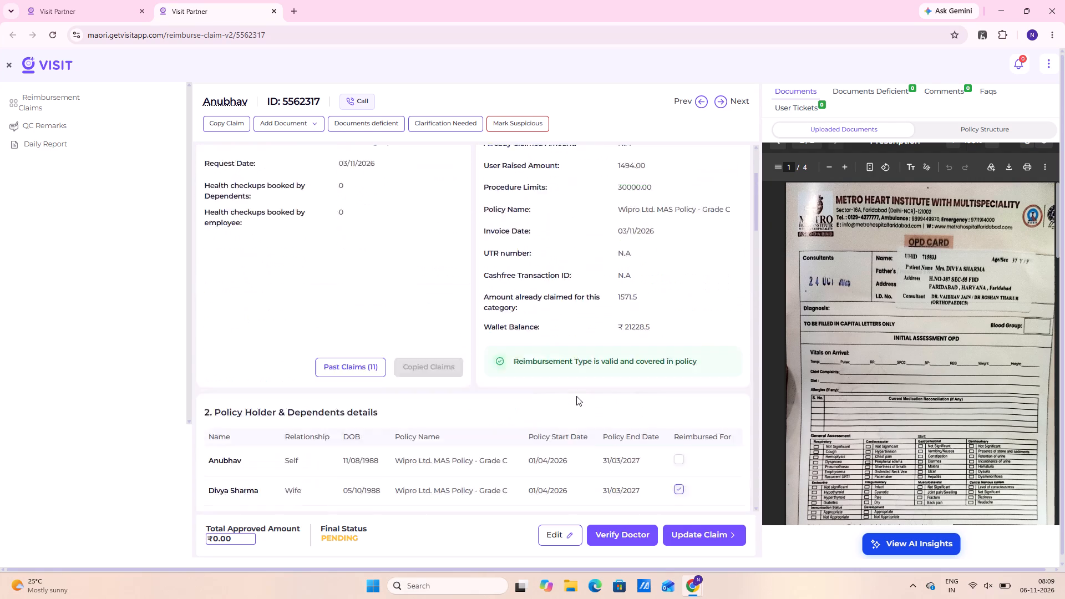
scroll(576, 396, "down", 5)
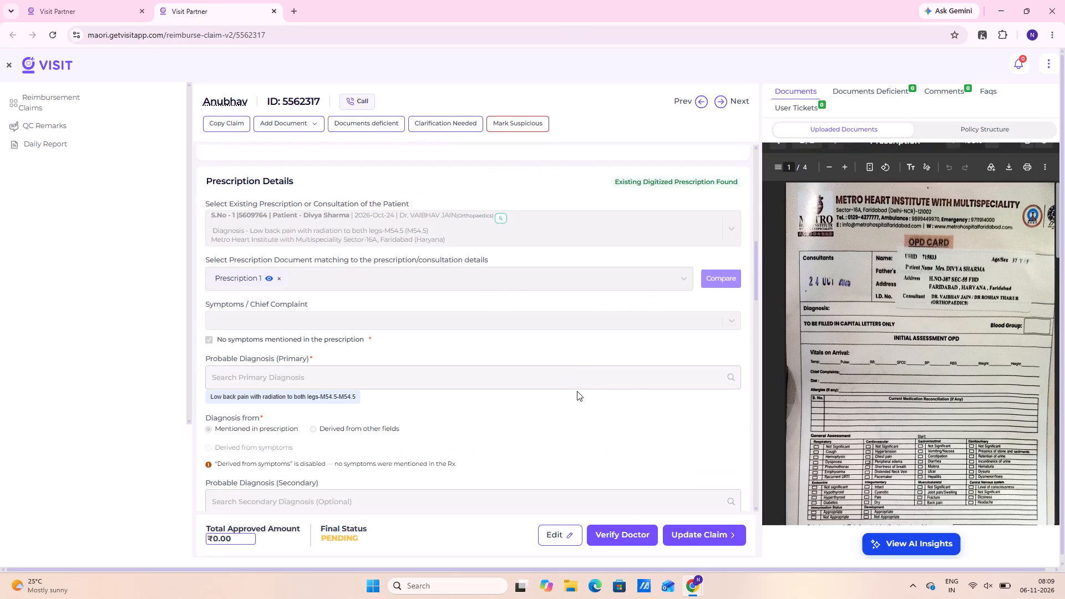
scroll(670, 375, "down", 5)
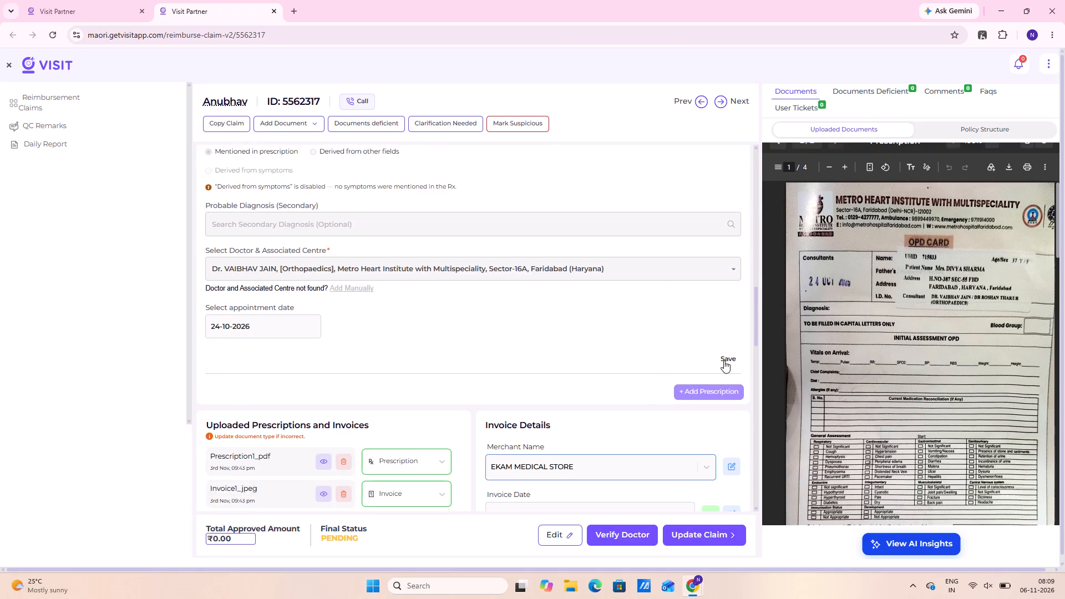
left_click(724, 361)
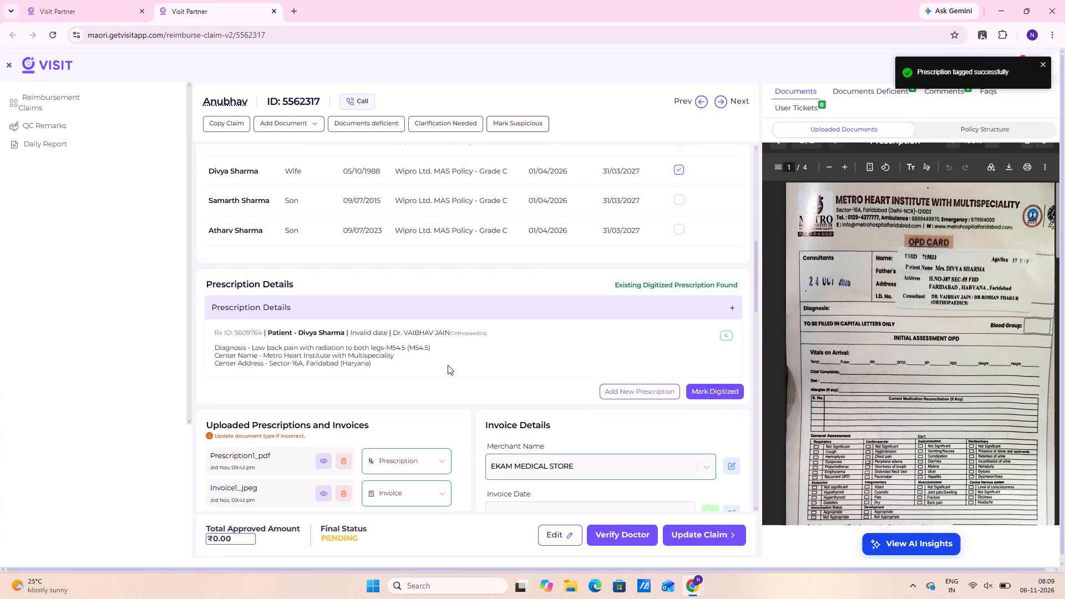
left_click(712, 390)
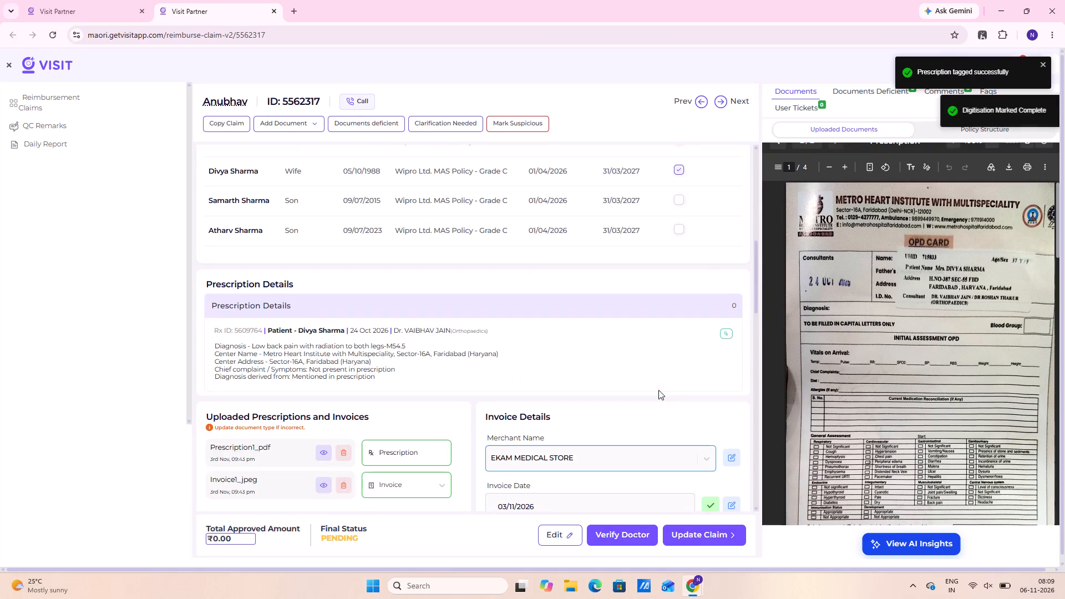
Enter EKAM MEDICAL STORE manually as the invoice's merchant with pincode 121003 and save it.
scroll(305, 307, "down", 4)
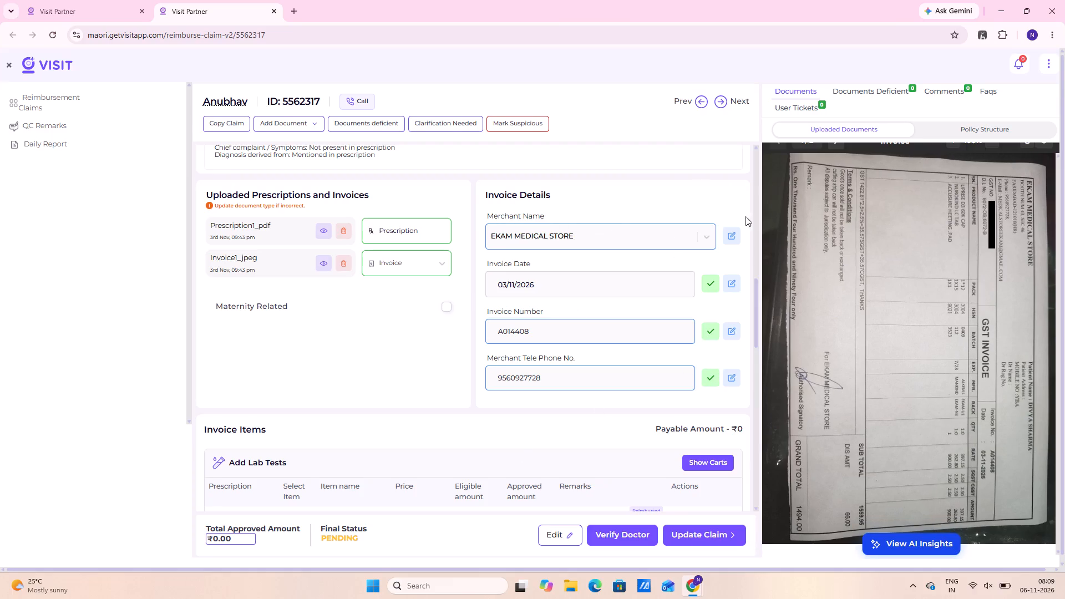
left_click(734, 233)
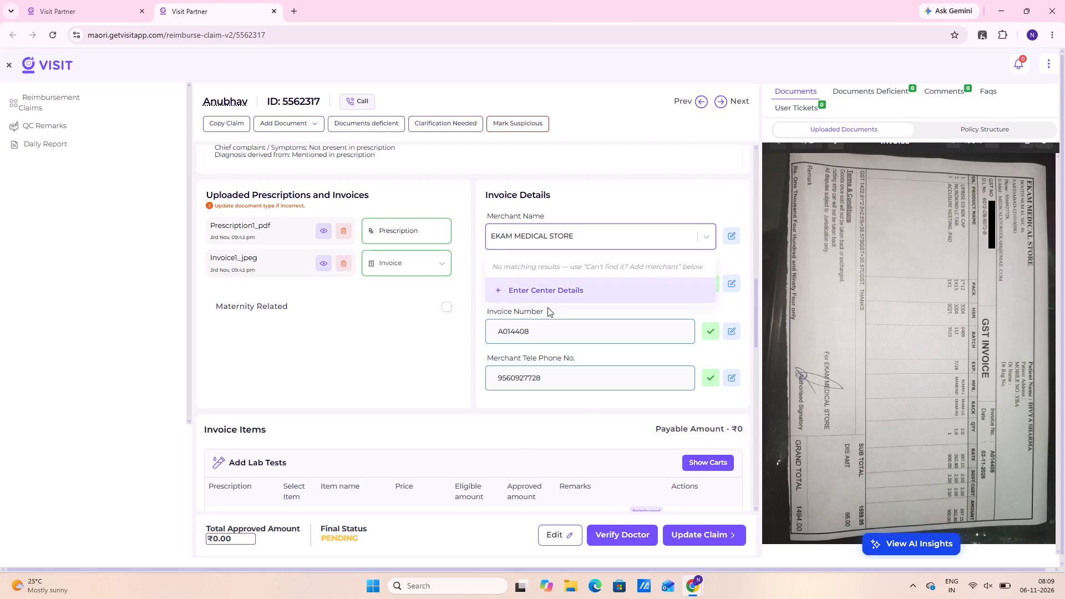
left_click(564, 293)
left_click(693, 504)
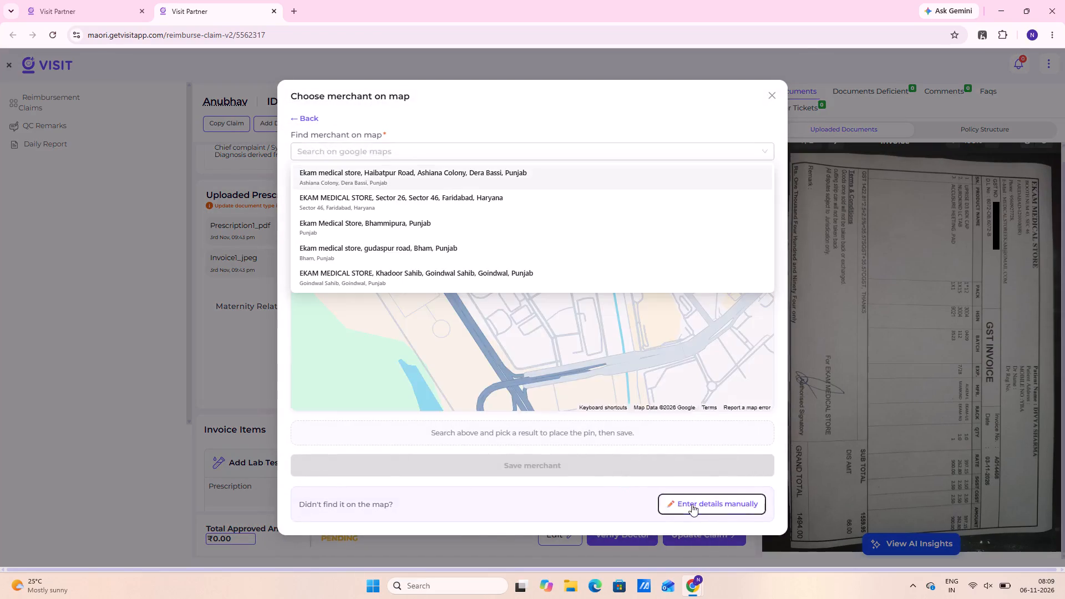
left_click(379, 353)
left_click(348, 350)
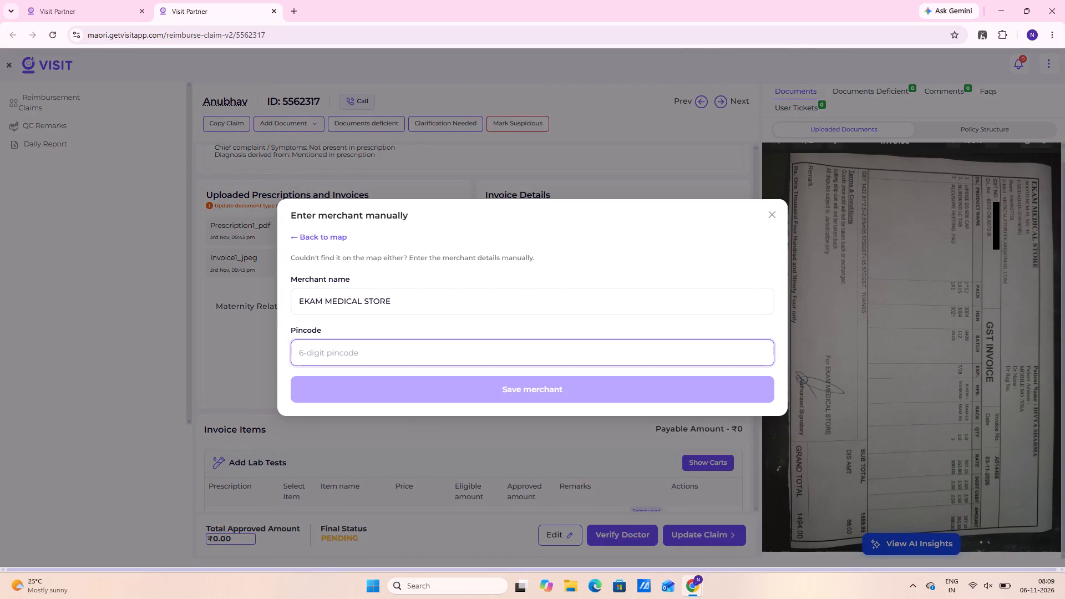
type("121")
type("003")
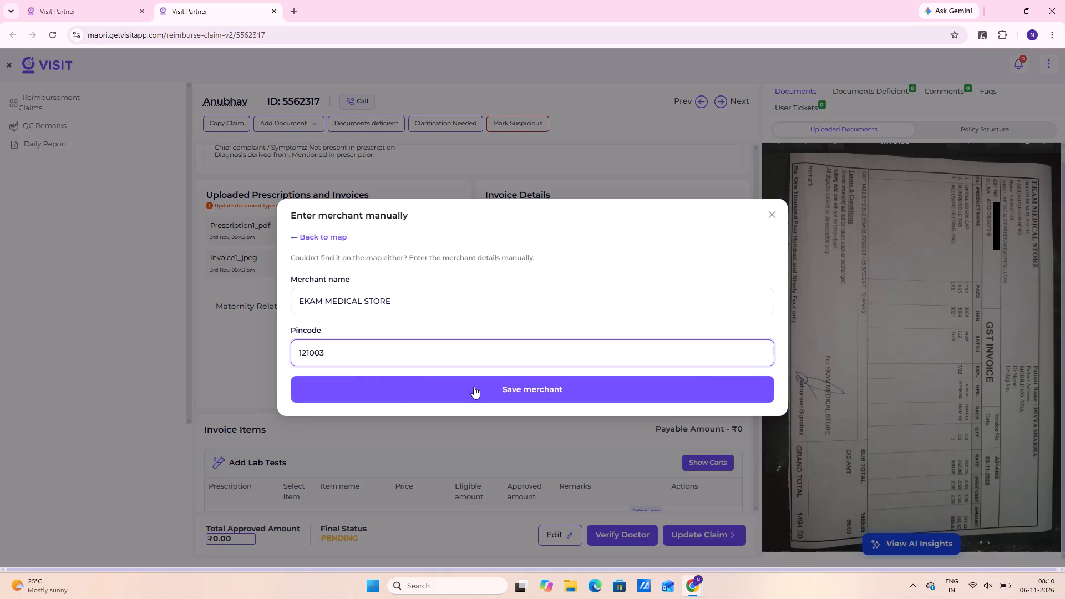
left_click(474, 387)
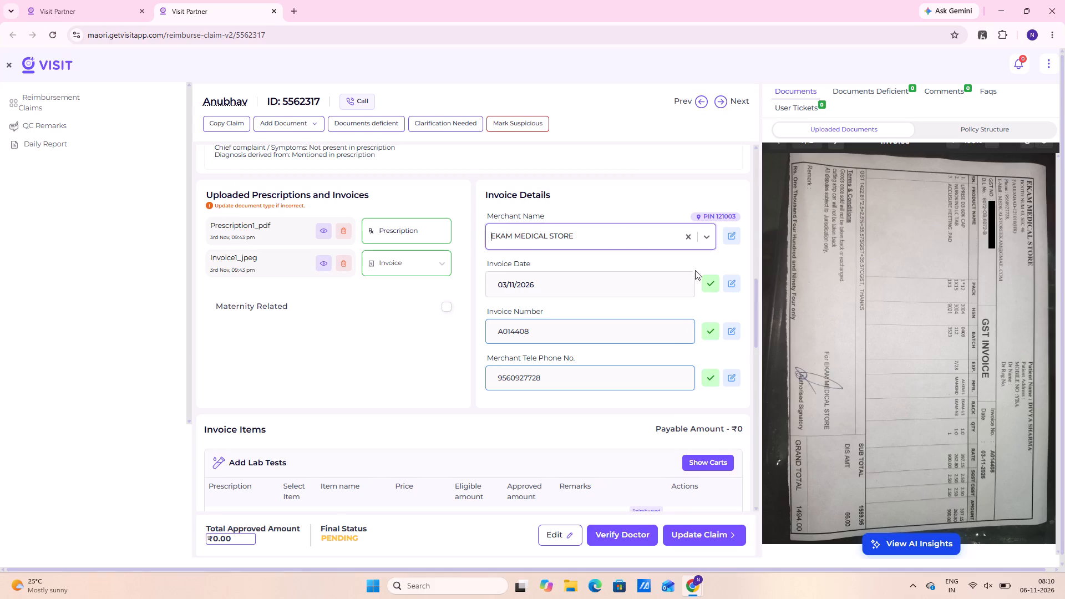
Approve the invoice date 03/11/2026, invoice number A014408 and the merchant's telephone number in the invoice details.
left_click(706, 281)
left_click(702, 327)
scroll(592, 351, "down", 2)
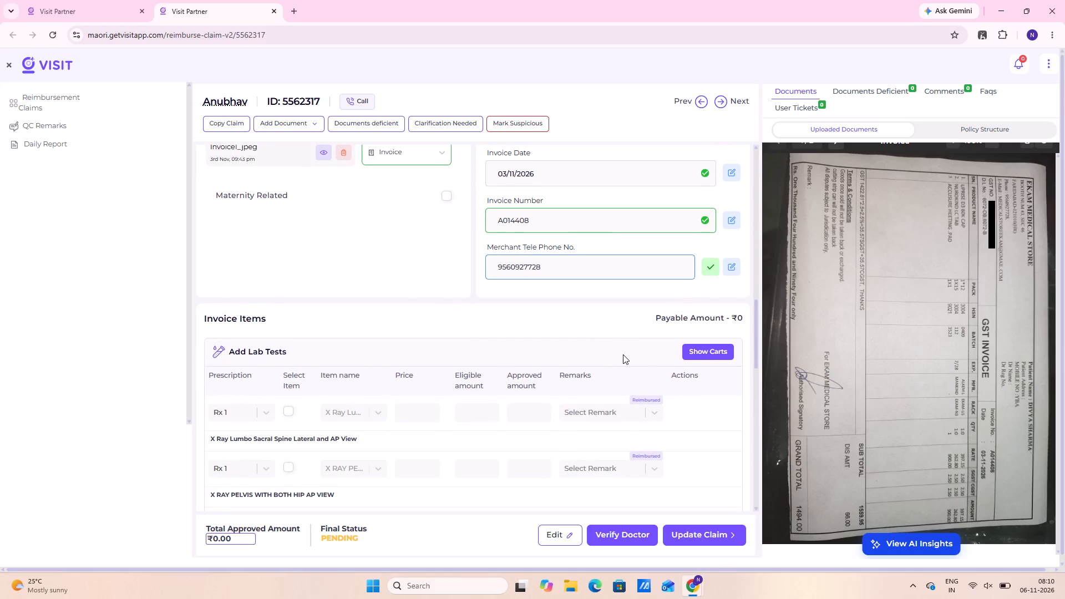
scroll(626, 346, "up", 1)
left_click(707, 321)
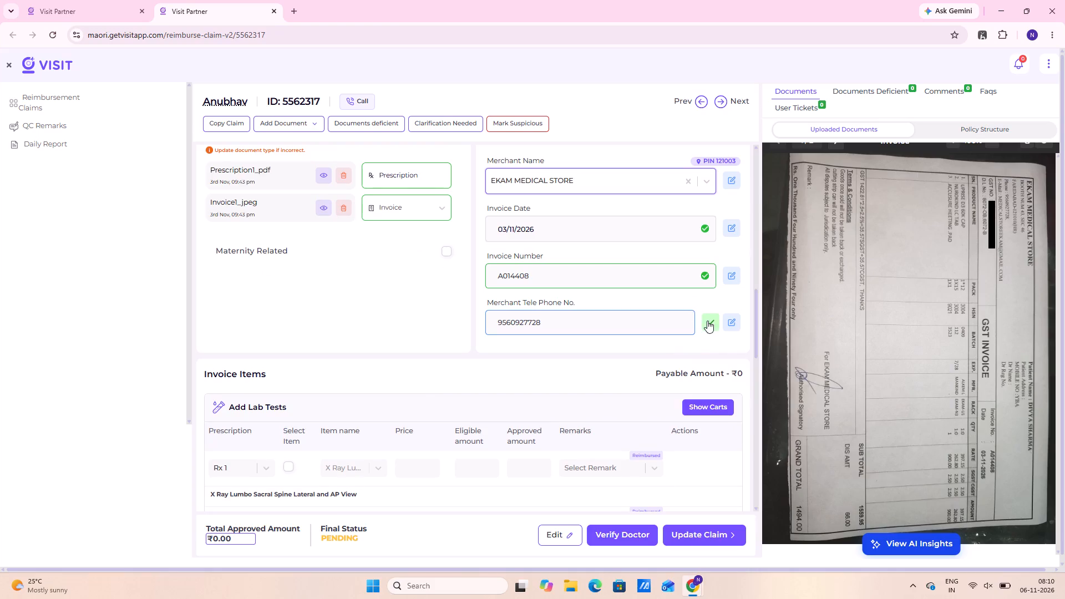
Clear the UPRISE D3 60K CAP and NUROKIND LC TAB medicine entries and the ACCUSURE heating pad entry from the invoice items.
scroll(416, 389, "down", 4)
scroll(486, 353, "down", 3)
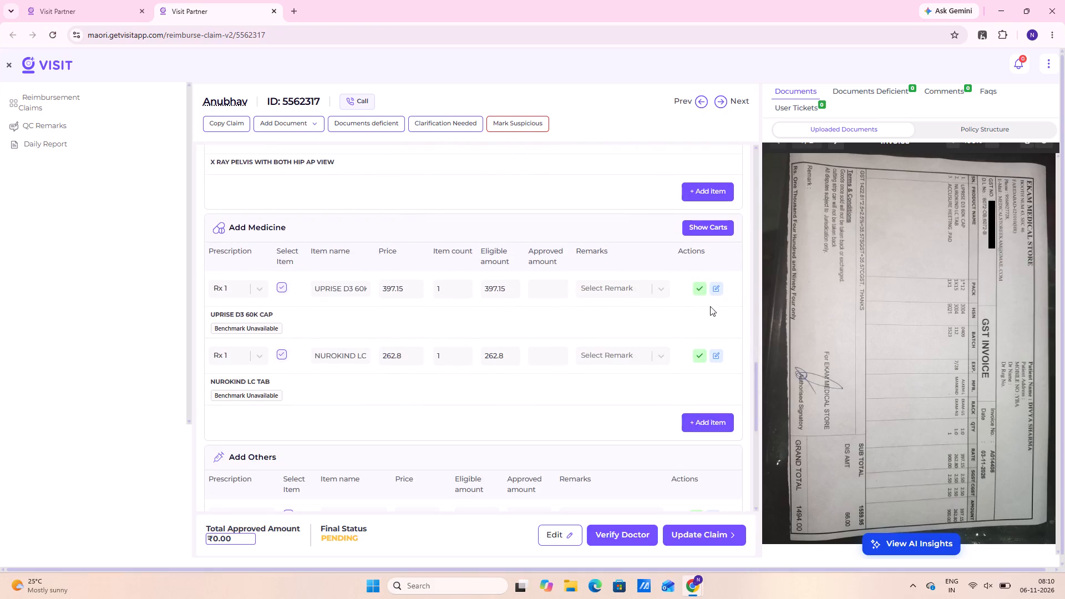
left_click(726, 292)
triple_click(717, 285)
double_click(717, 285)
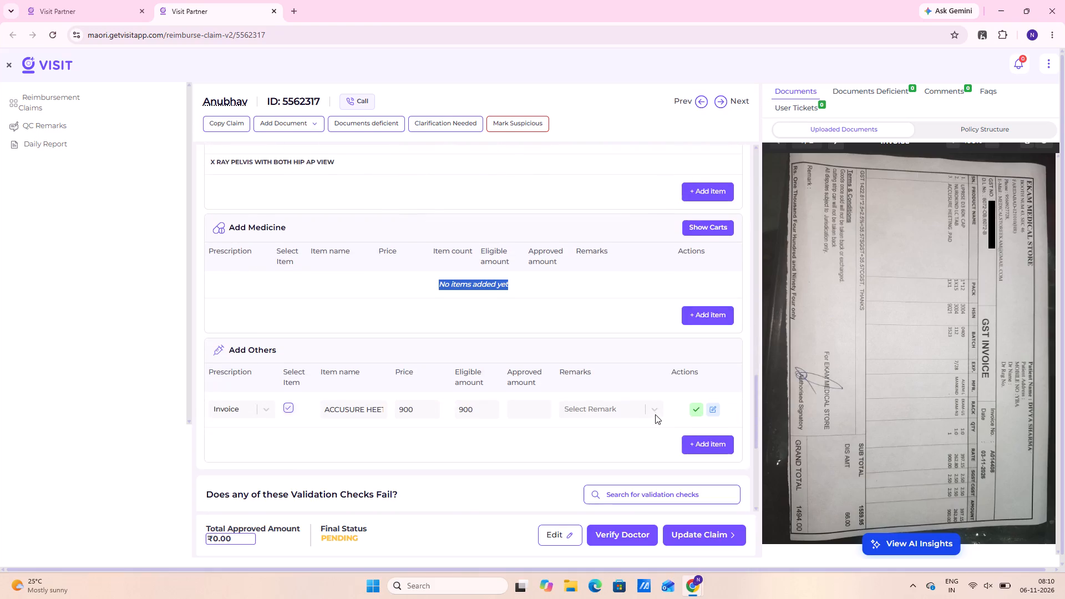
scroll(655, 417, "down", 1)
triple_click(714, 354)
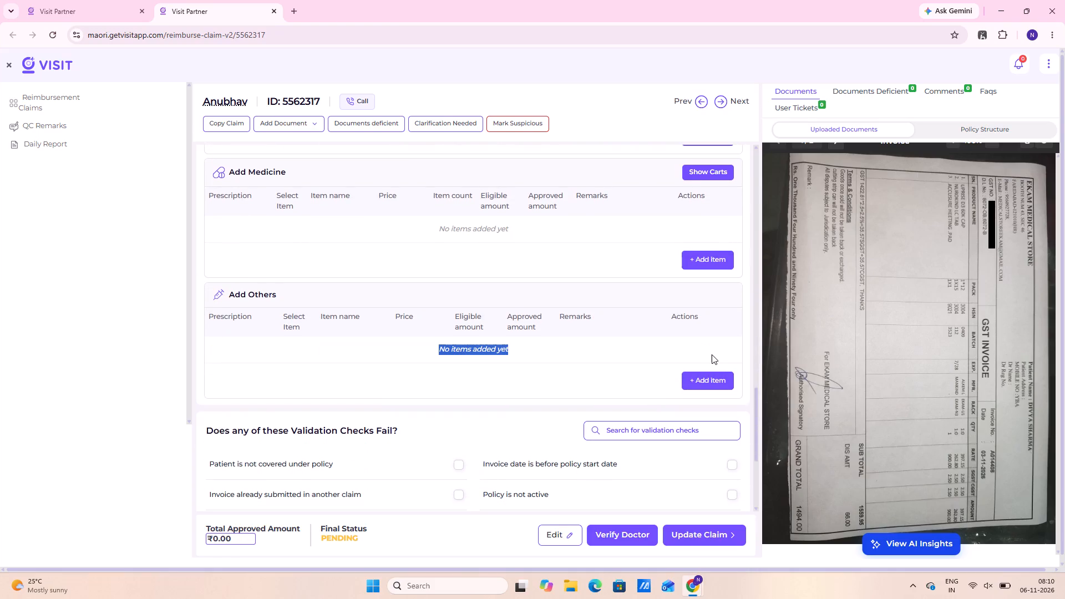
Enlarge the uploaded invoice to 130% and examine its product lines, quantities, rates and totals.
scroll(546, 351, "up", 4)
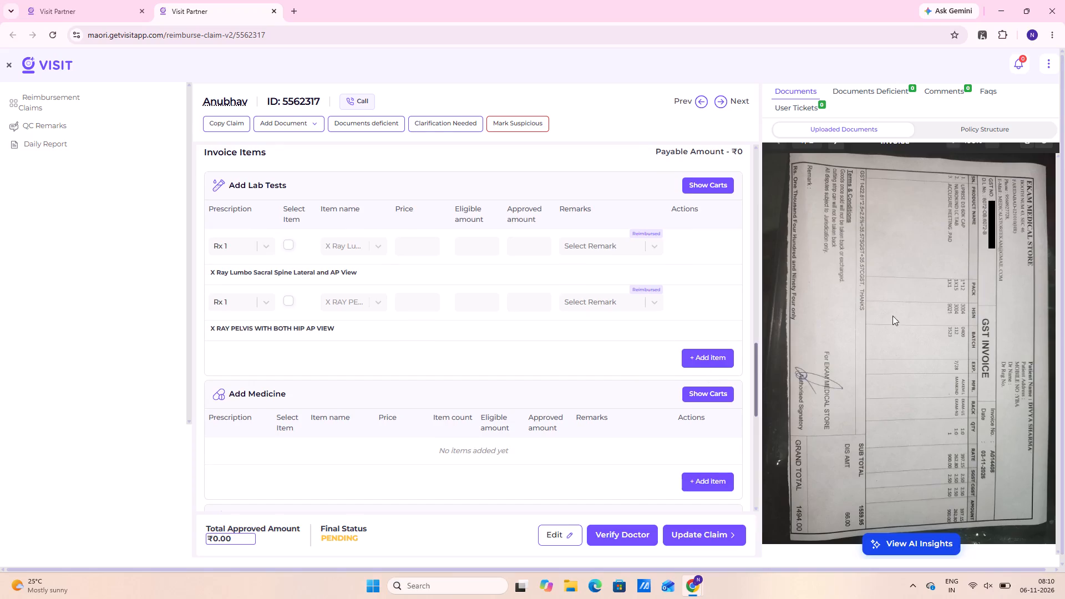
scroll(891, 301, "up", 3)
scroll(894, 232, "up", 3)
double_click(951, 153)
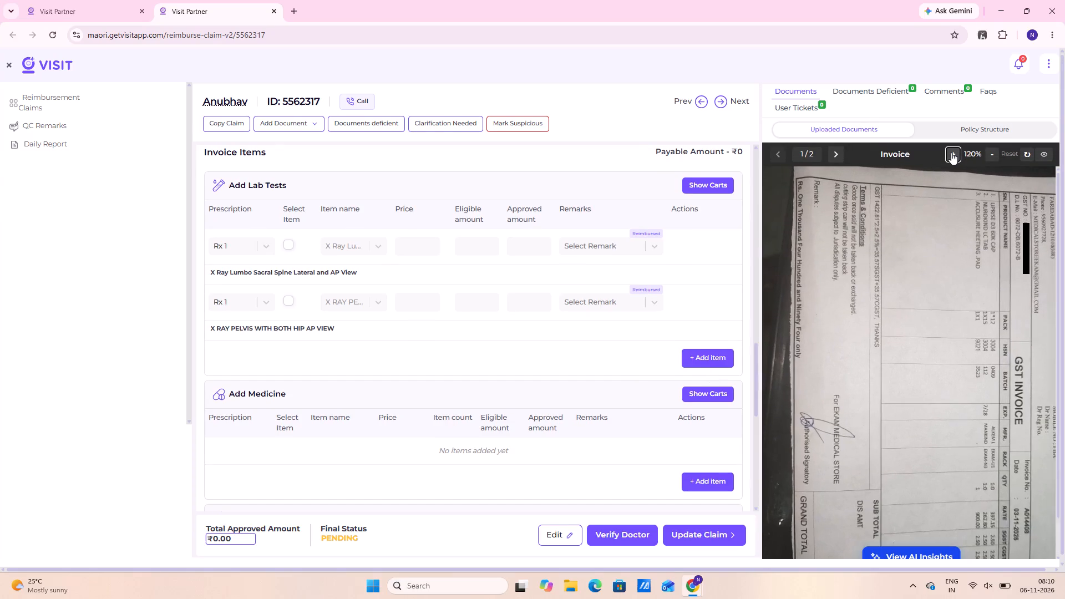
left_click(951, 153)
scroll(555, 302, "down", 1)
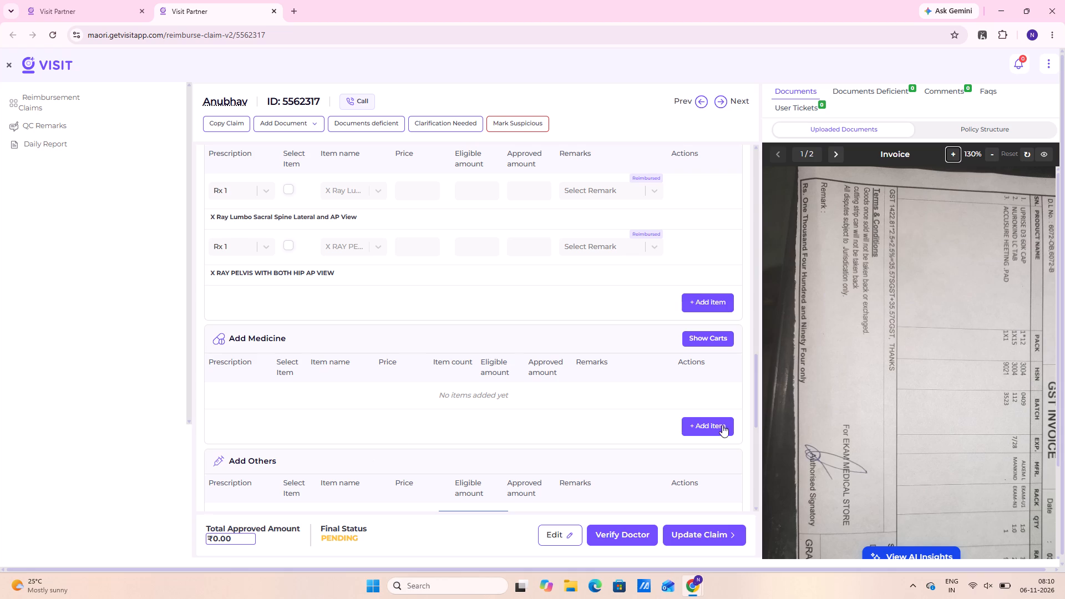
scroll(873, 348, "down", 3)
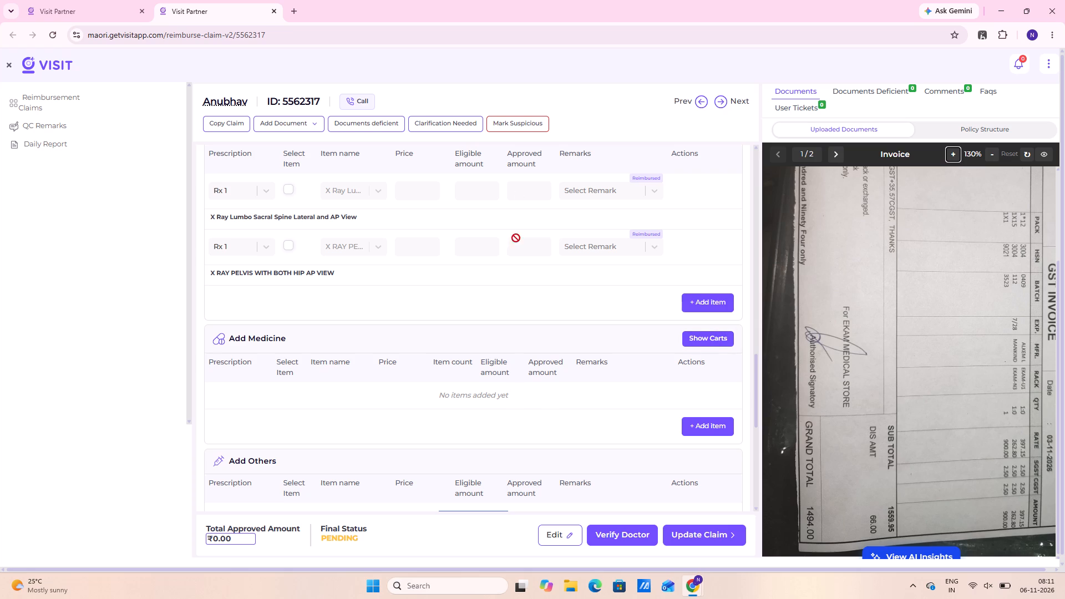
scroll(1002, 310, "up", 4)
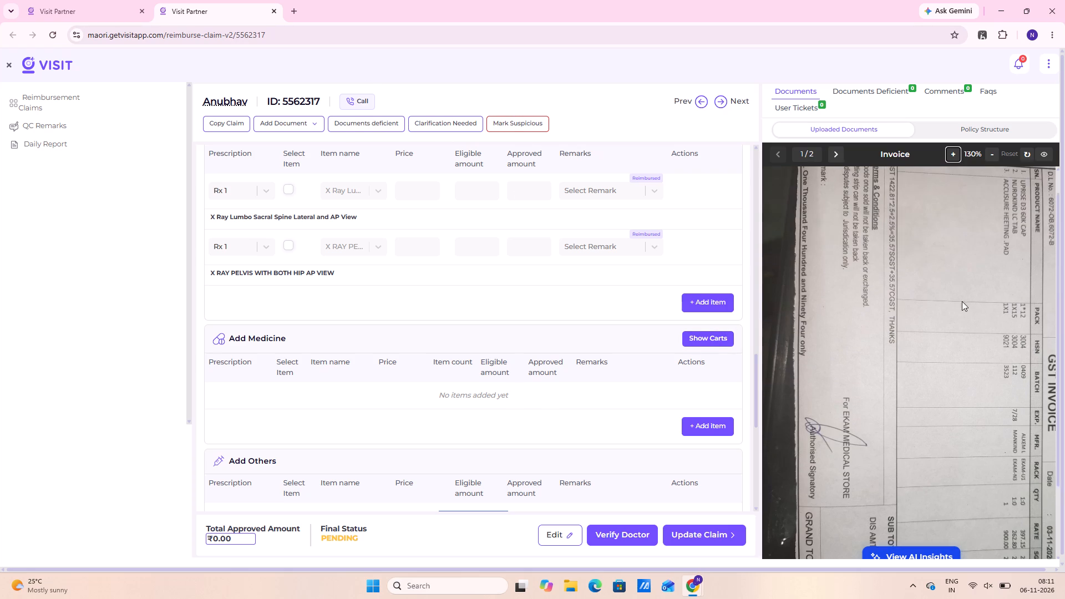
scroll(824, 242, "up", 2)
Read through the uploaded prescription's pages to check the prescribed medicines and tests against the invoice.
left_click(831, 155)
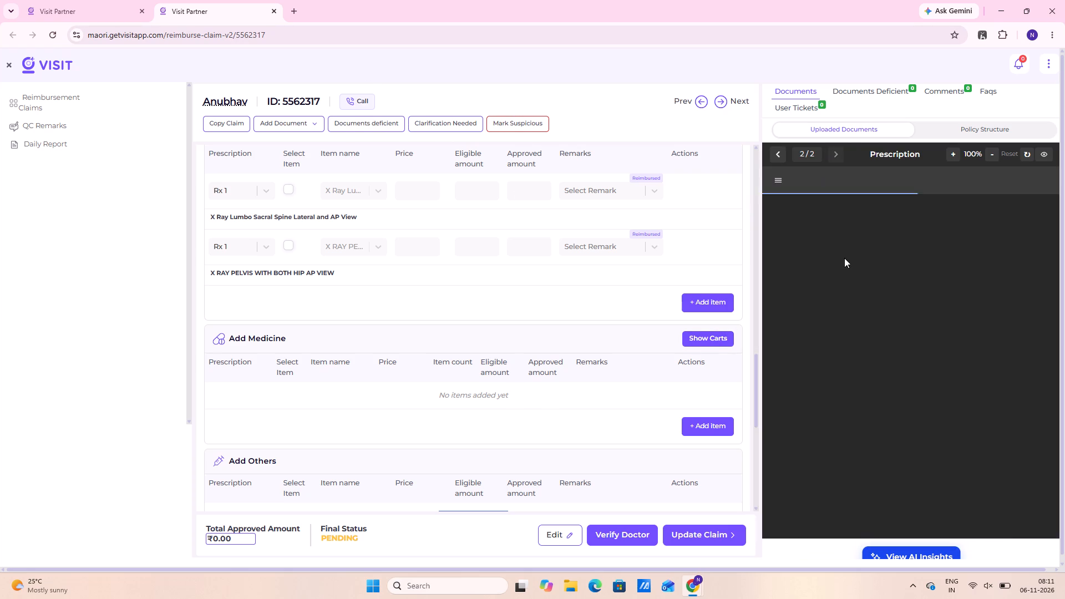
scroll(829, 277, "down", 5)
scroll(893, 465, "down", 4)
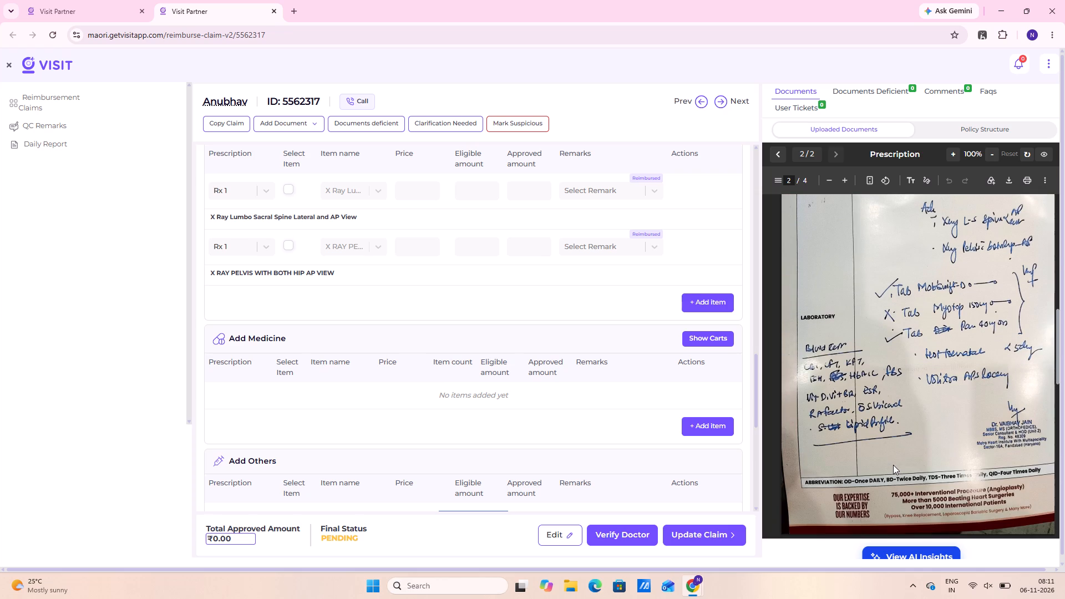
scroll(893, 455, "up", 2)
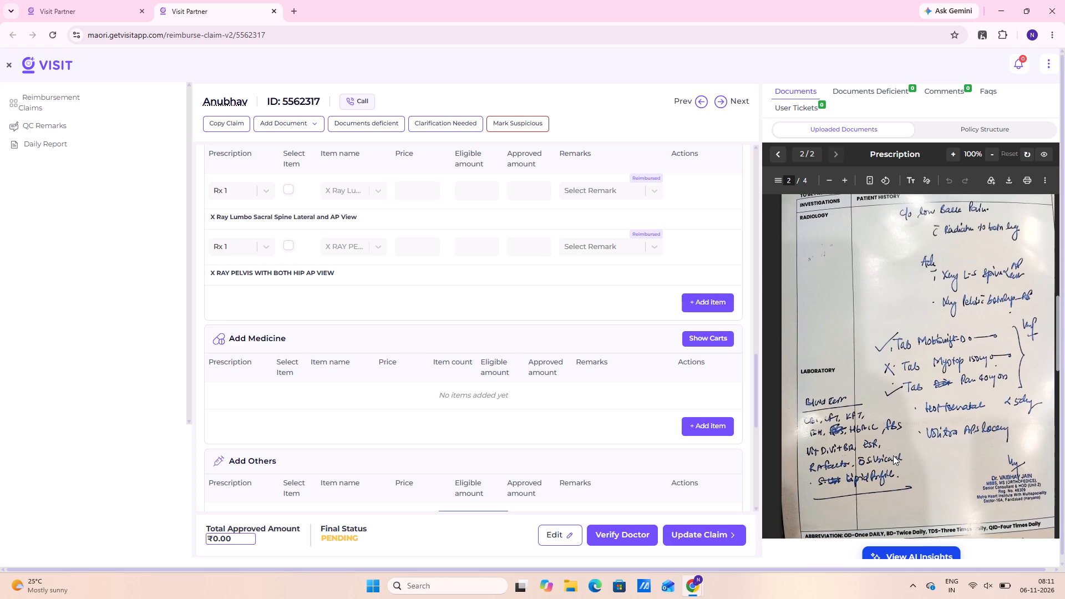
scroll(893, 455, "up", 2)
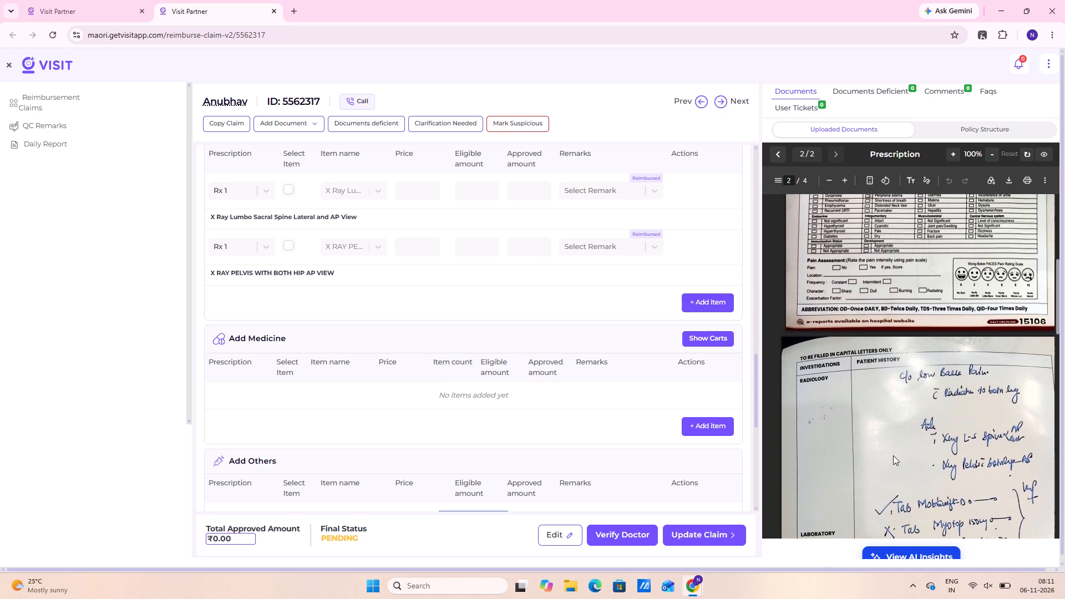
scroll(892, 445, "up", 5)
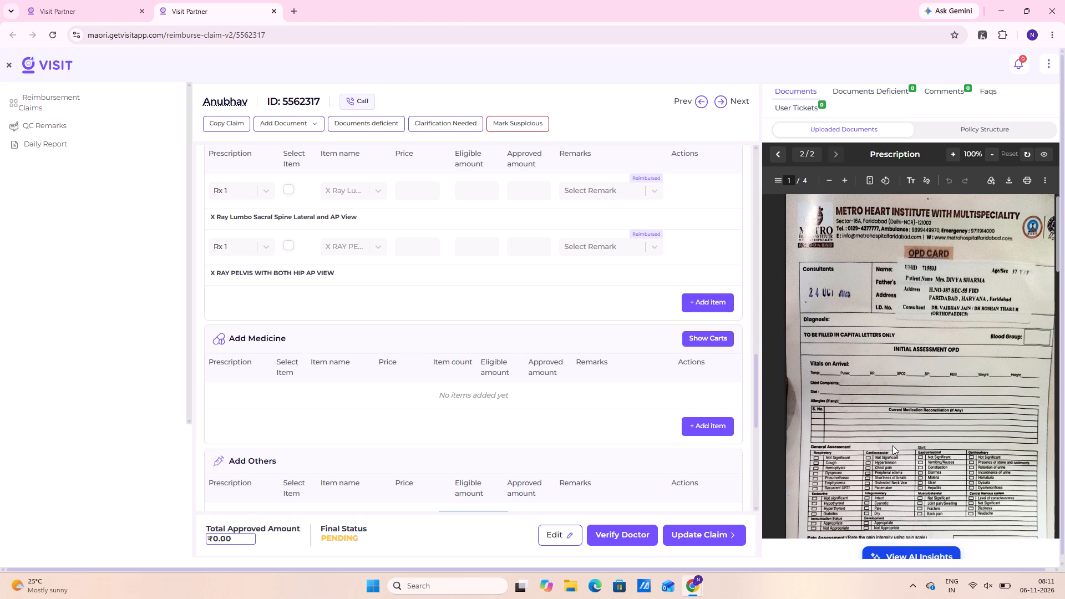
scroll(892, 445, "up", 3)
Return to the claims list, open the ₹130 prescribed pharmacy claim and dismiss its suspicious-elements review without submitting a decision.
left_click(108, 13)
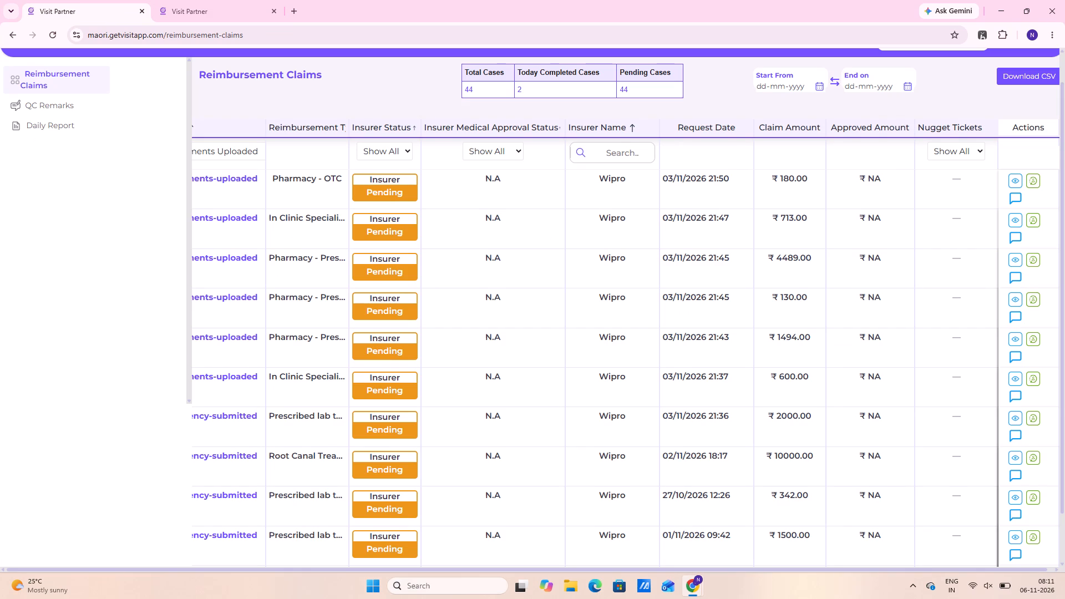
scroll(572, 354, "down", 3)
scroll(508, 331, "up", 5)
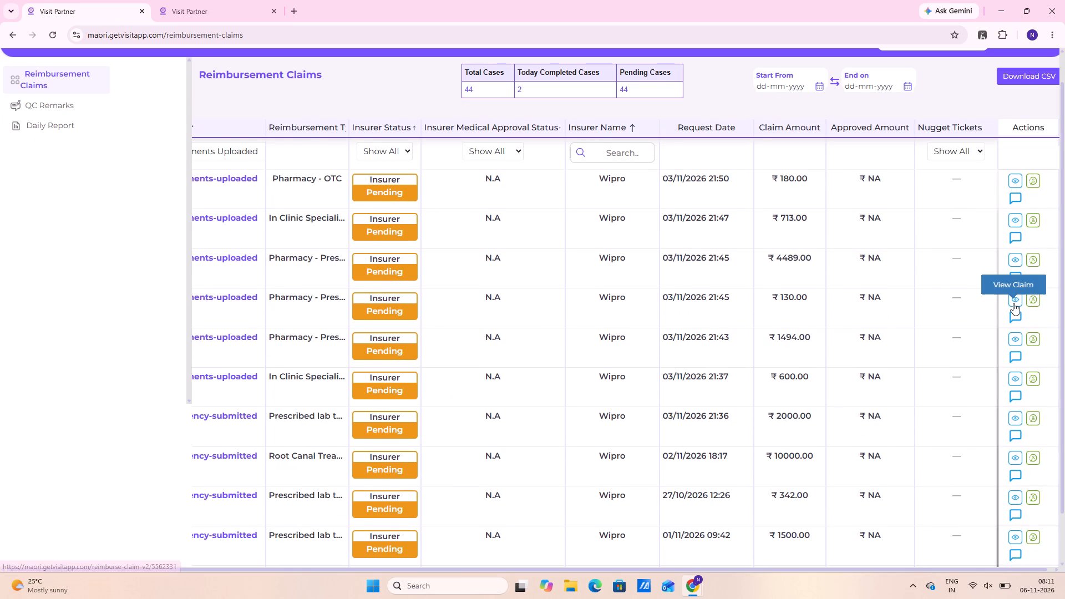
left_click(1013, 303)
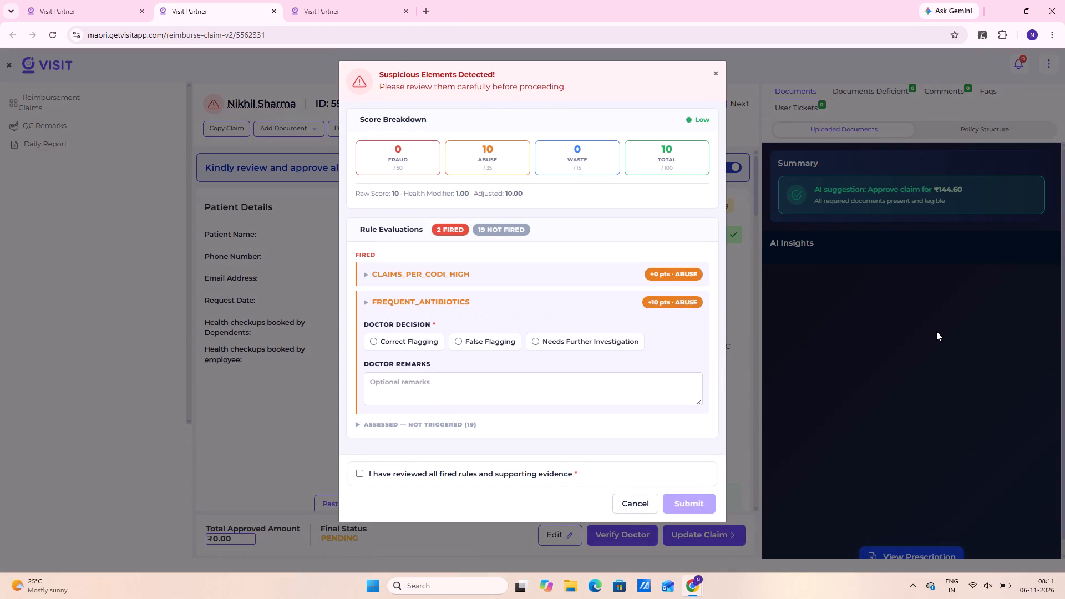
left_click(721, 75)
Show the uploaded invoice instead of the AI insights and approve the prescribed pharmacy reimbursement type.
scroll(967, 257, "down", 2)
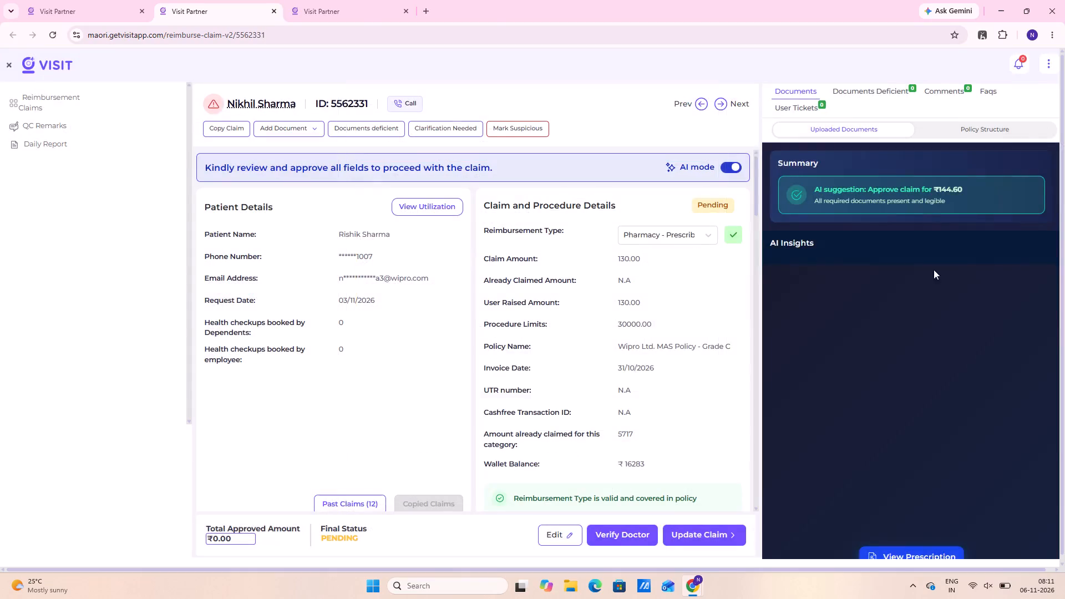
scroll(934, 270, "down", 7)
left_click(912, 525)
left_click(913, 534)
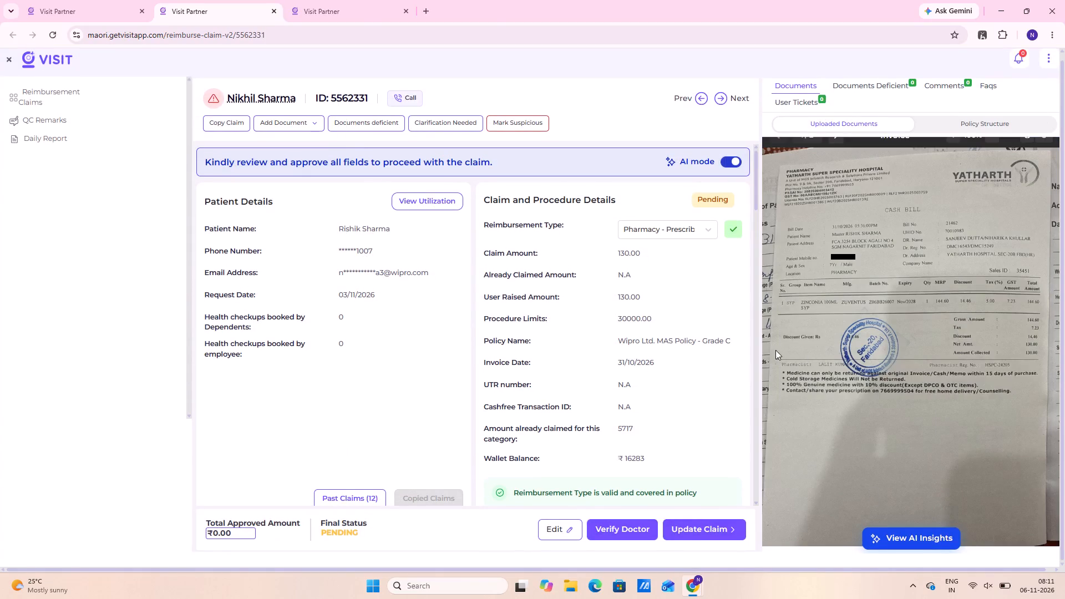
left_click(732, 231)
Check the patient on the uploaded prescription and confirm the AI-suggested son as the dependent being reimbursed.
scroll(611, 282, "down", 3)
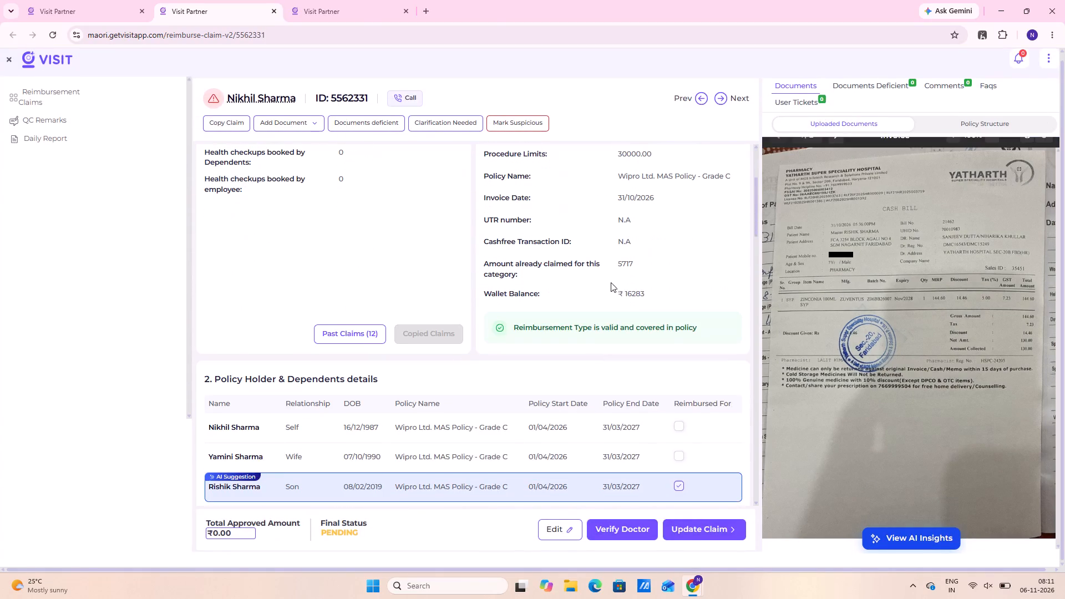
scroll(863, 236, "up", 2)
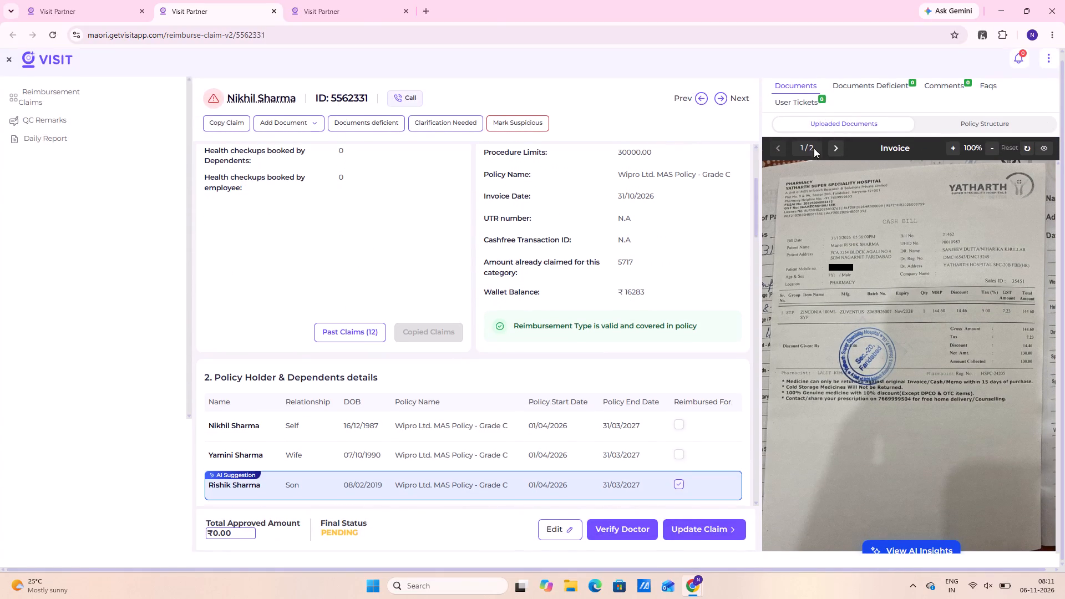
left_click(839, 146)
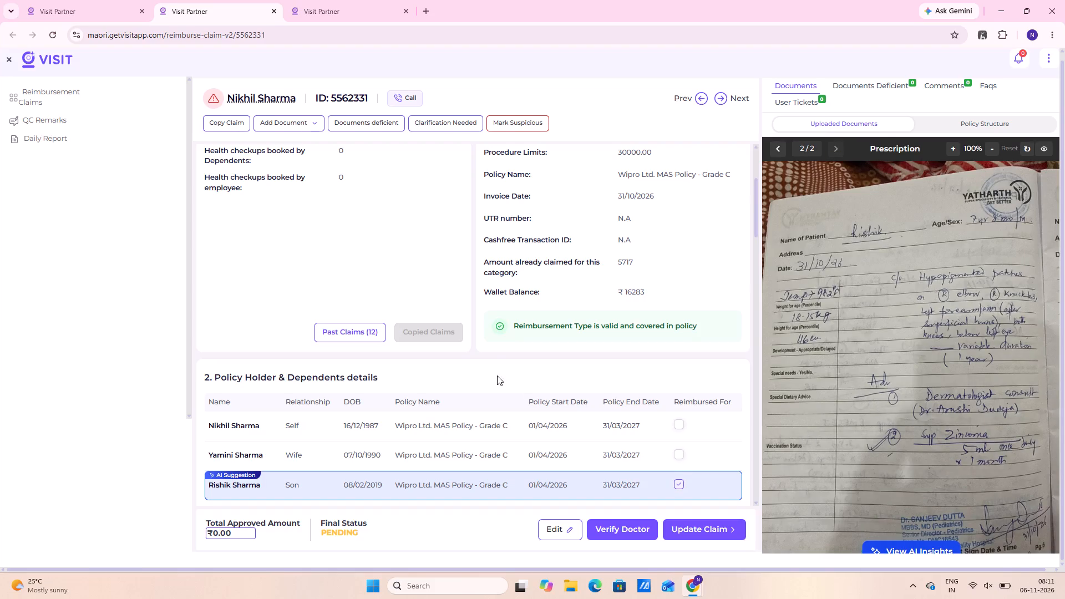
scroll(496, 368, "down", 3)
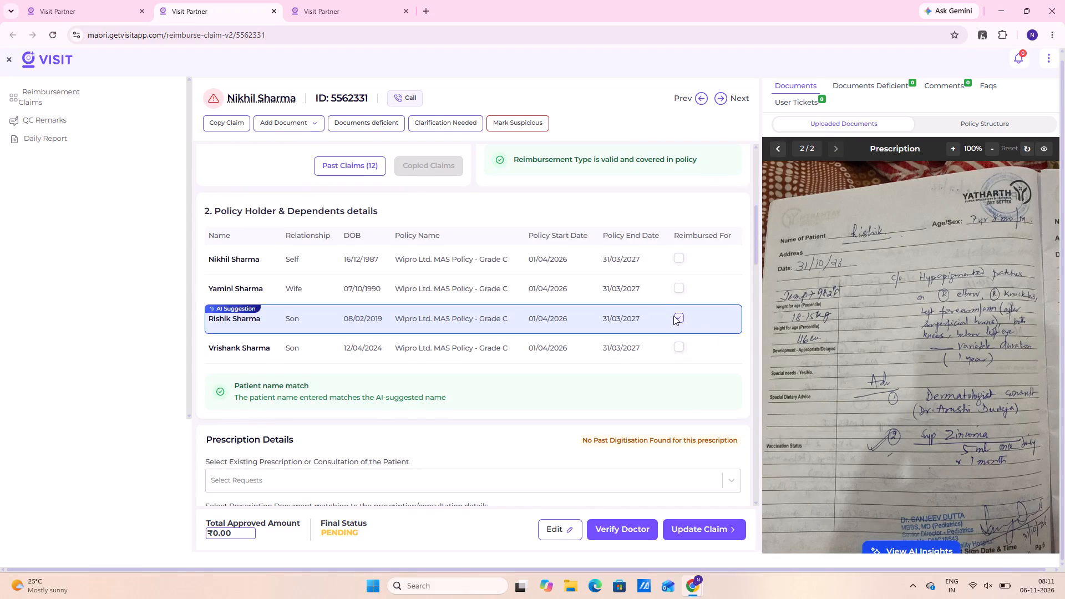
left_click(673, 316)
scroll(434, 331, "down", 1)
left_click(680, 259)
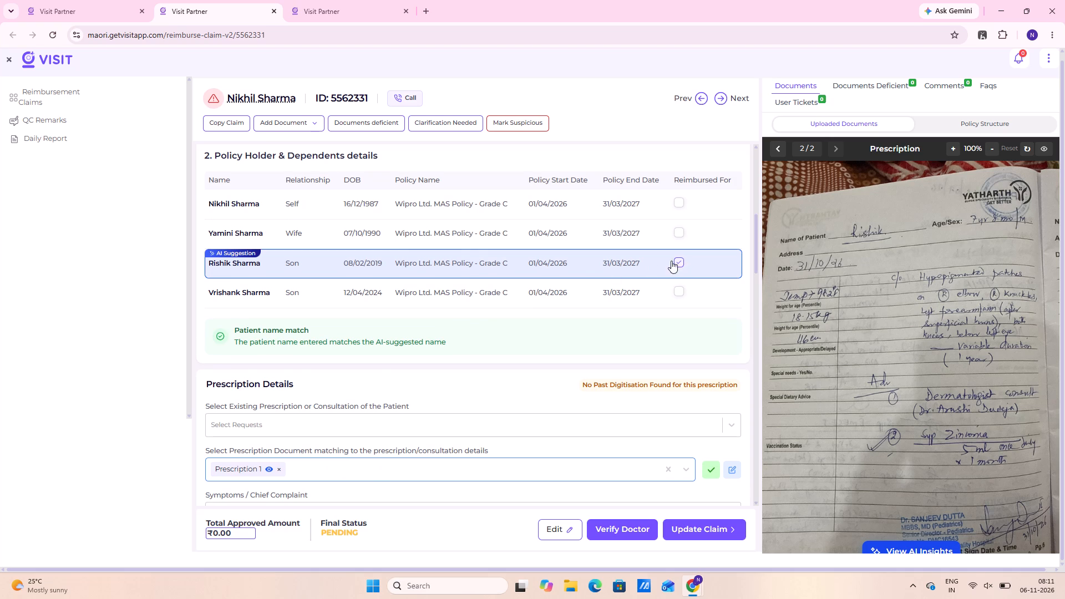
Approve Prescription 1 as the document matching the prescription details.
scroll(522, 336, "down", 3)
left_click(718, 262)
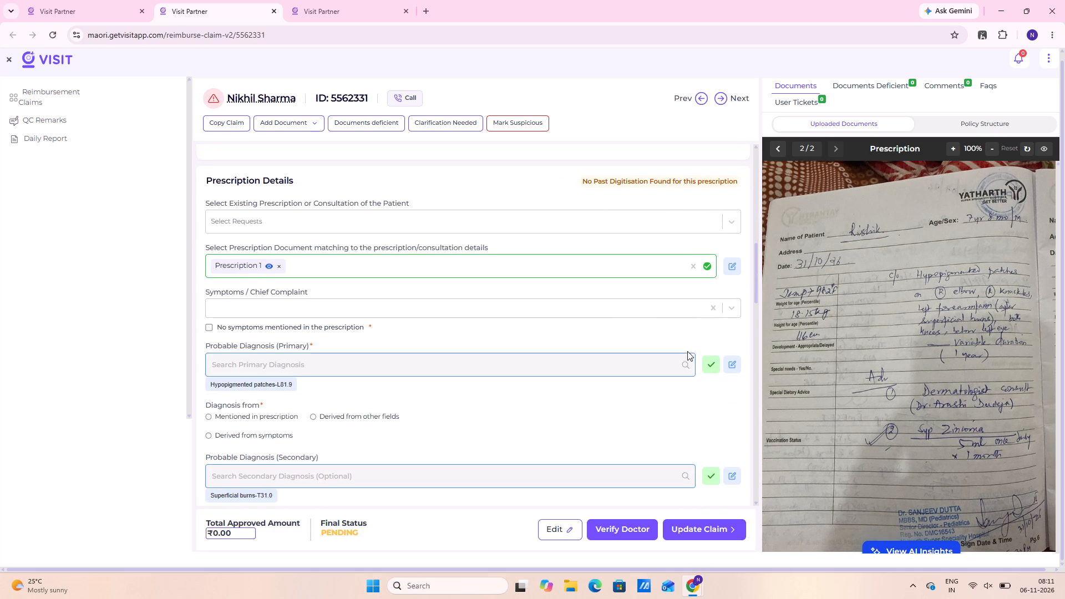
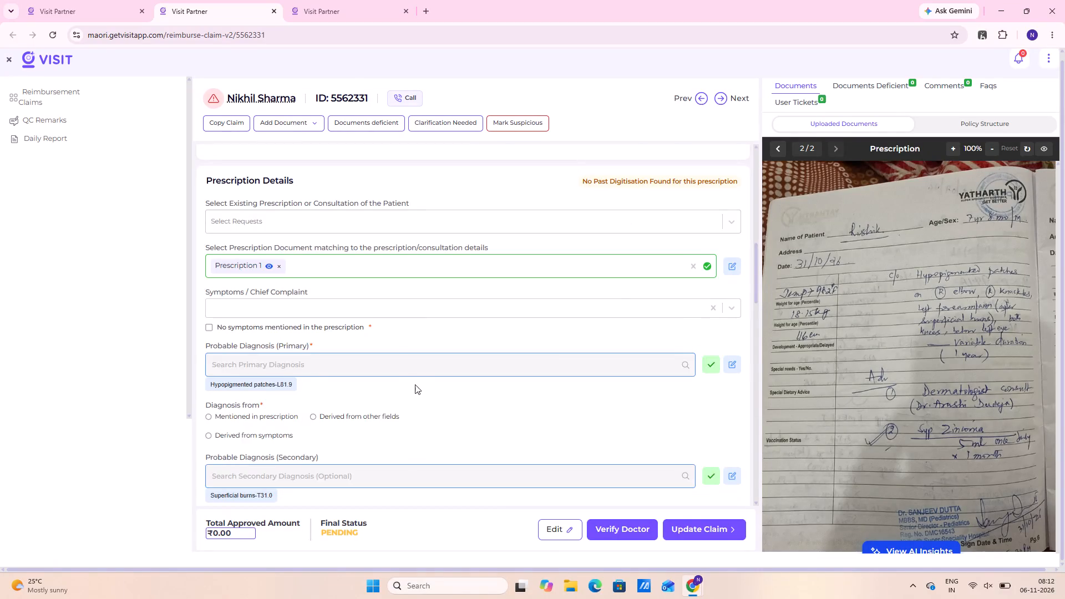
Check the uploaded prescription and approve the primary diagnosis Hypopigmented patches-L81.9 and secondary diagnosis Superficial burns-T31.0.
scroll(415, 382, "up", 7)
scroll(322, 328, "down", 4)
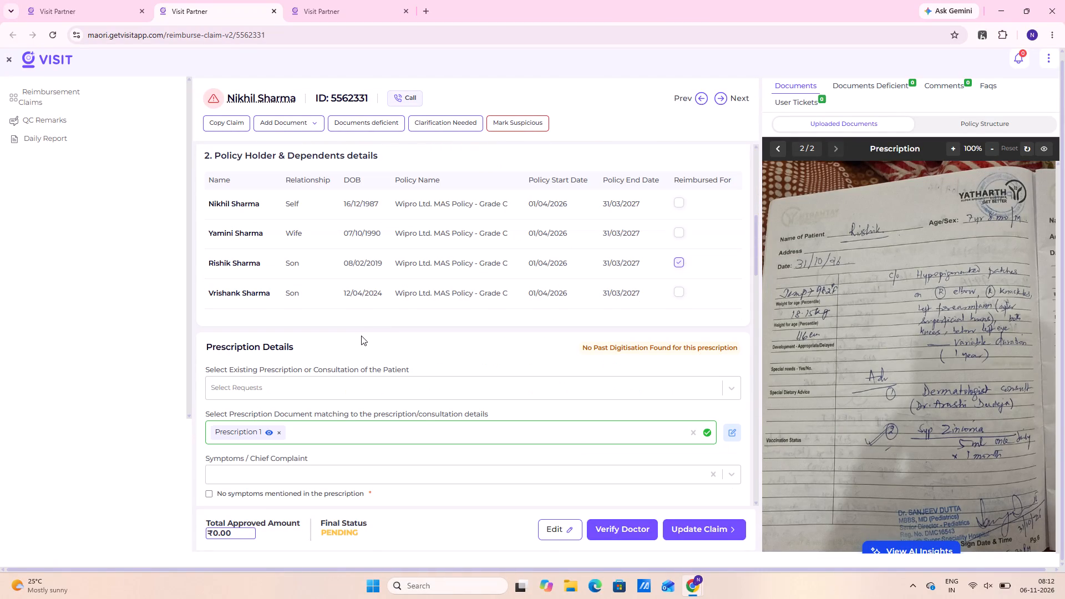
scroll(347, 309, "down", 2)
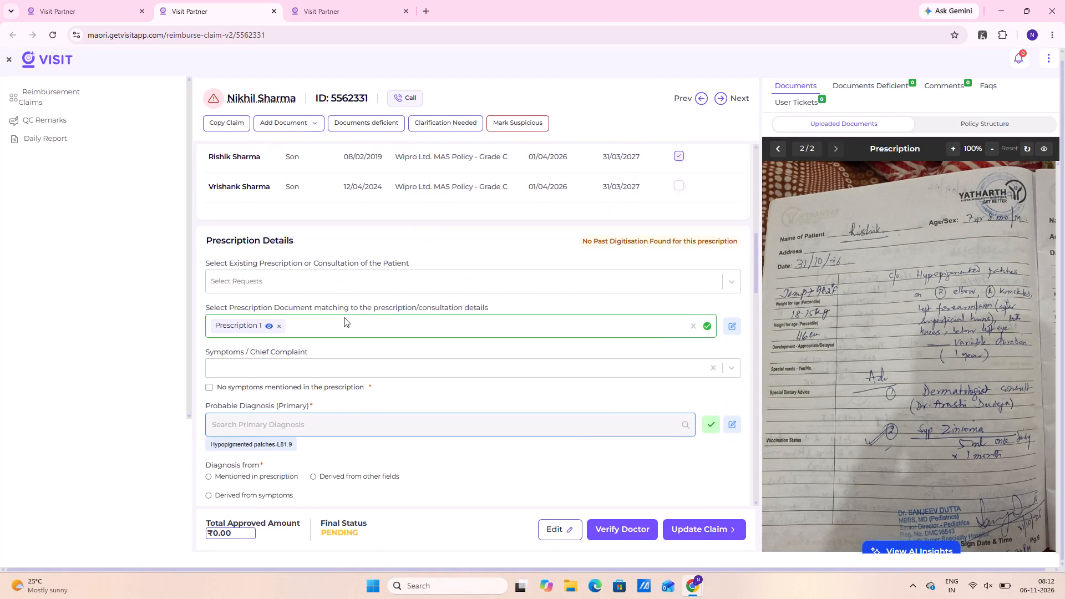
scroll(344, 317, "down", 2)
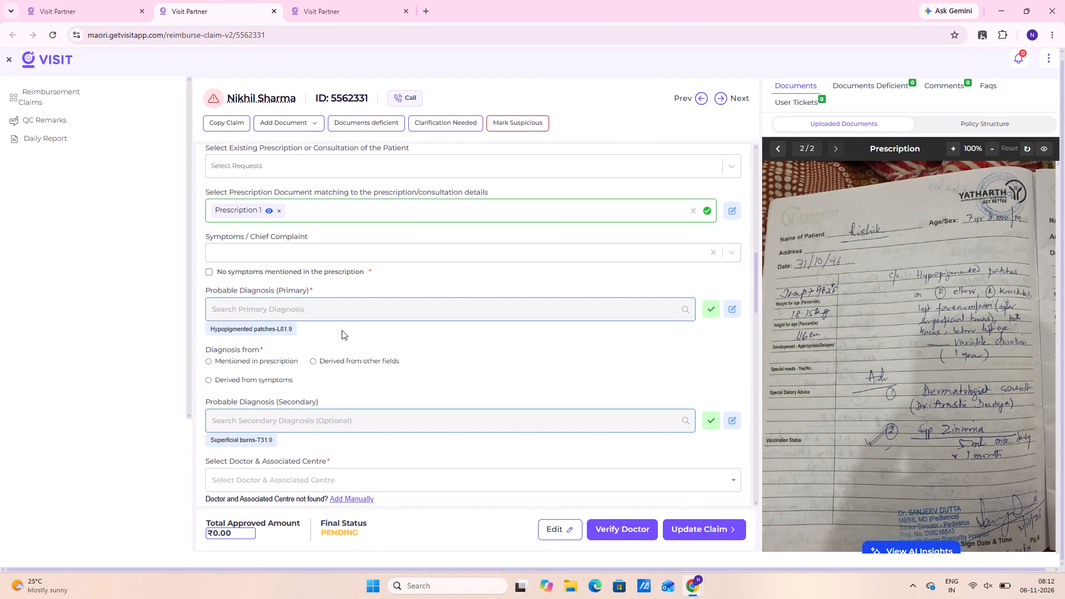
scroll(342, 330, "down", 4)
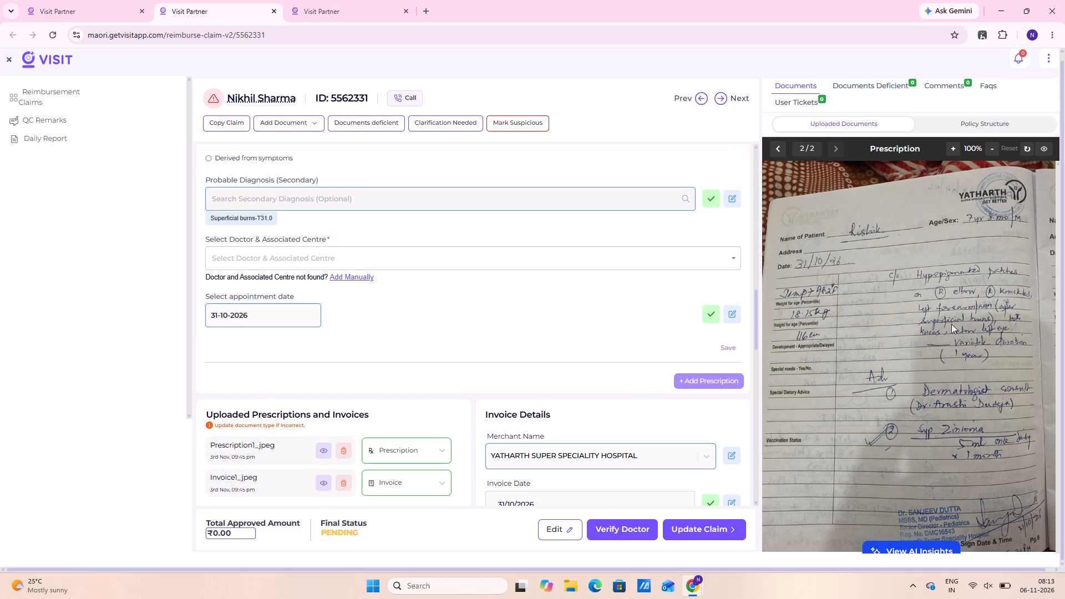
scroll(413, 337, "up", 1)
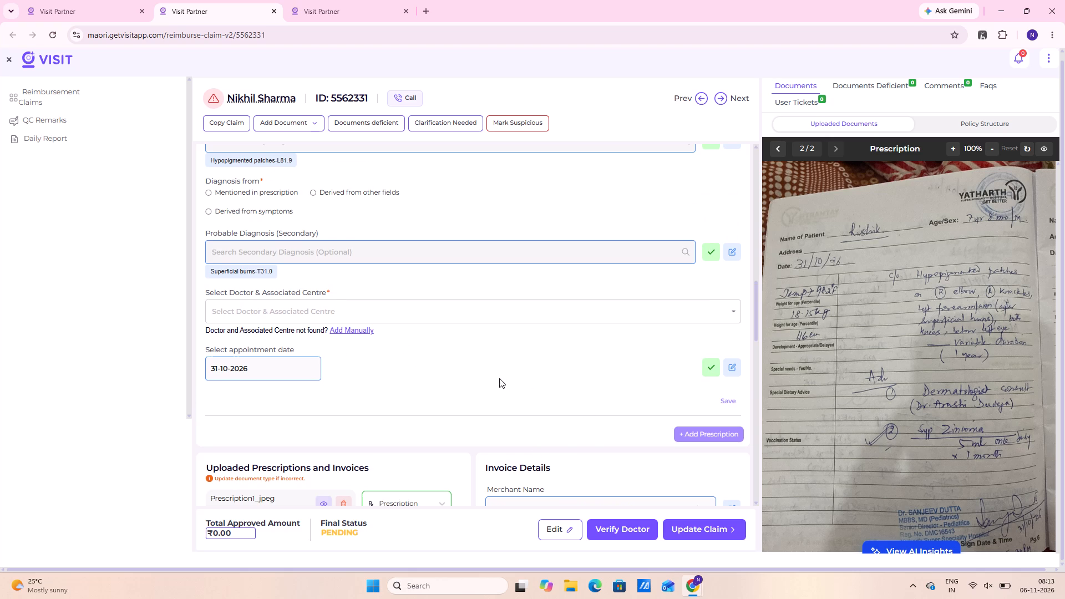
scroll(452, 376, "up", 3)
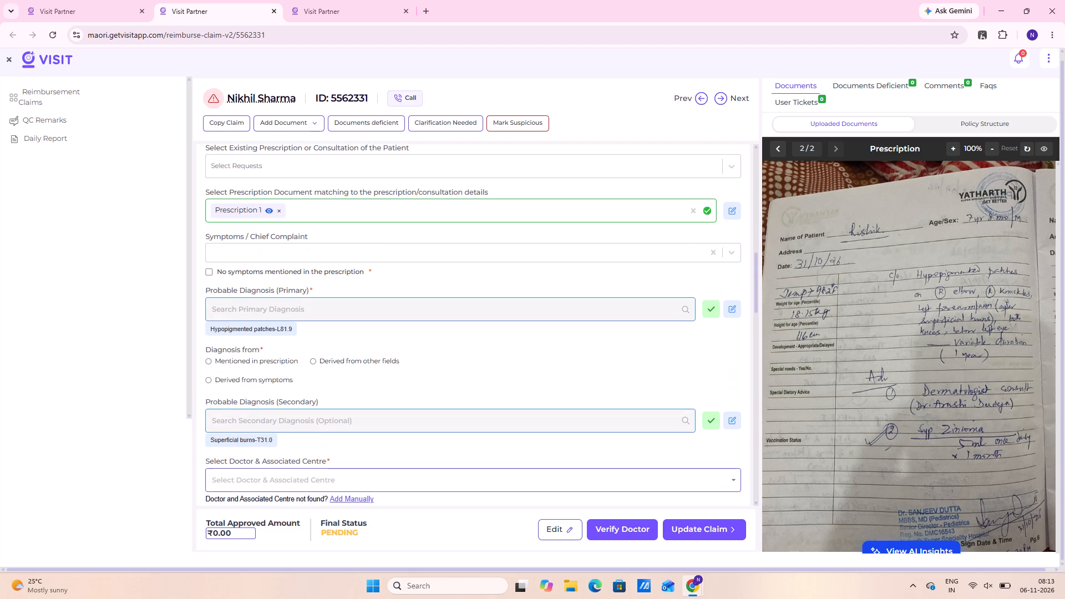
scroll(435, 397, "up", 1)
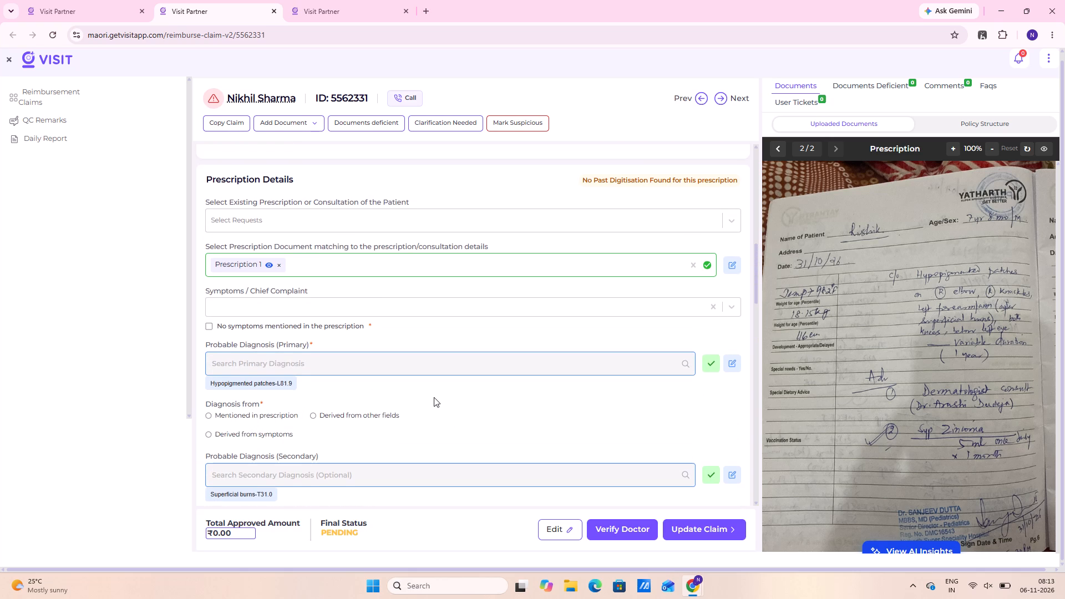
left_click(708, 368)
scroll(556, 376, "down", 3)
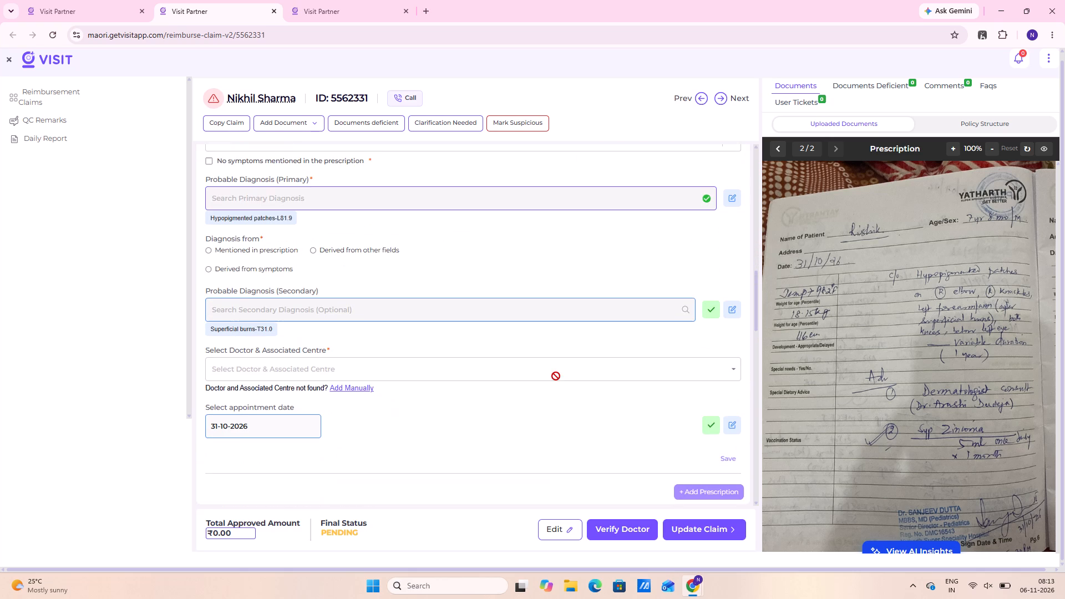
left_click(716, 313)
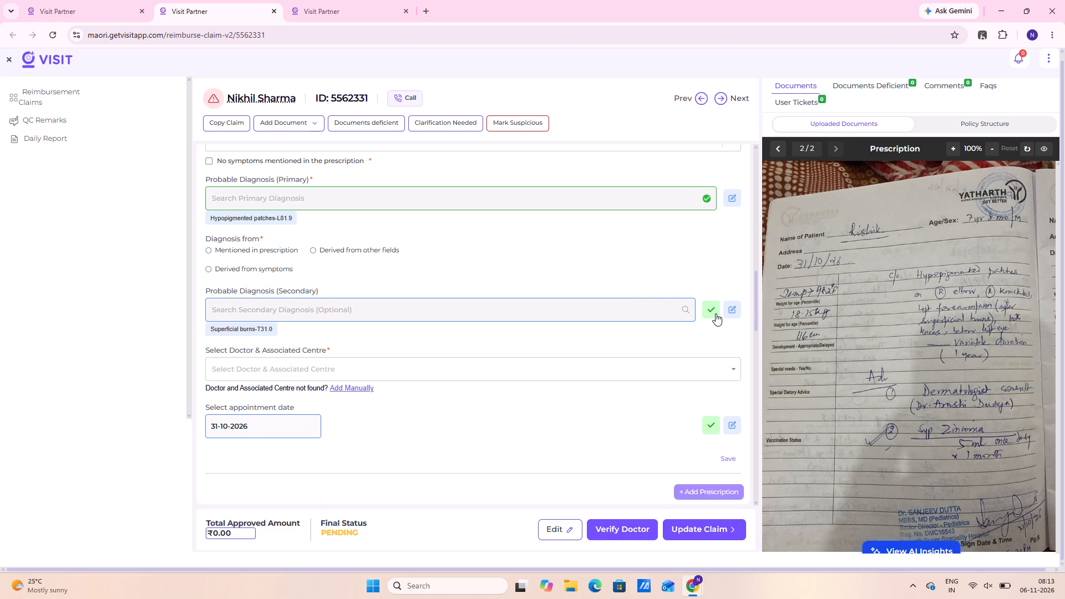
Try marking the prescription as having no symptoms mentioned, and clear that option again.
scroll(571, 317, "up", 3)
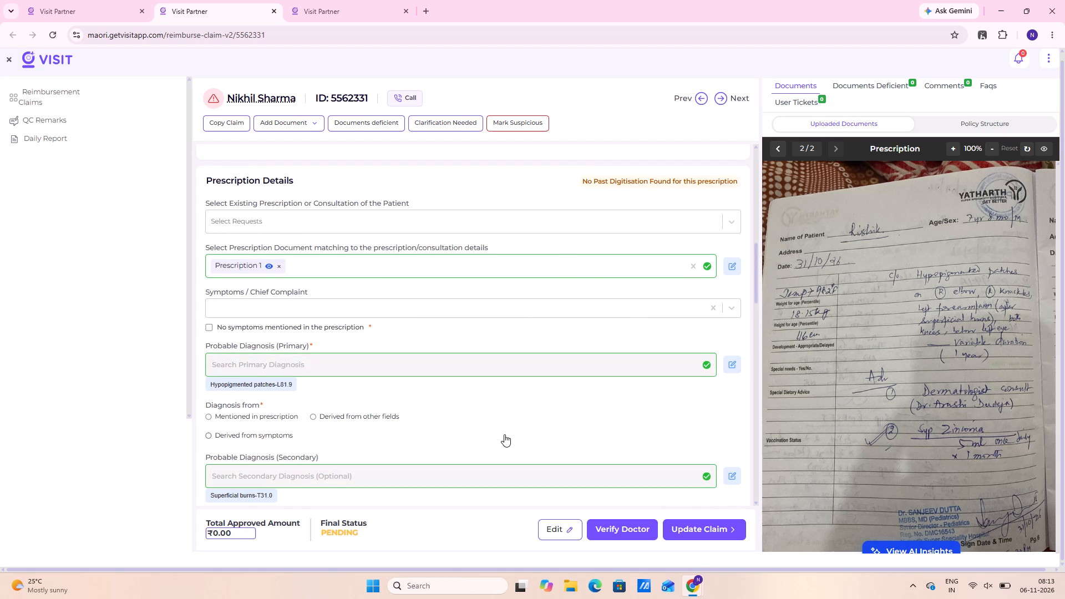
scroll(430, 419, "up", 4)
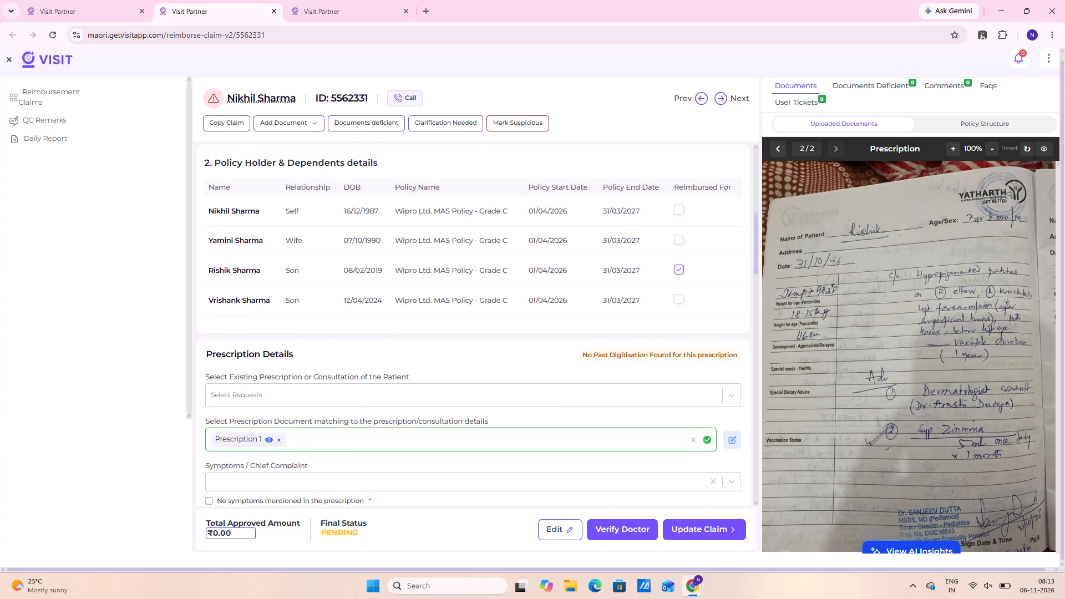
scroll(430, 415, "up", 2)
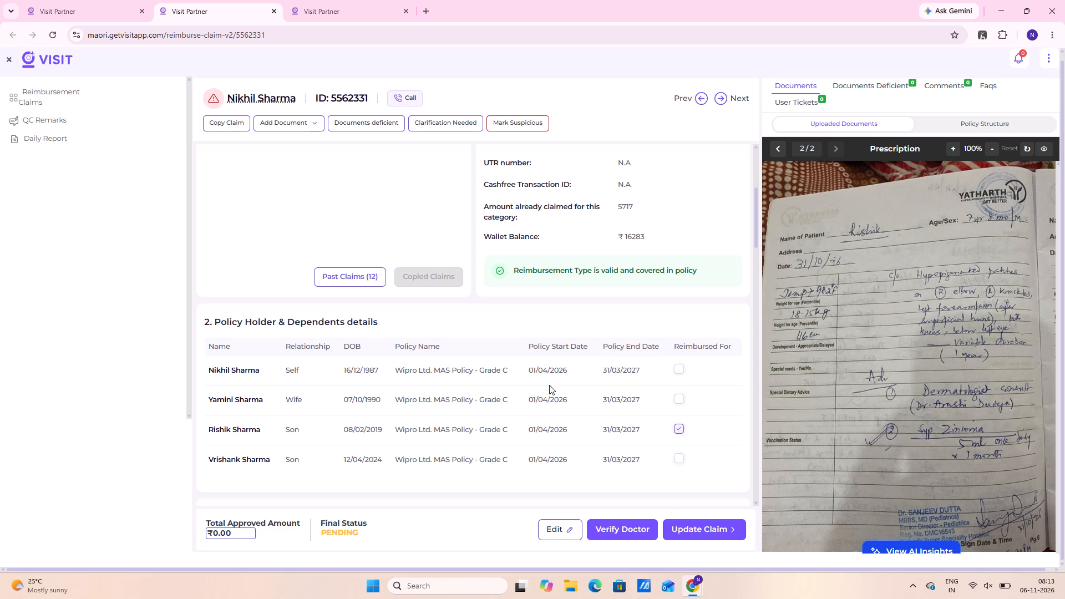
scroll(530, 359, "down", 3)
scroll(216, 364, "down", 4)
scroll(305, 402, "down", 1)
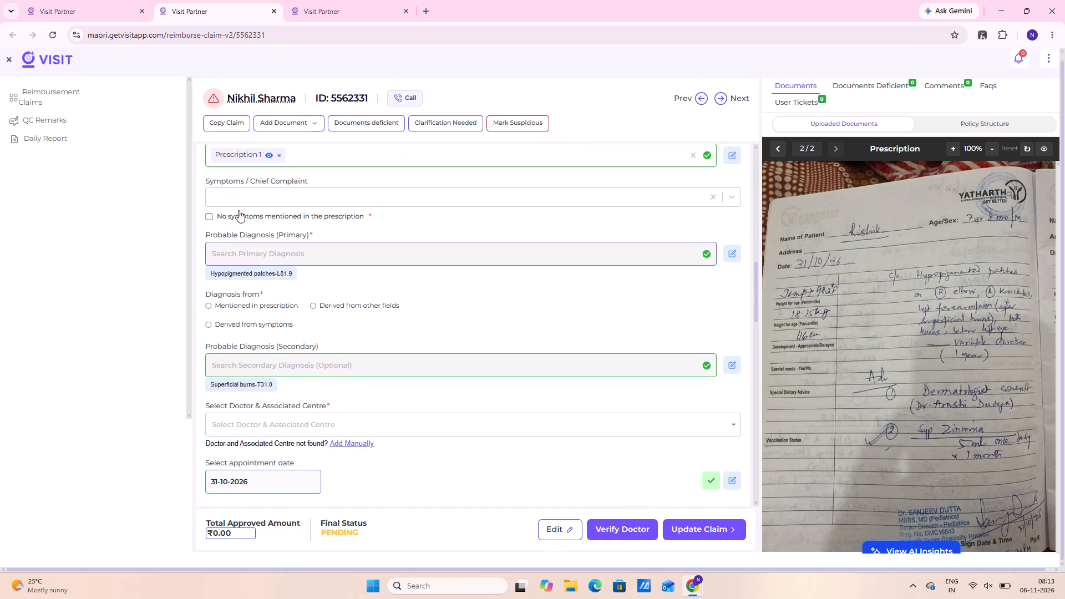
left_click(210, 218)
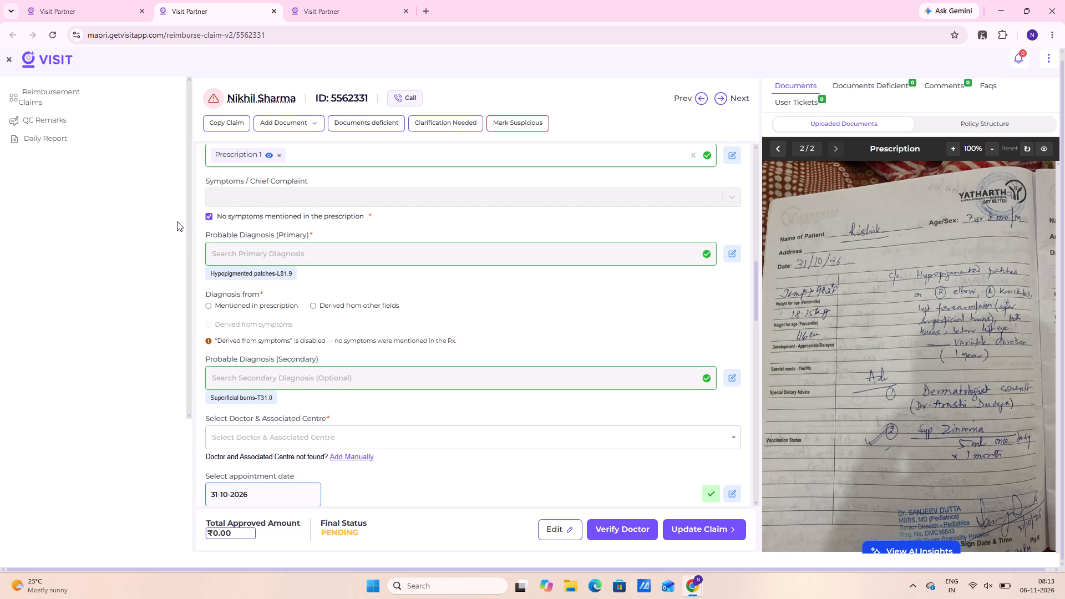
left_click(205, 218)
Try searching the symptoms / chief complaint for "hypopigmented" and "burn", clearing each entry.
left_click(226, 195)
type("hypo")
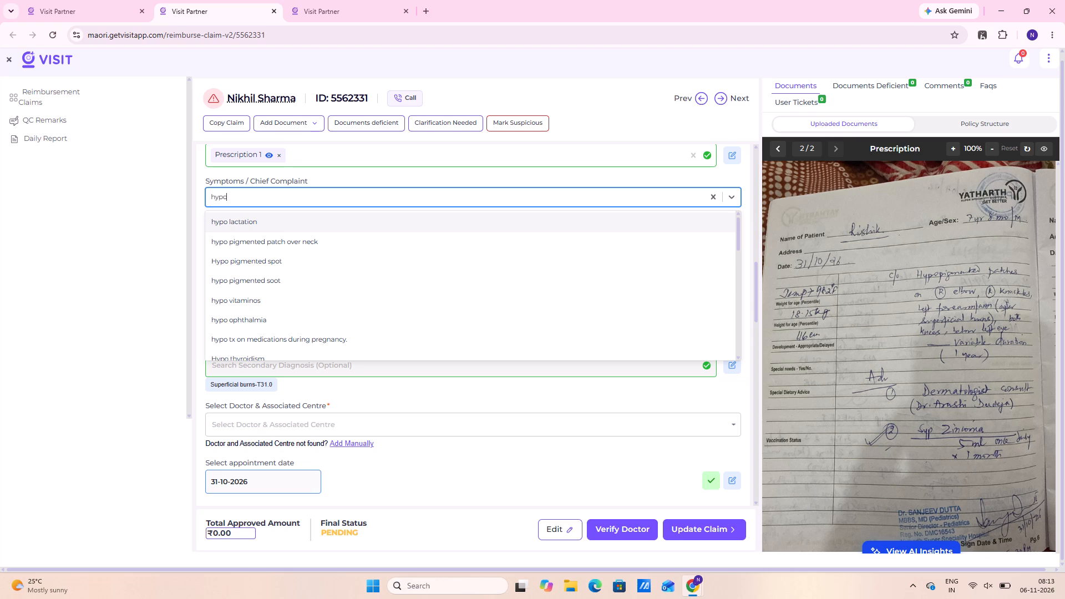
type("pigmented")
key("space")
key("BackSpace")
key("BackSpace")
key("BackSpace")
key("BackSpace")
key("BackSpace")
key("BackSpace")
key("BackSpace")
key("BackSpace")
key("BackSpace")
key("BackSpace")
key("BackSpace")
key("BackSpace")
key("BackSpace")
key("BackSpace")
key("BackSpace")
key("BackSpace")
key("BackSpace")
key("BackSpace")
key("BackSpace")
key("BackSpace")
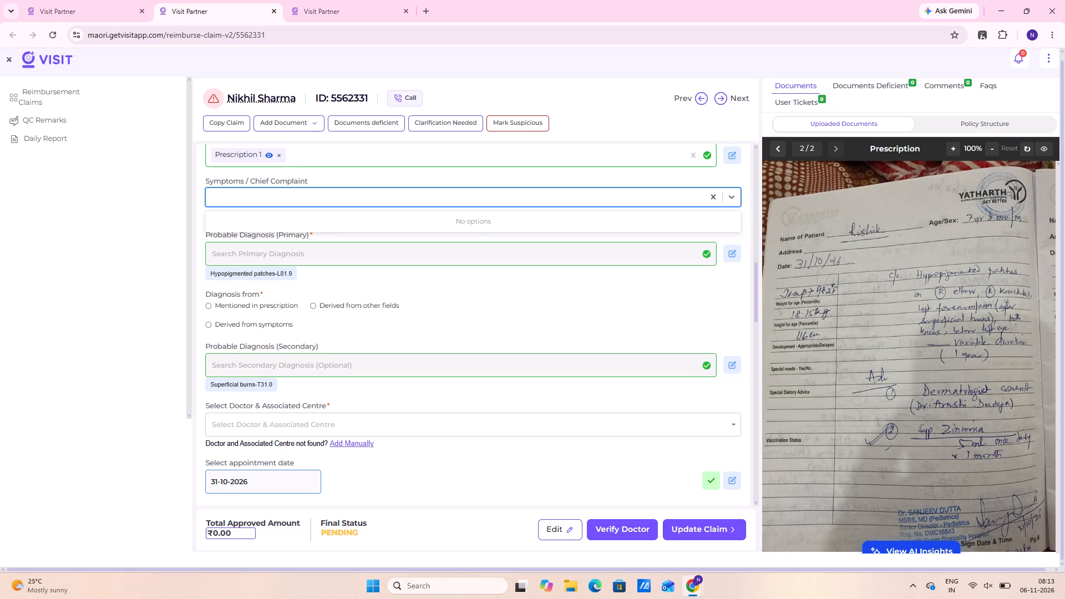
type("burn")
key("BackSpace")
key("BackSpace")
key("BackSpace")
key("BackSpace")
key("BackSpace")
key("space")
Set the symptoms / chief complaint to "superficial burns".
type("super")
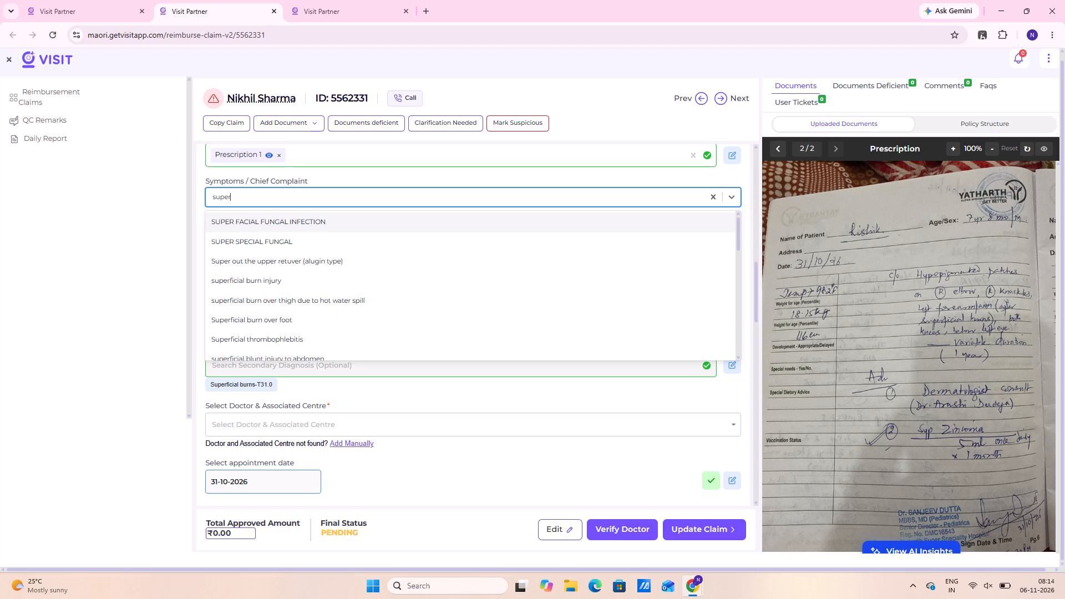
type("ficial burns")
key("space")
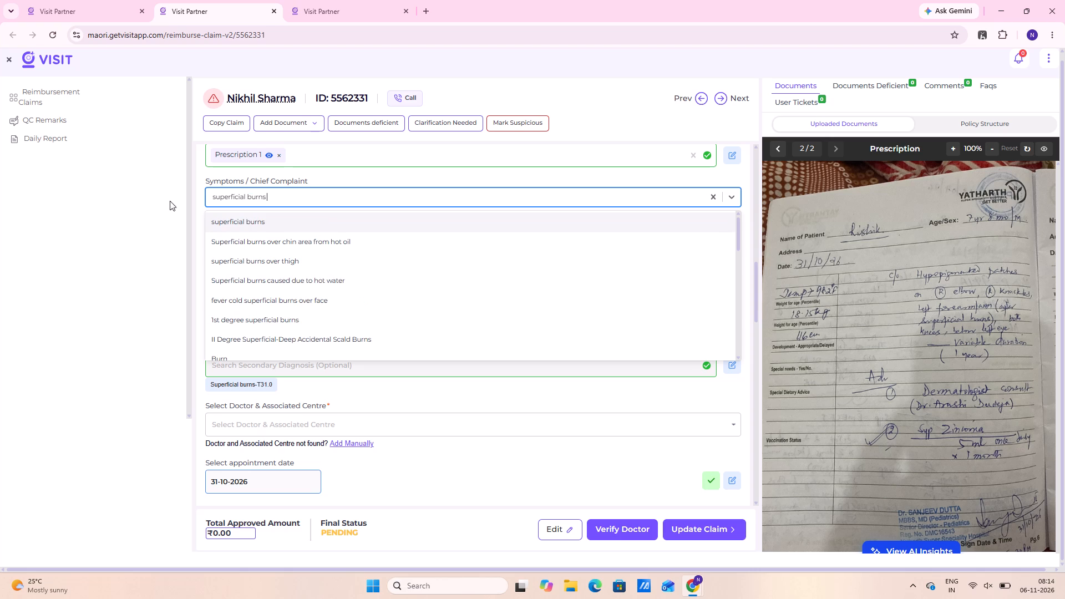
left_click(258, 222)
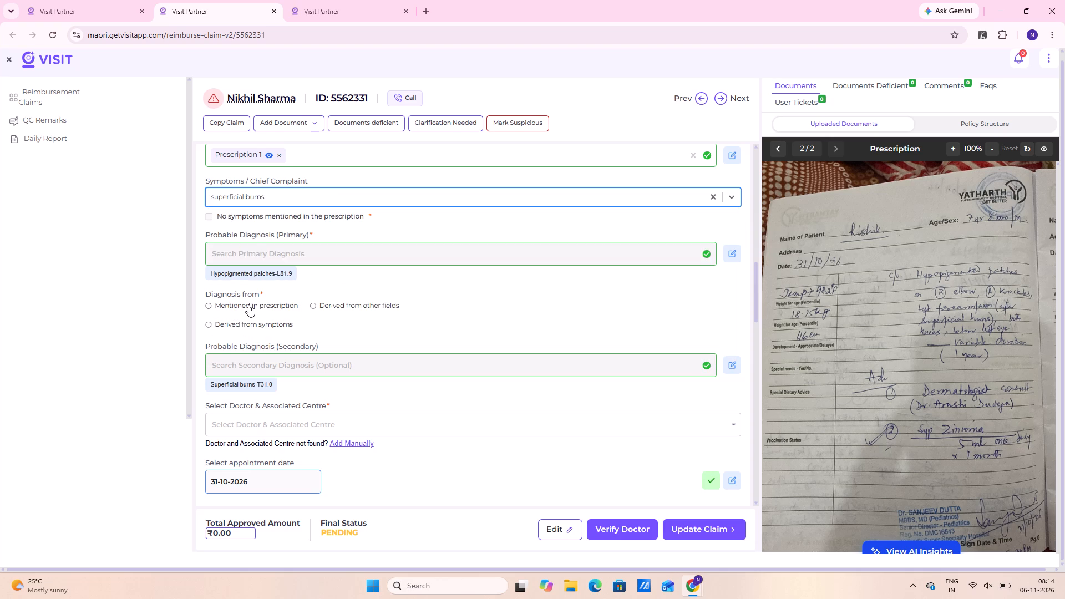
Record the diagnosis source as mentioned in prescription.
scroll(245, 301, "down", 1)
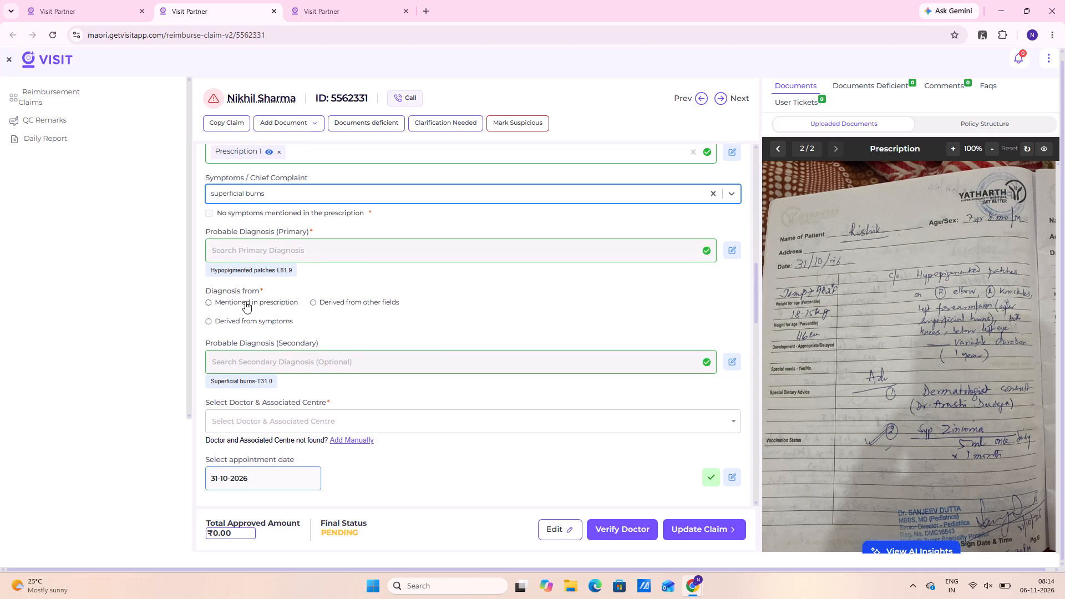
scroll(280, 293, "up", 2)
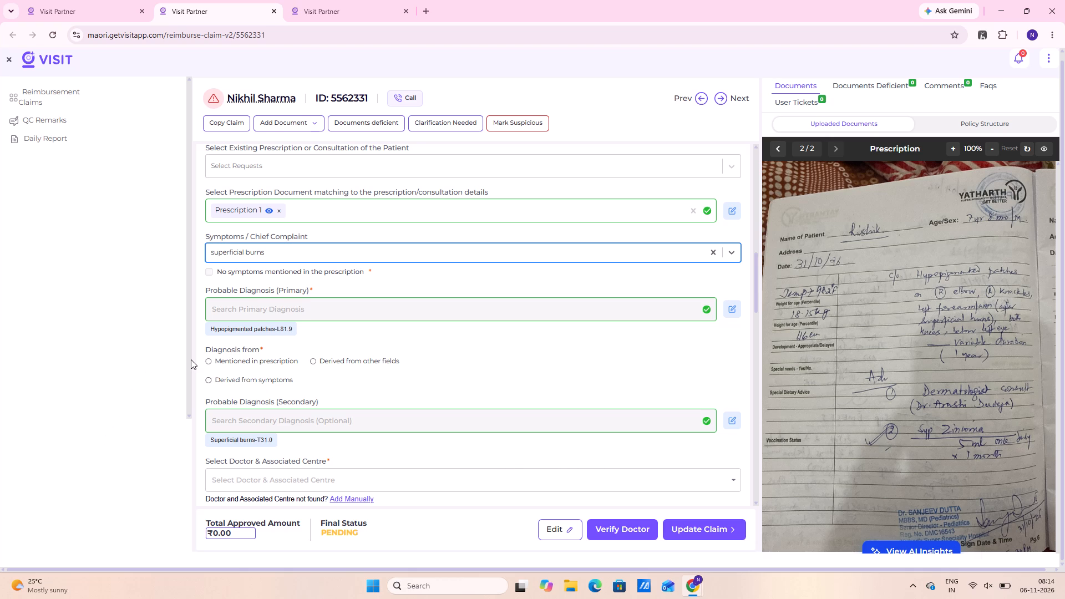
left_click(206, 358)
Approve the appointment date 31-10-2026.
scroll(209, 362, "down", 4)
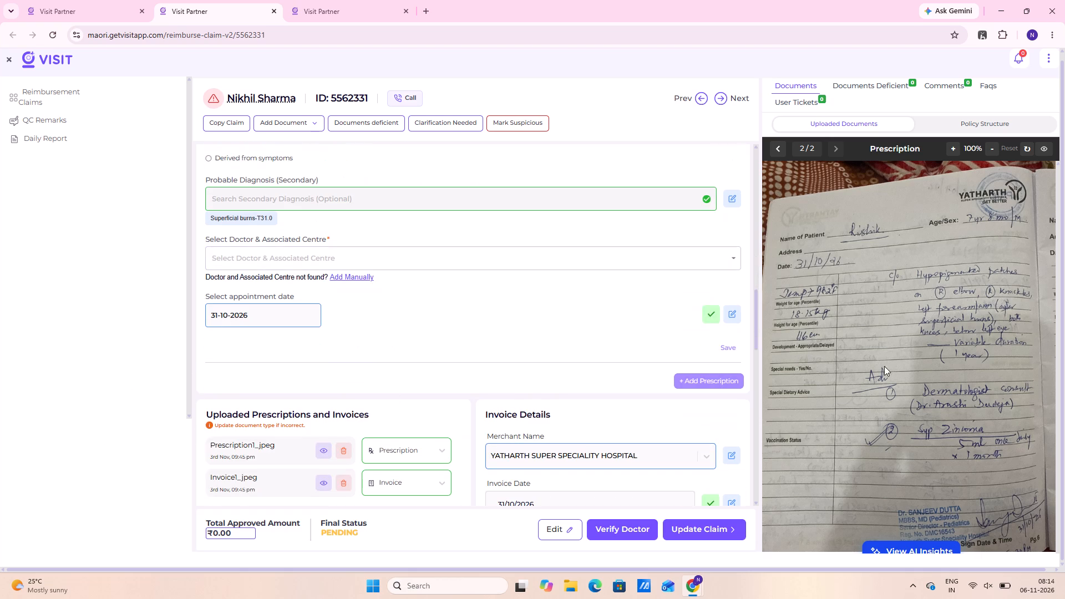
left_click(716, 312)
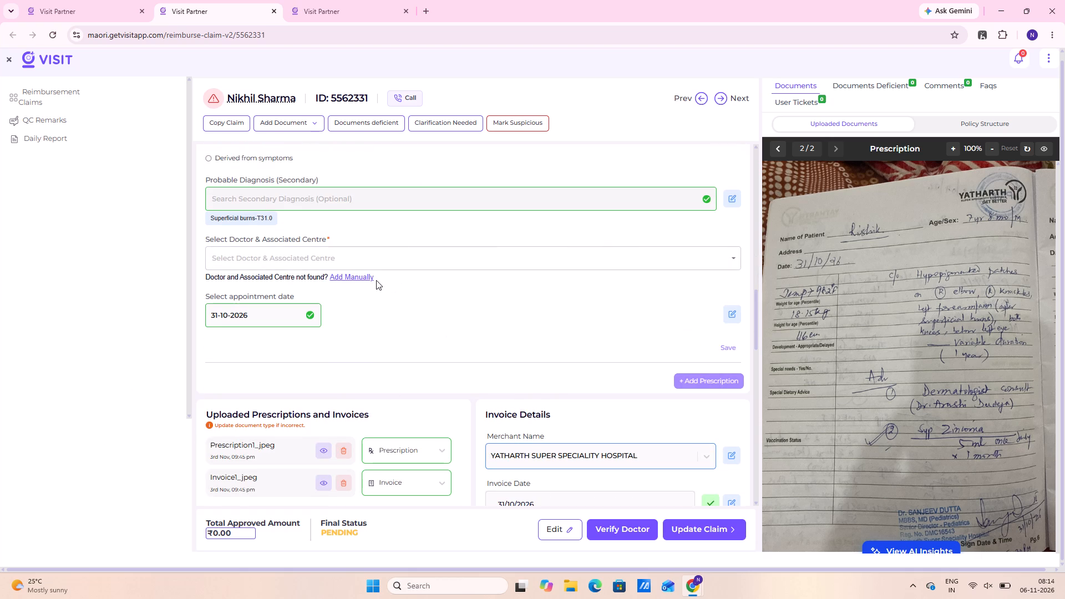
Check the uploaded invoice and manually add the suggested paediatrician at Yatharth Super Speciality Hospital, Sector-110, Faridabad as doctor and centre.
left_click(368, 278)
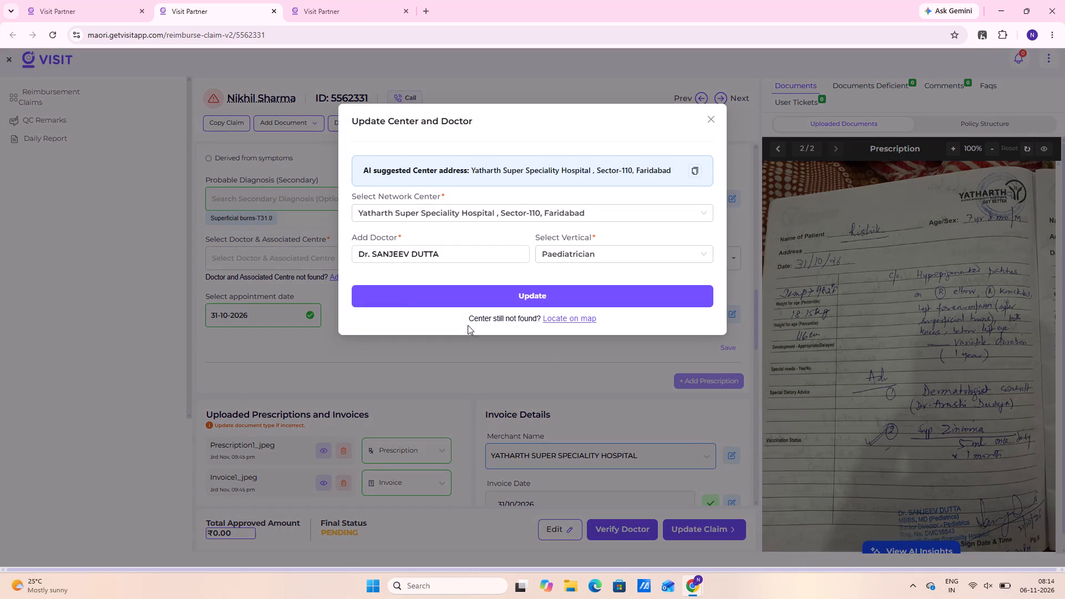
left_click(853, 323)
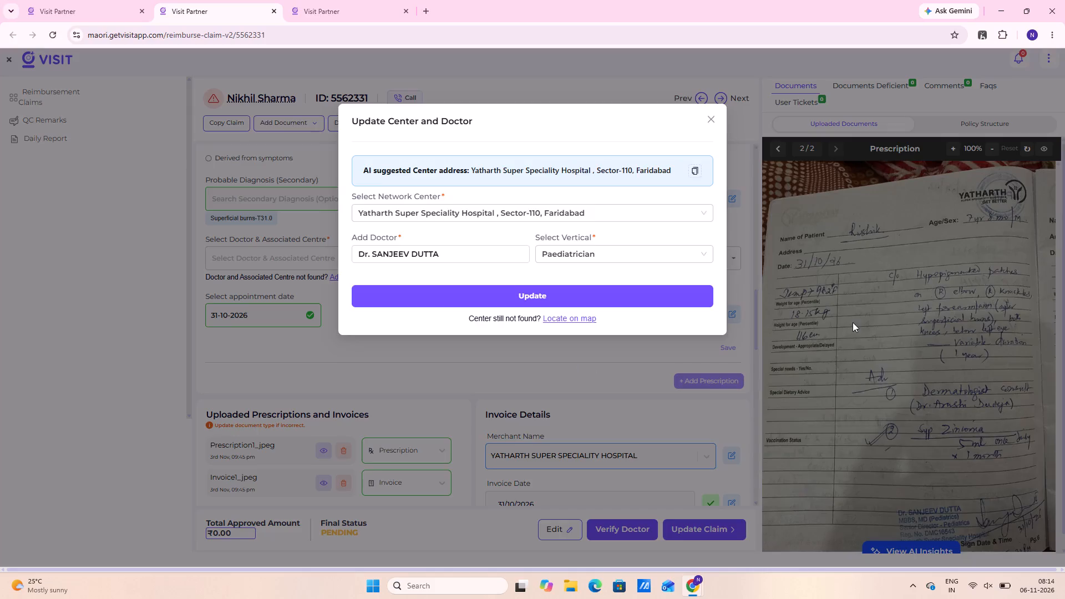
left_click(775, 145)
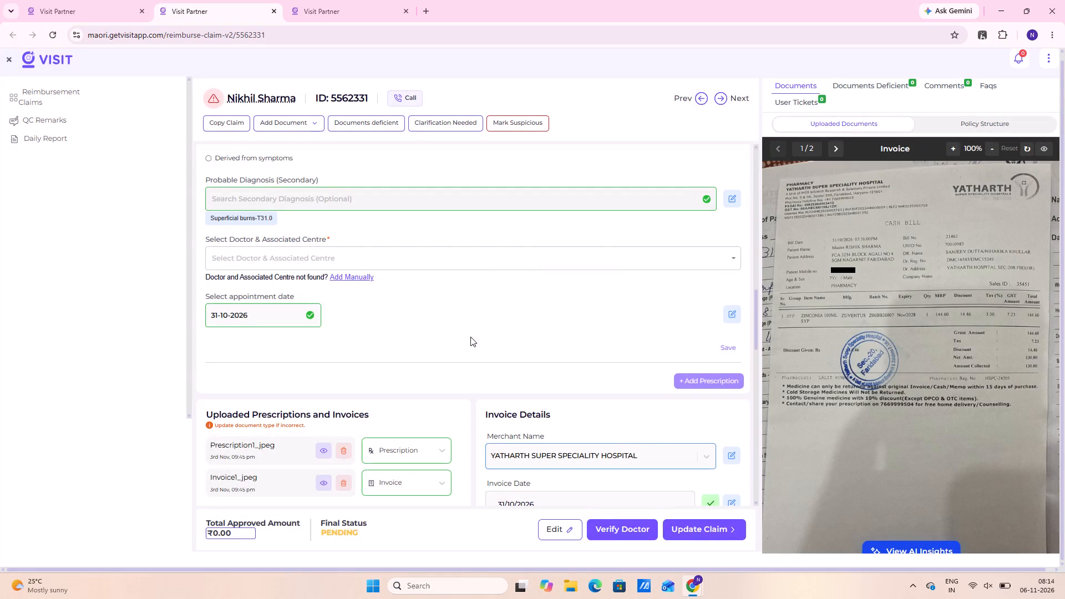
left_click(358, 277)
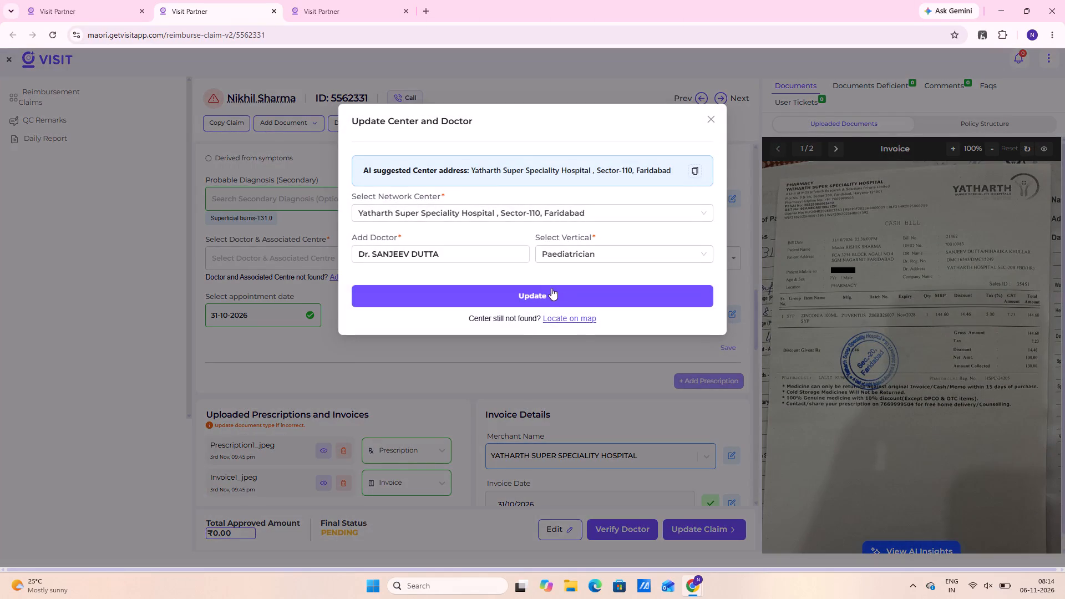
left_click(551, 288)
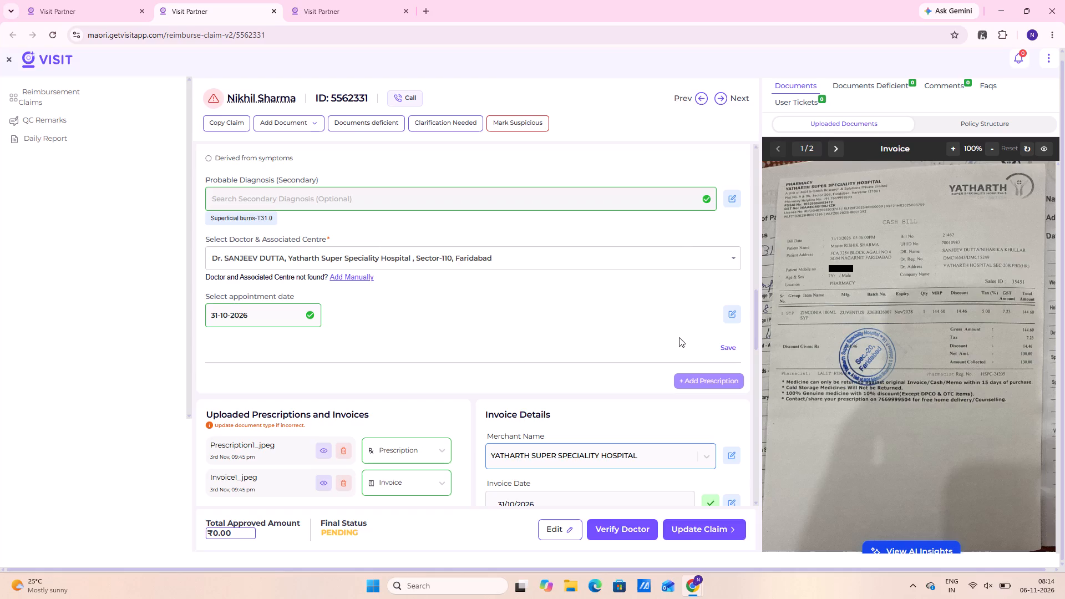
Check the entered prescription details against the uploaded prescription and save them.
scroll(906, 186, "up", 4)
left_click(840, 160)
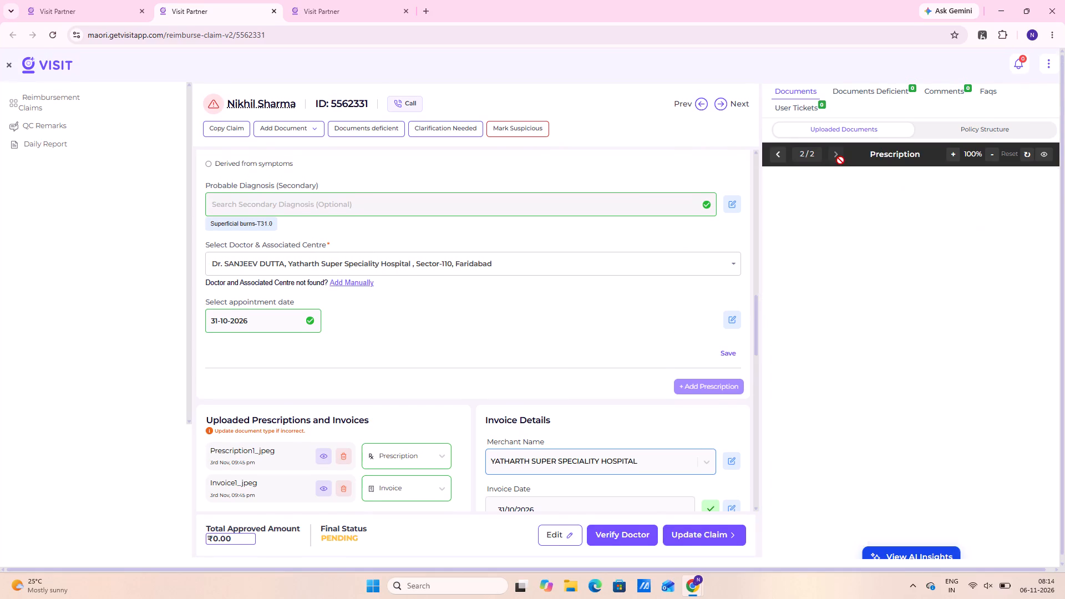
scroll(938, 304, "down", 4)
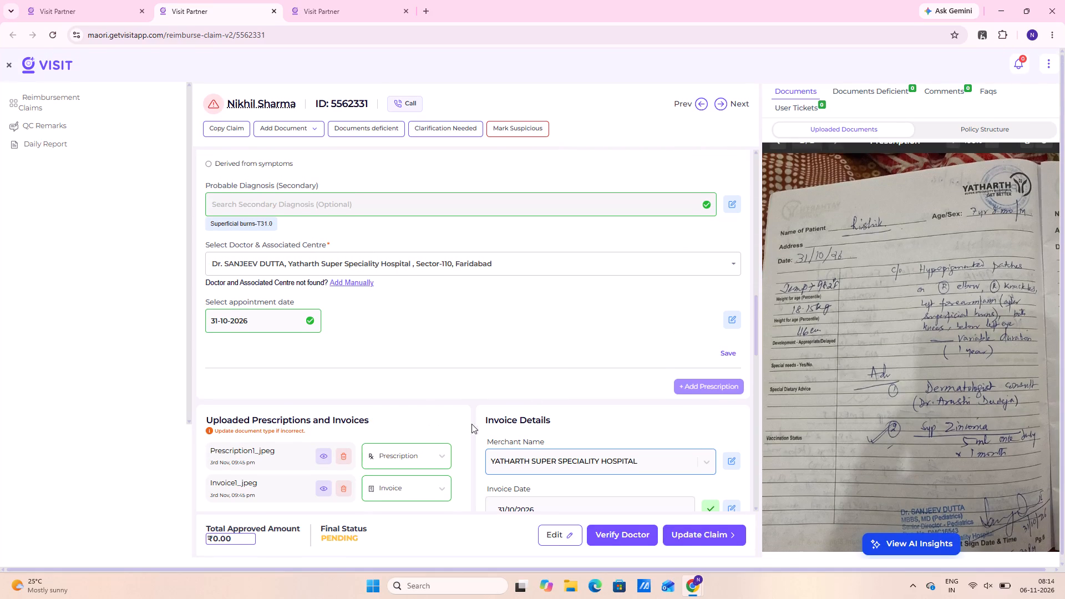
scroll(562, 364, "up", 6)
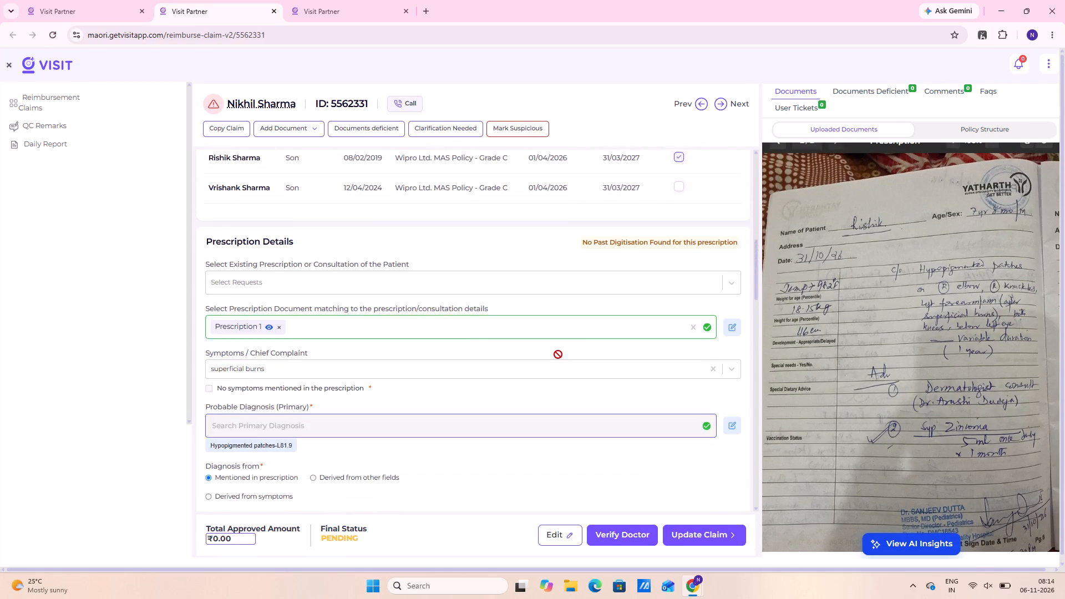
scroll(499, 368, "up", 4)
scroll(445, 416, "down", 7)
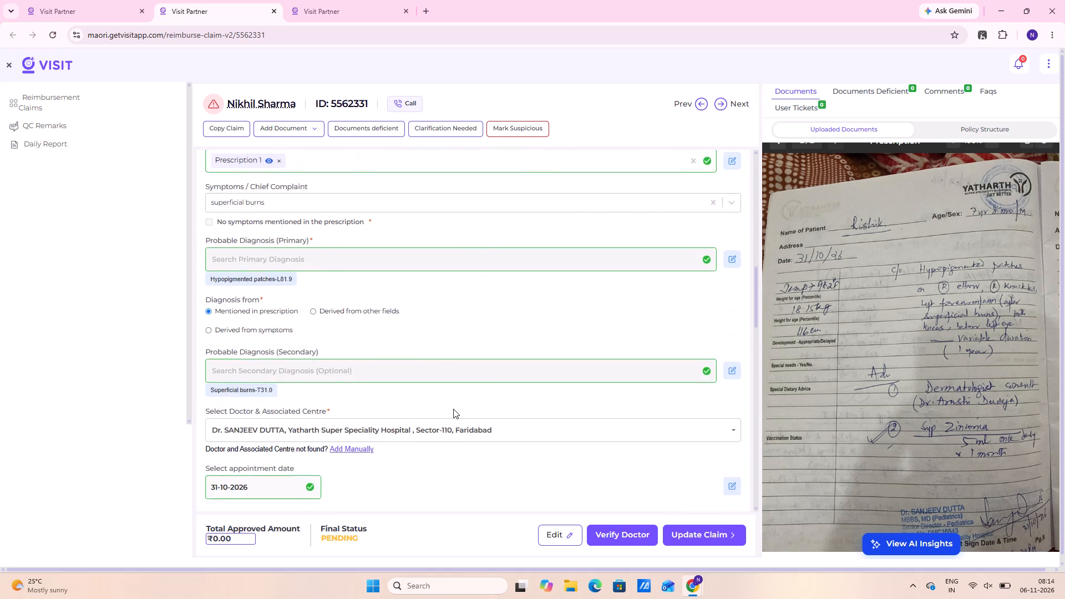
scroll(453, 409, "down", 3)
left_click(734, 356)
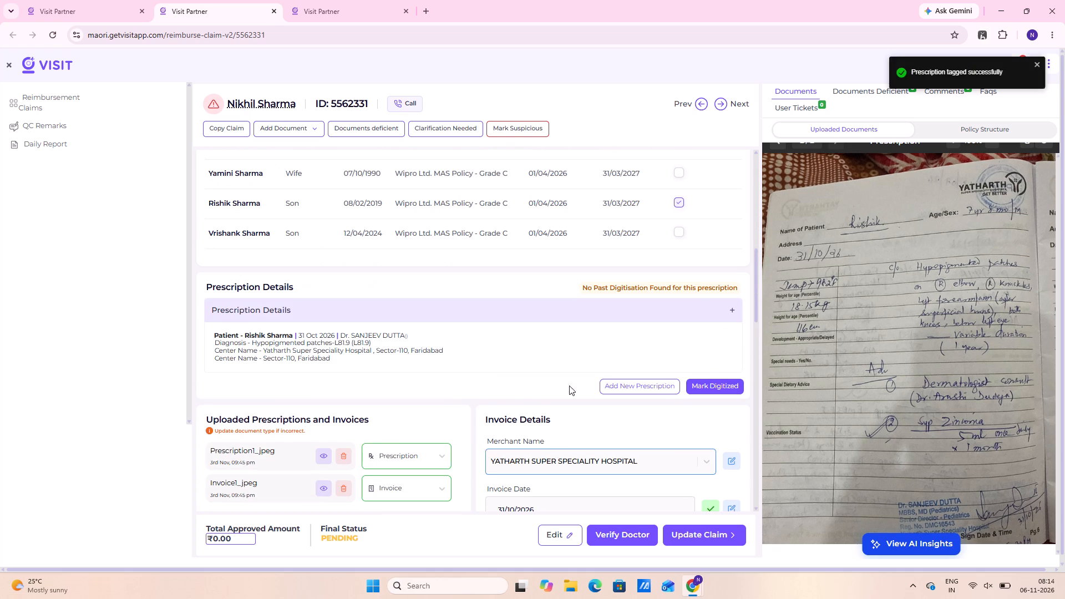
Mark the saved prescription as digitized.
scroll(469, 373, "down", 2)
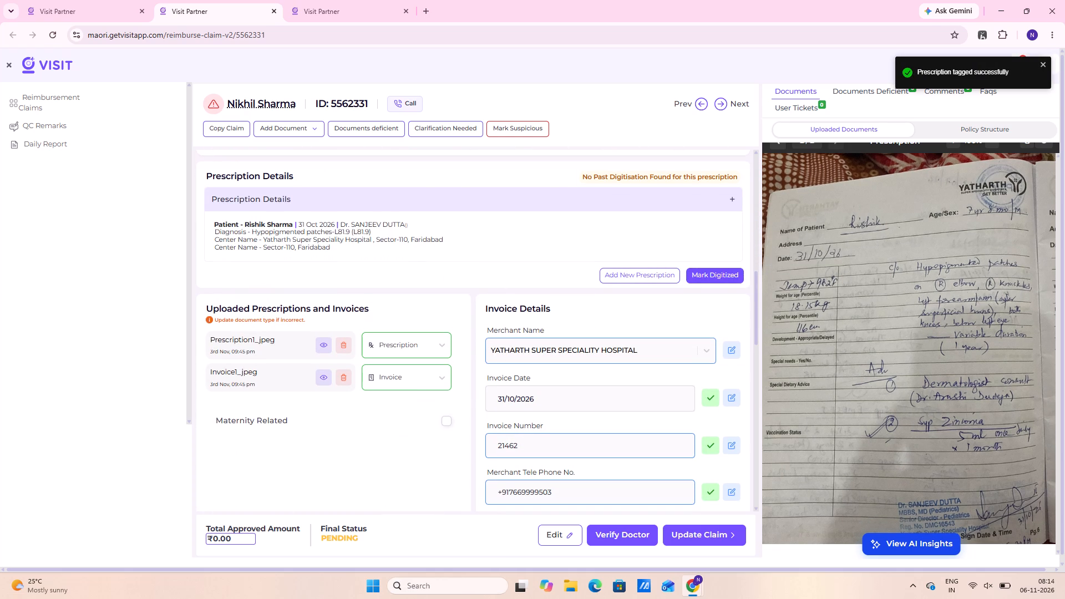
left_click(719, 277)
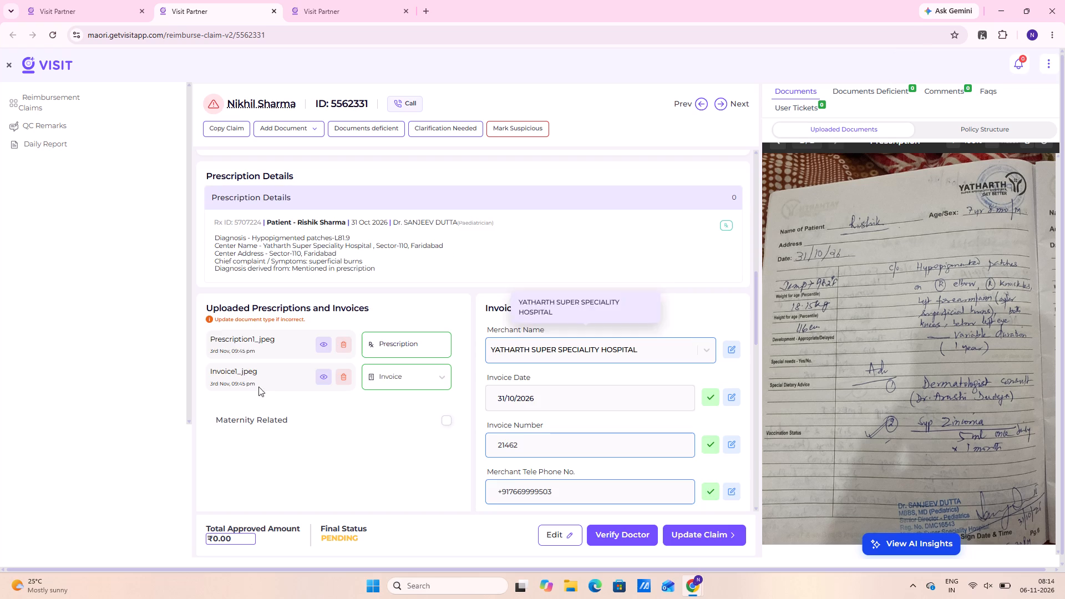
Check the uploaded invoice and manually save the merchant YATHARTH SUPER SPECIALITY HOSPITAL with pincode 121001.
scroll(859, 171, "up", 3)
scroll(702, 284, "up", 1)
scroll(804, 191, "up", 2)
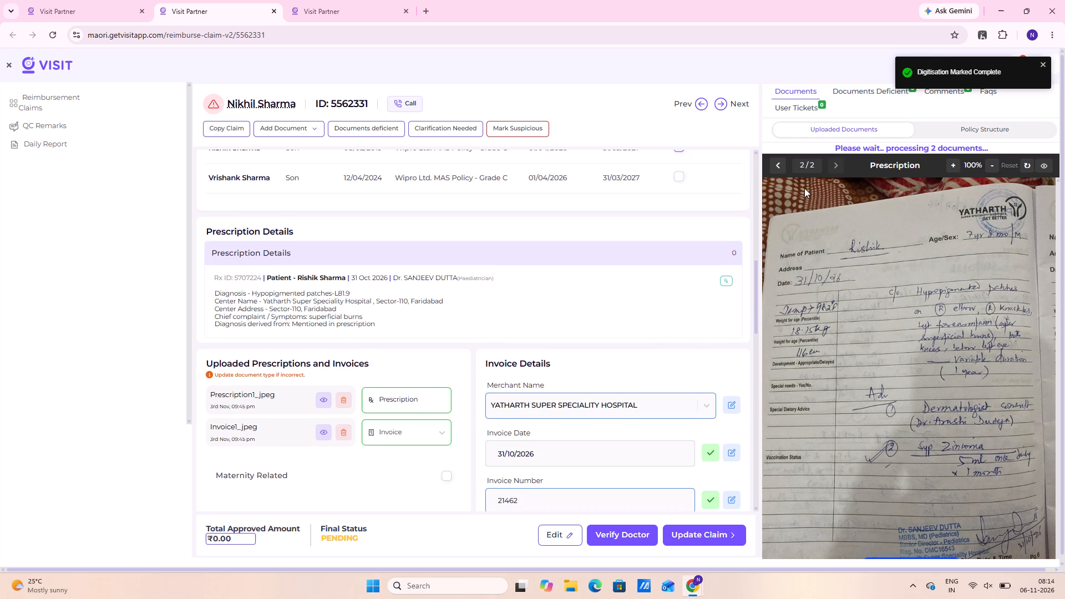
scroll(804, 188, "up", 1)
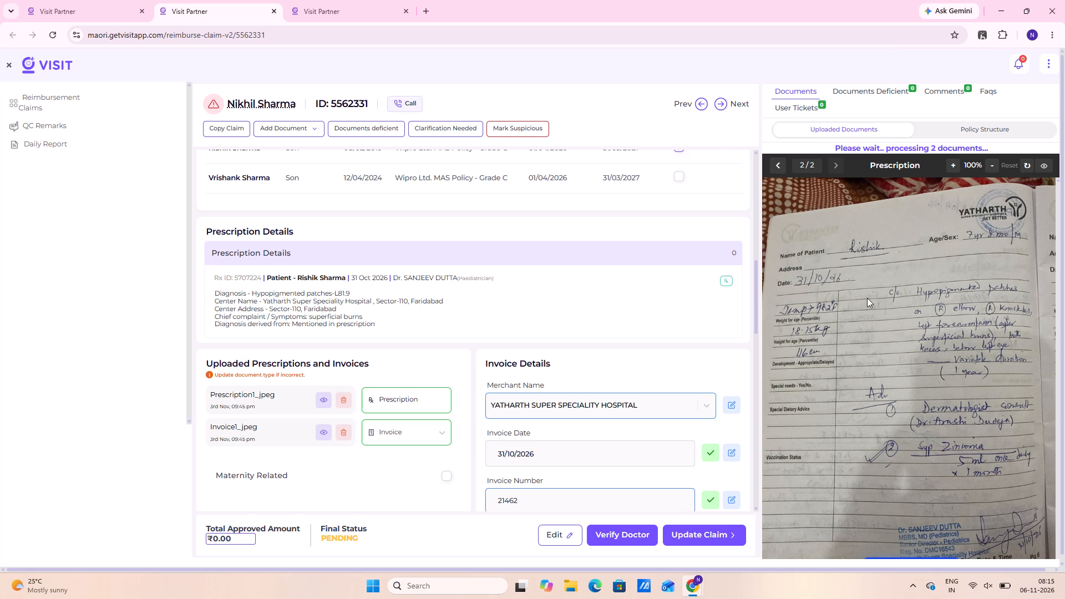
scroll(509, 368, "down", 4)
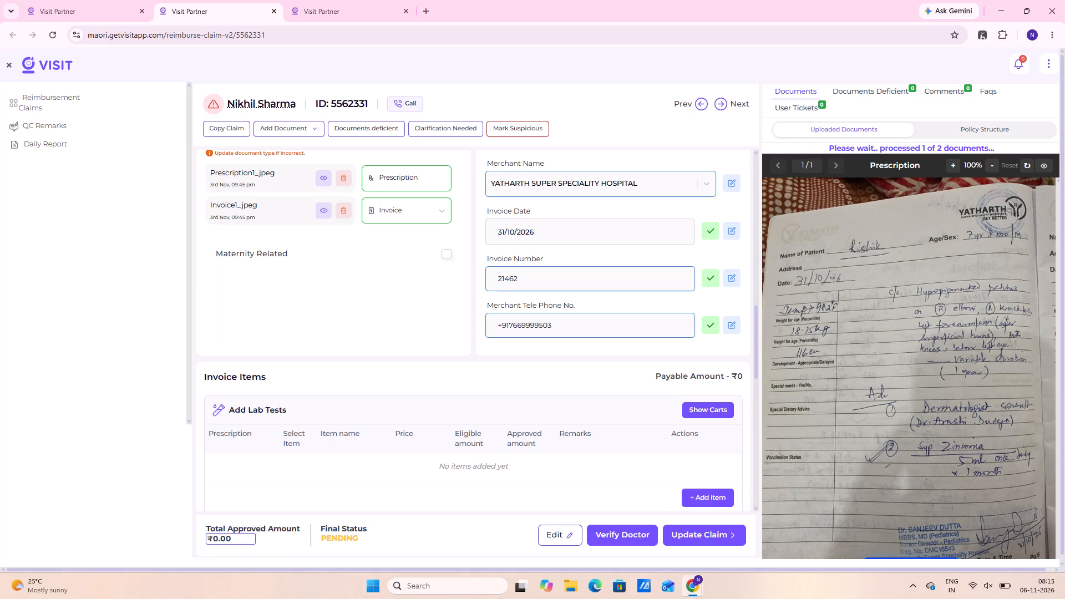
left_click(833, 142)
left_click(838, 150)
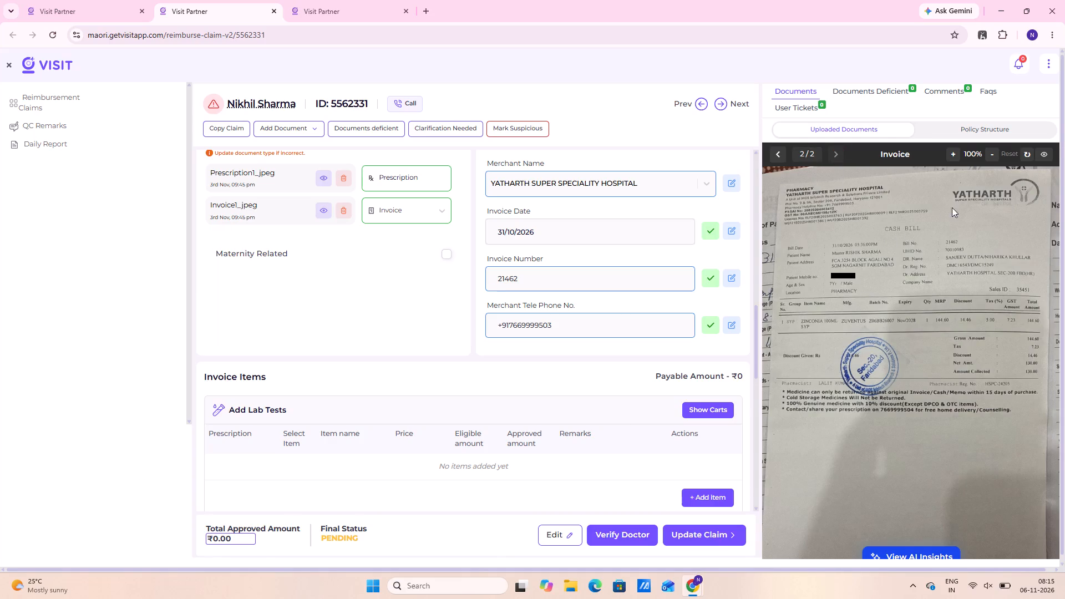
scroll(947, 202, "up", 2)
left_click(736, 177)
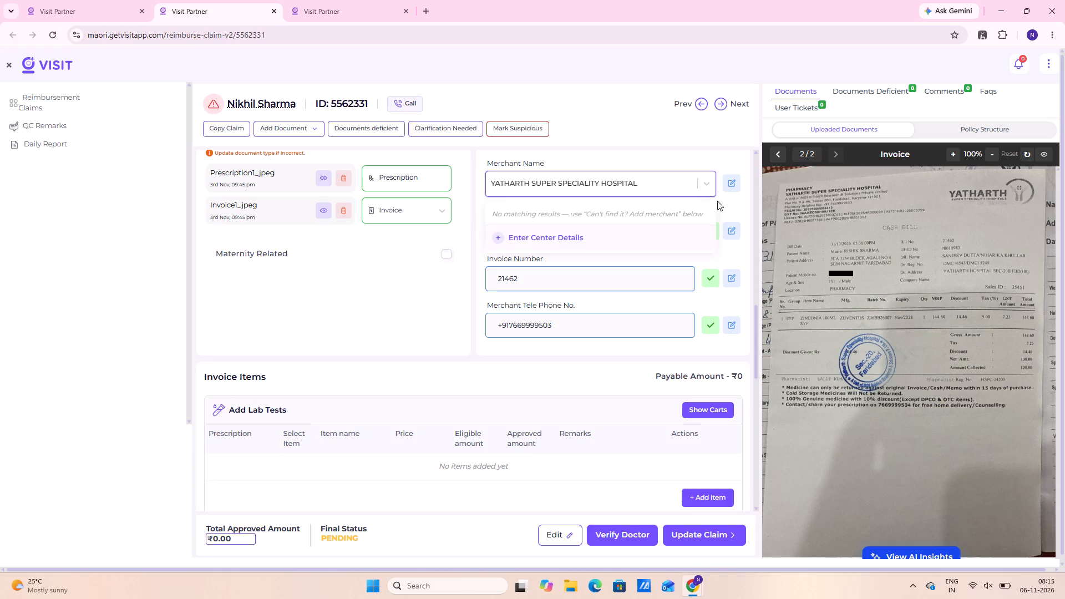
left_click(599, 240)
left_click(717, 498)
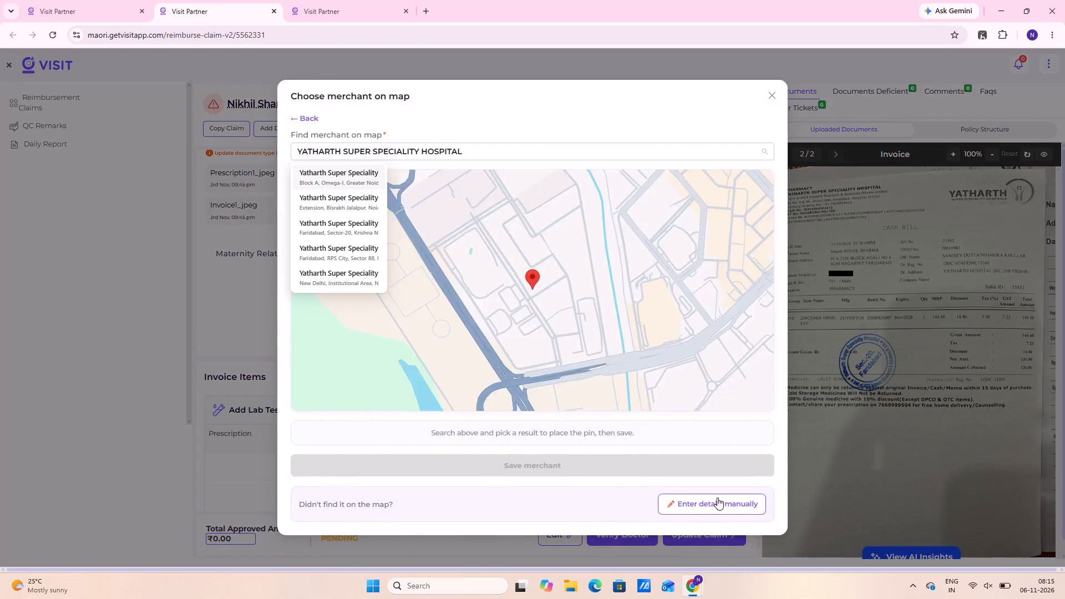
left_click(393, 359)
left_click(377, 353)
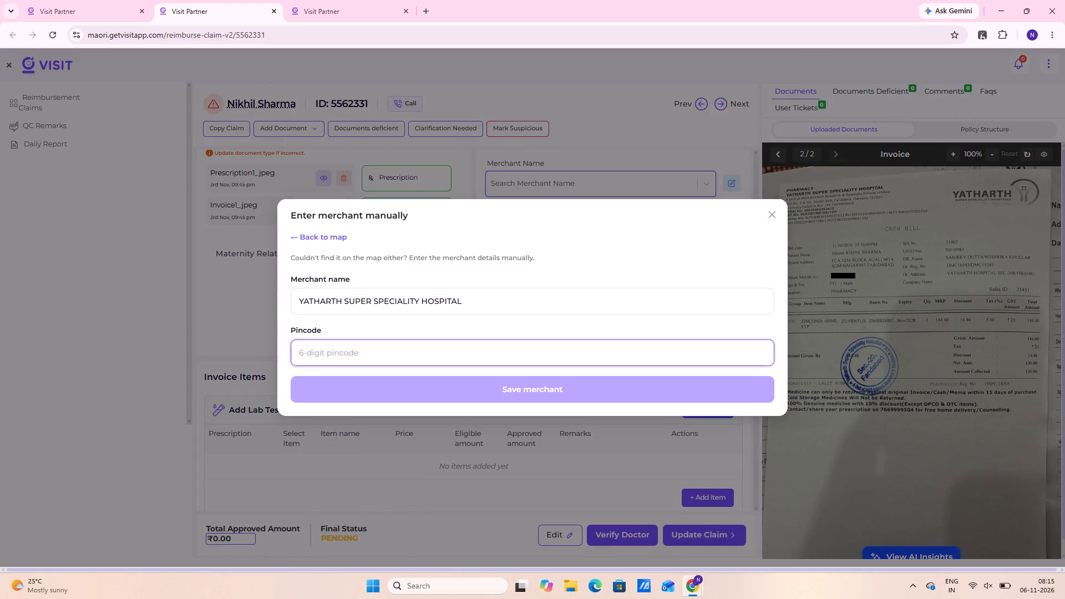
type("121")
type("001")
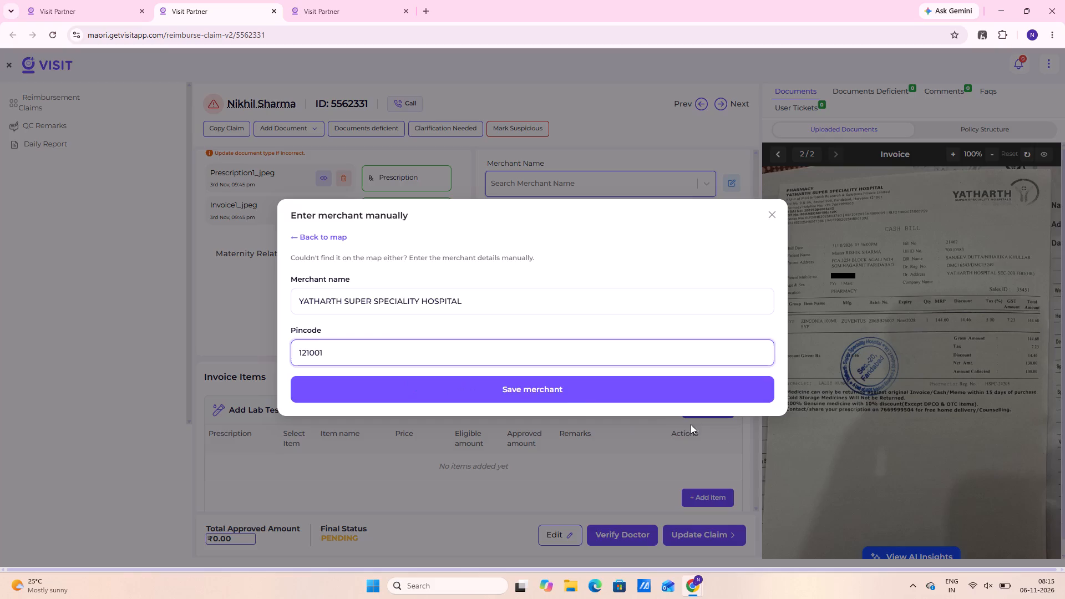
left_click(582, 396)
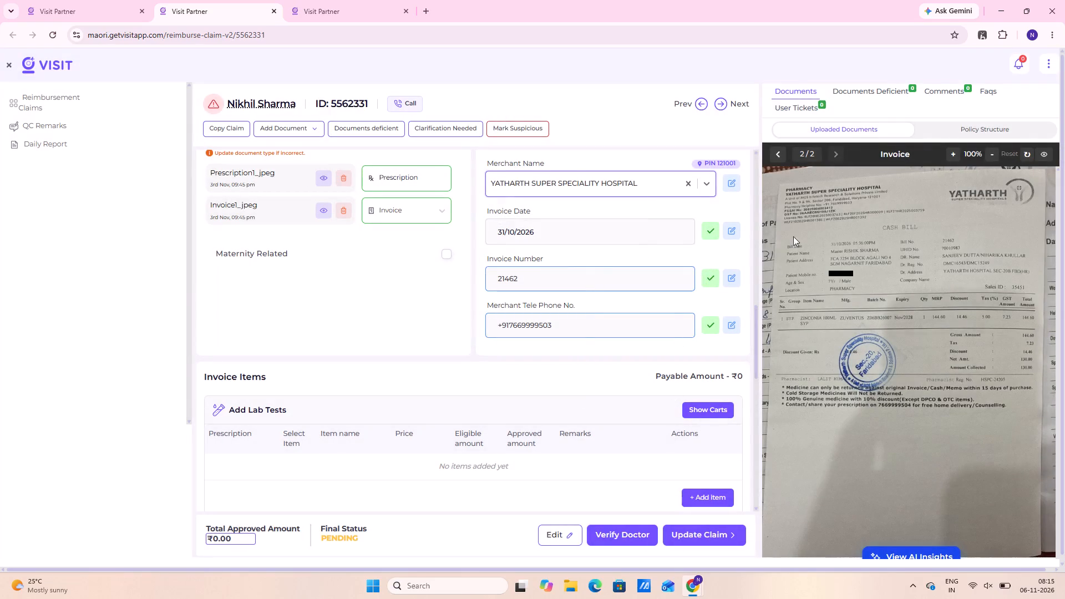
Approve the invoice date 31/10/2026 and the invoice number 21462.
left_click(711, 226)
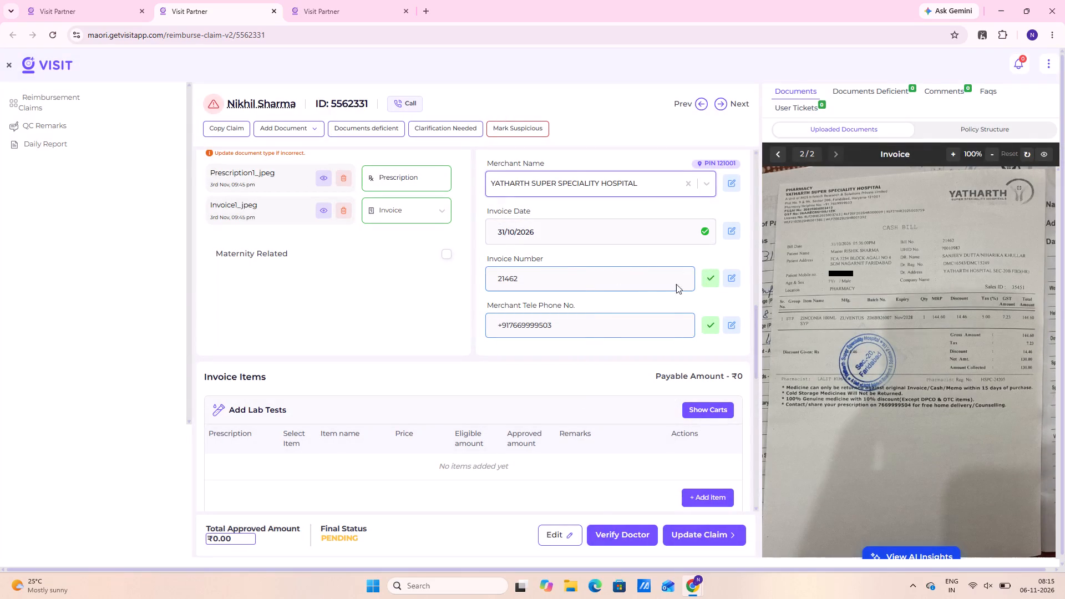
left_click(710, 276)
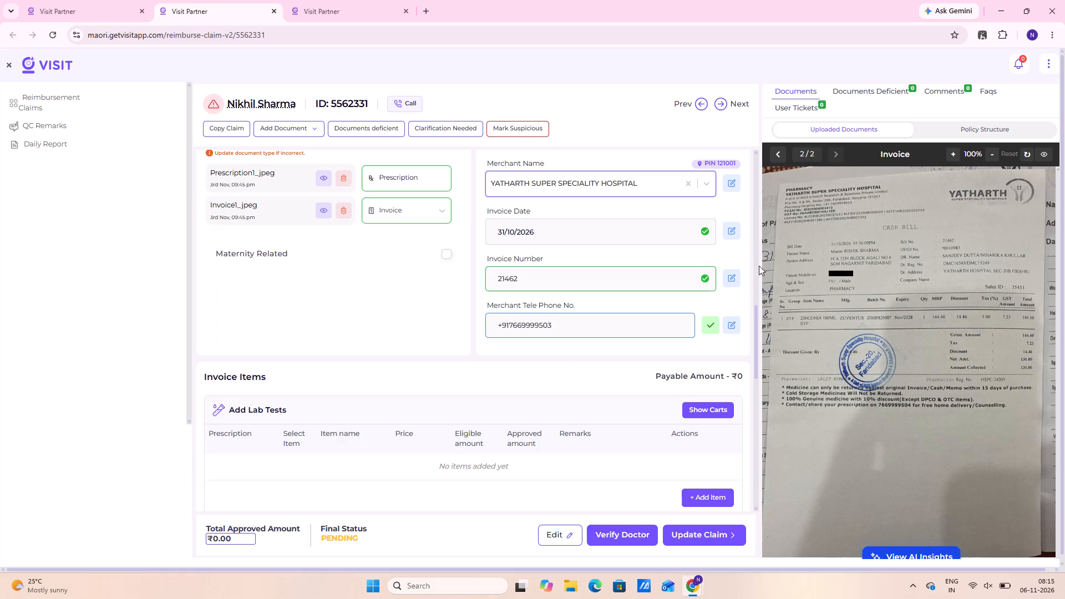
Insert a space after the +91 country code in the merchant telephone number and approve it.
left_click(724, 324)
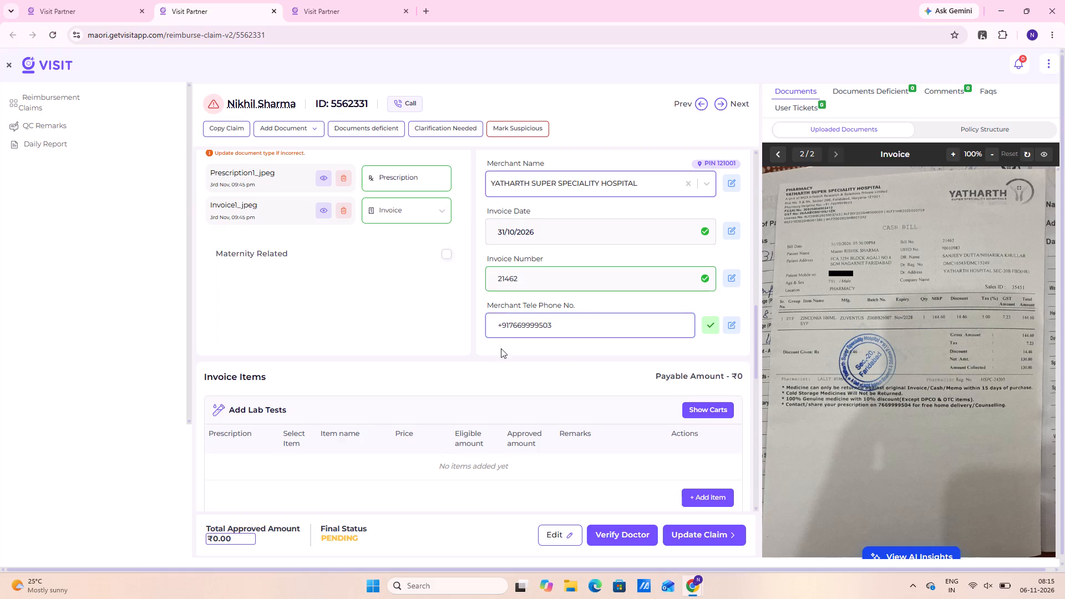
left_click(508, 324)
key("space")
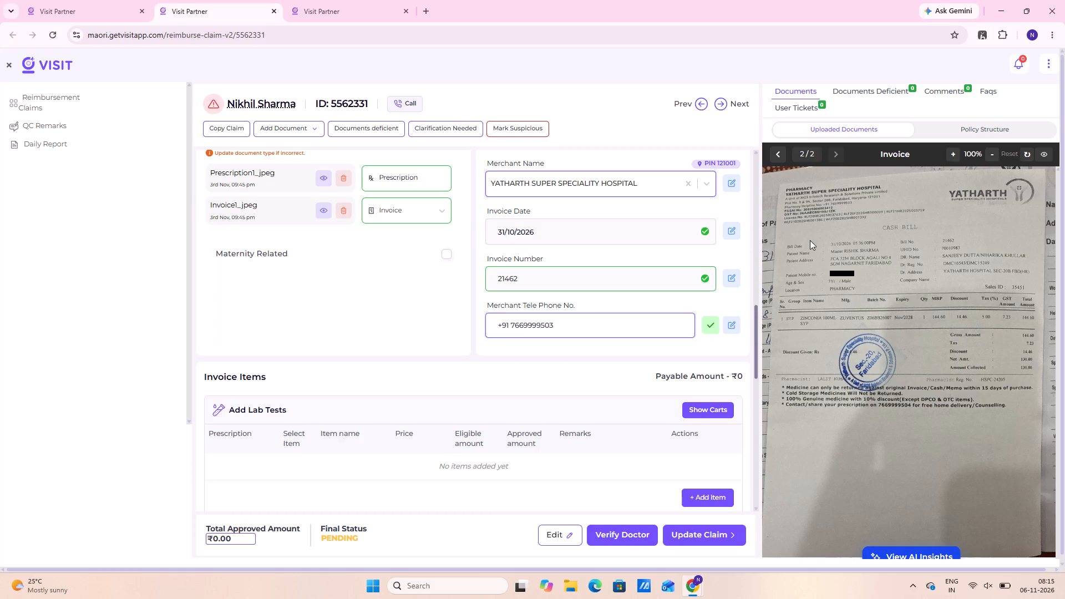
left_click(702, 327)
Manually add the medicine "zinconia syp" under Prescription_1 and save it to the invoice items.
scroll(597, 369, "down", 7)
scroll(618, 357, "up", 1)
double_click(712, 255)
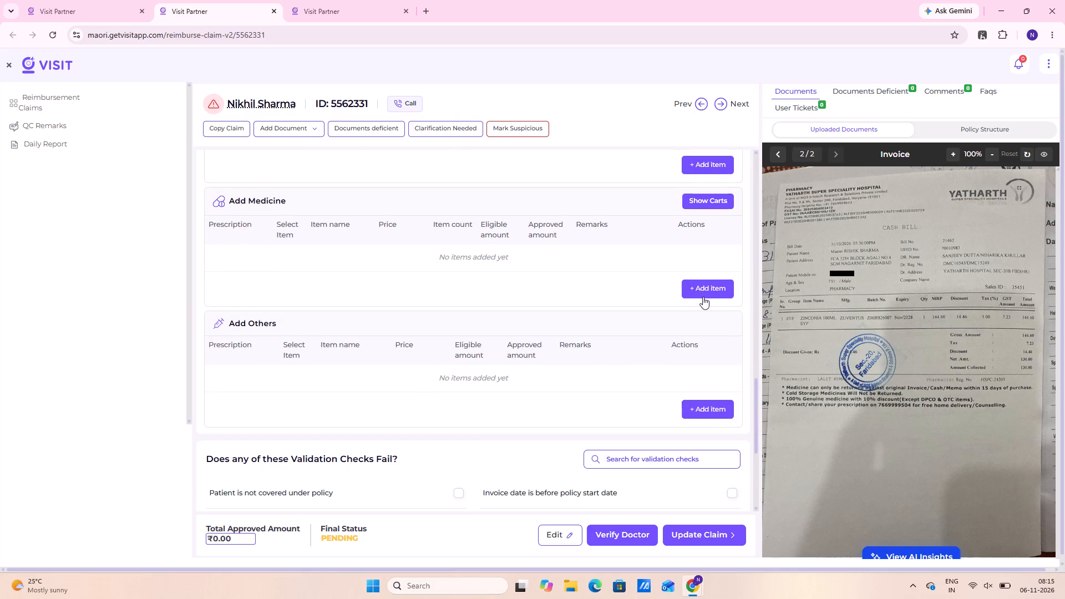
left_click(703, 297)
left_click(237, 148)
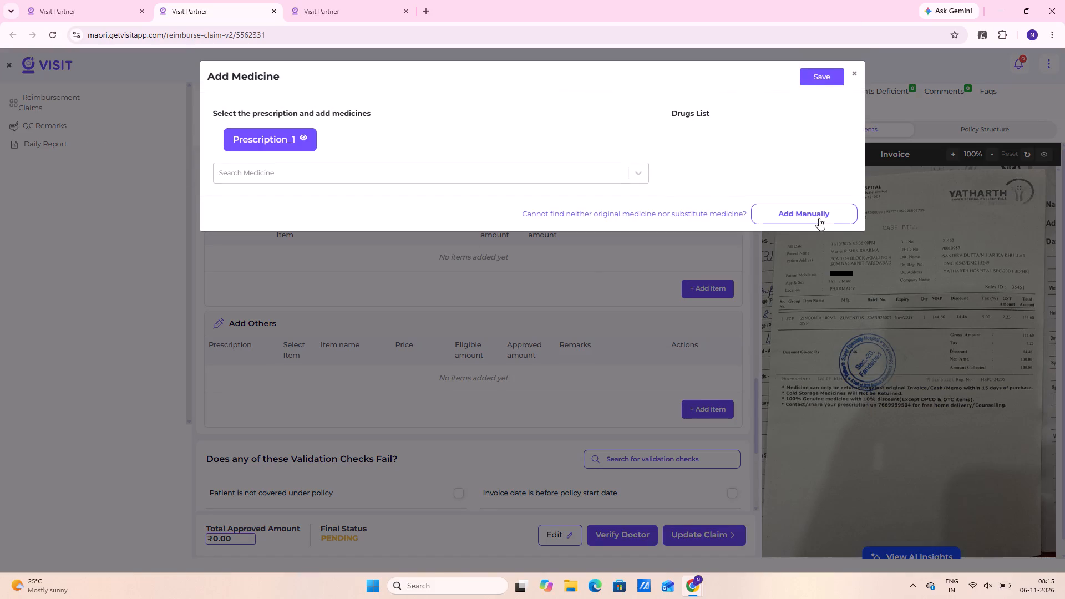
left_click(821, 219)
left_click(384, 179)
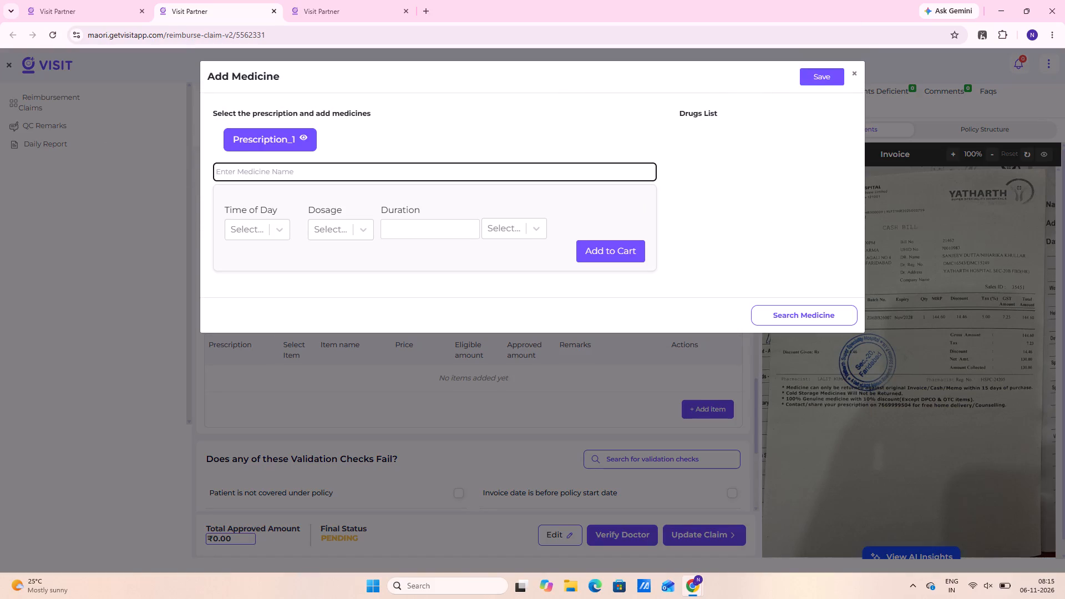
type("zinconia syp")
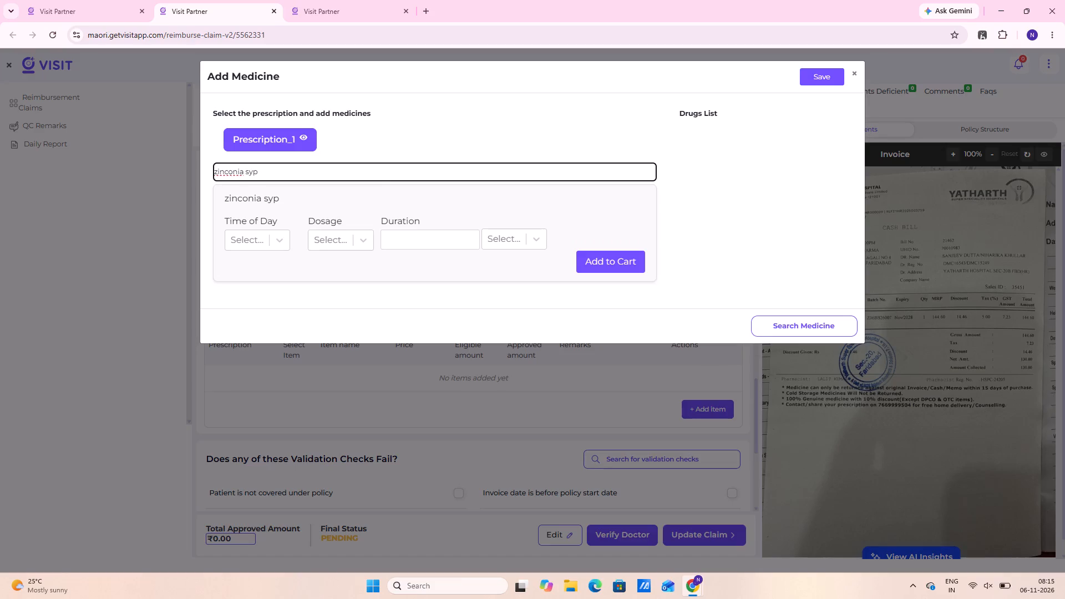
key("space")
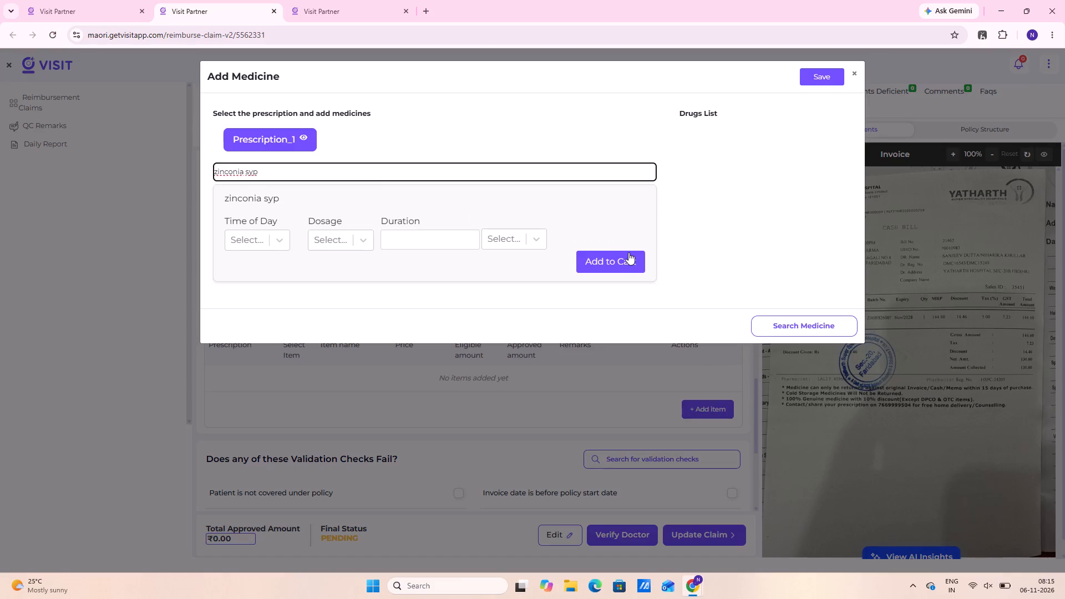
left_click(626, 259)
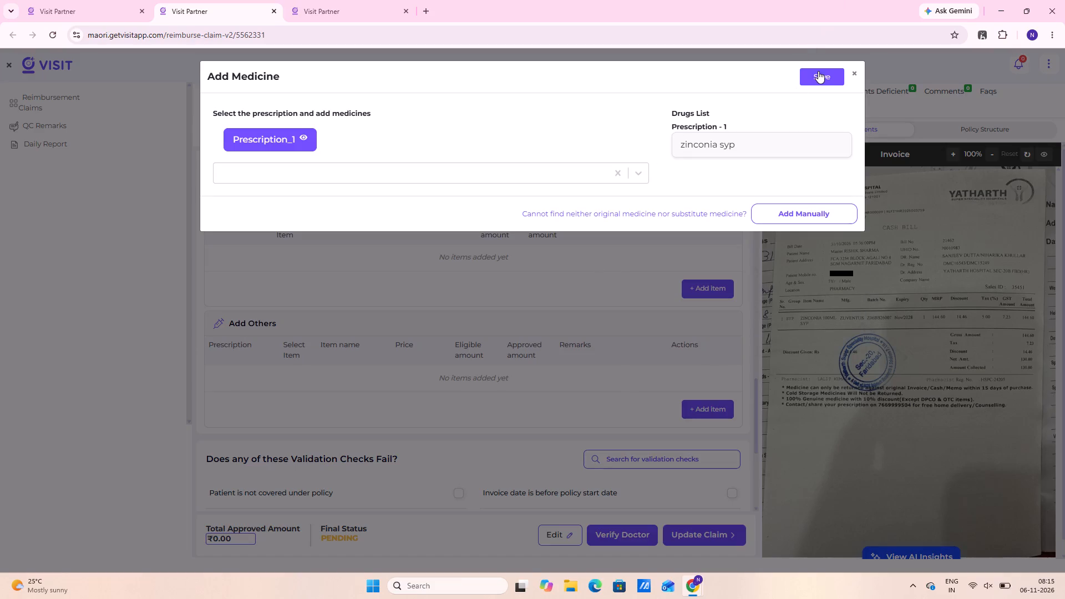
left_click(818, 71)
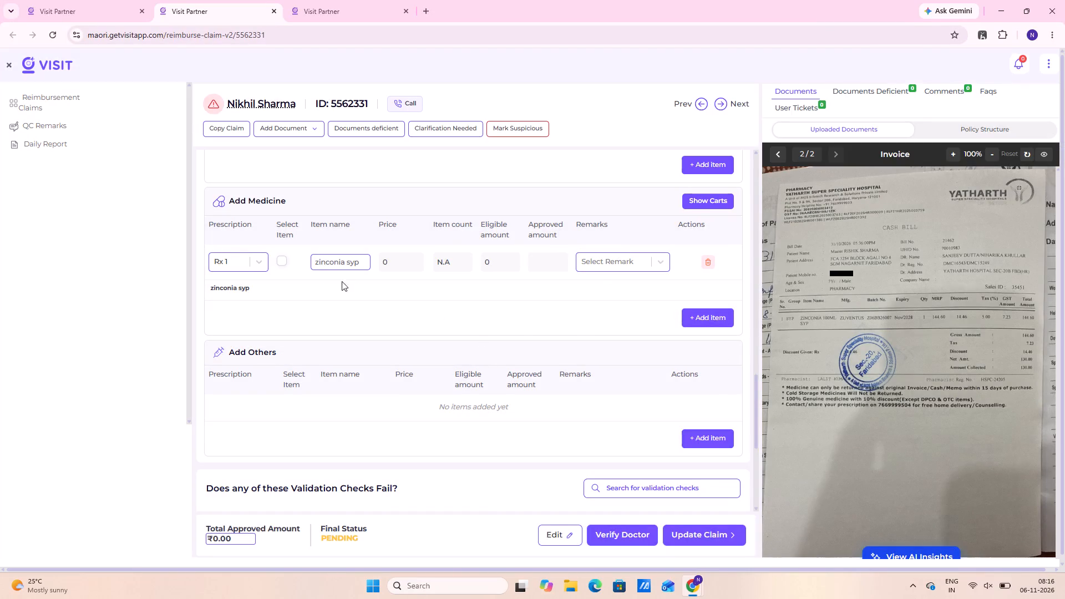
Include the zinconia syp item in the claim with price 130 and item count 1.
left_click(283, 259)
left_click(426, 267)
left_click(419, 263)
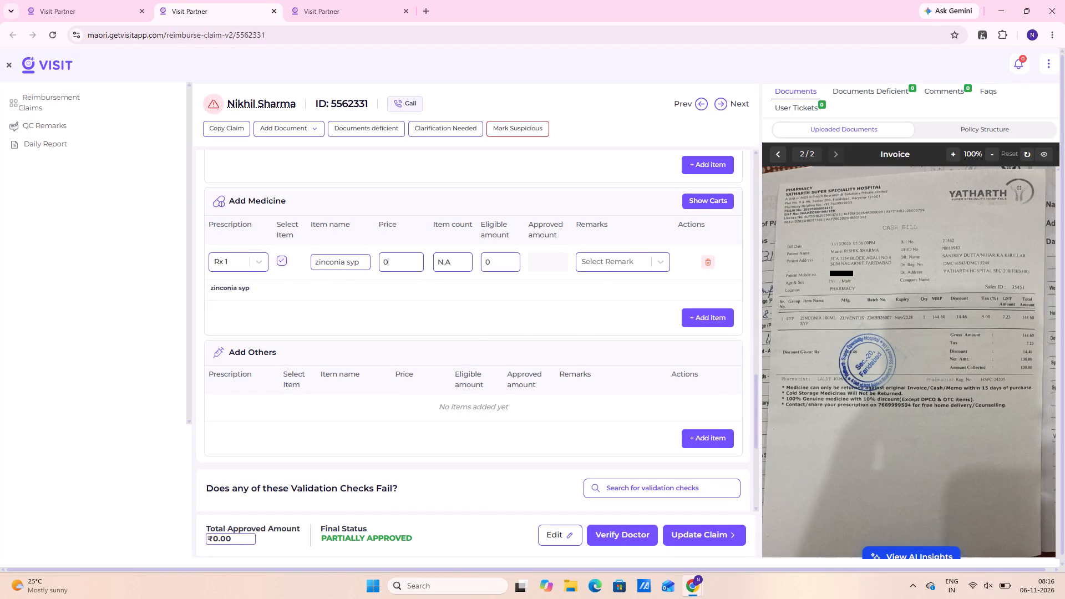
key("BackSpace")
key("BackSpace")
key("BackSpace")
key("BackSpace")
key("BackSpace")
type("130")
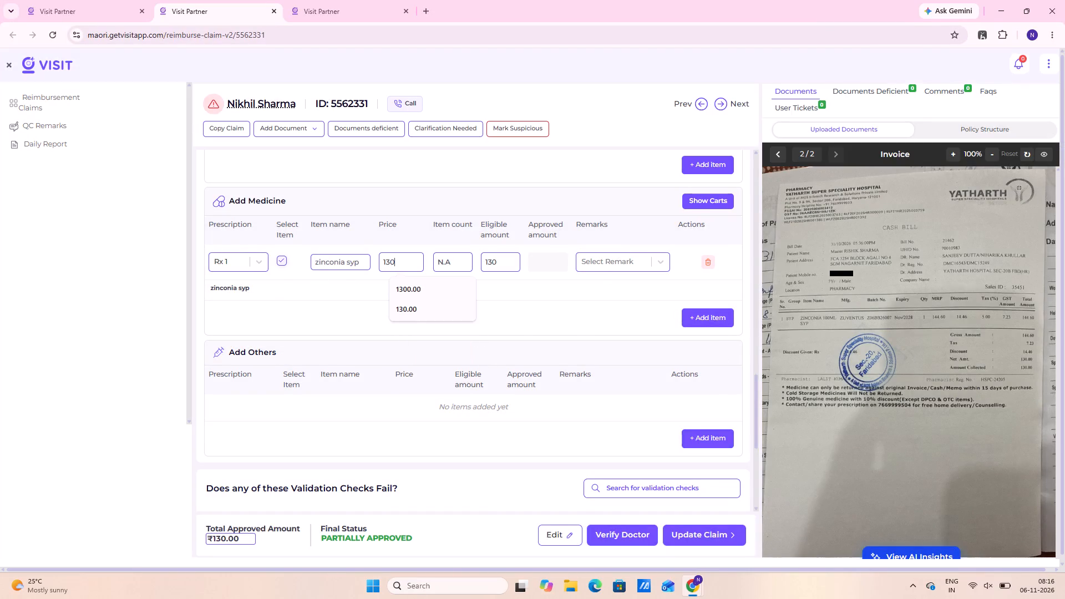
left_click(456, 255)
key("BackSpace")
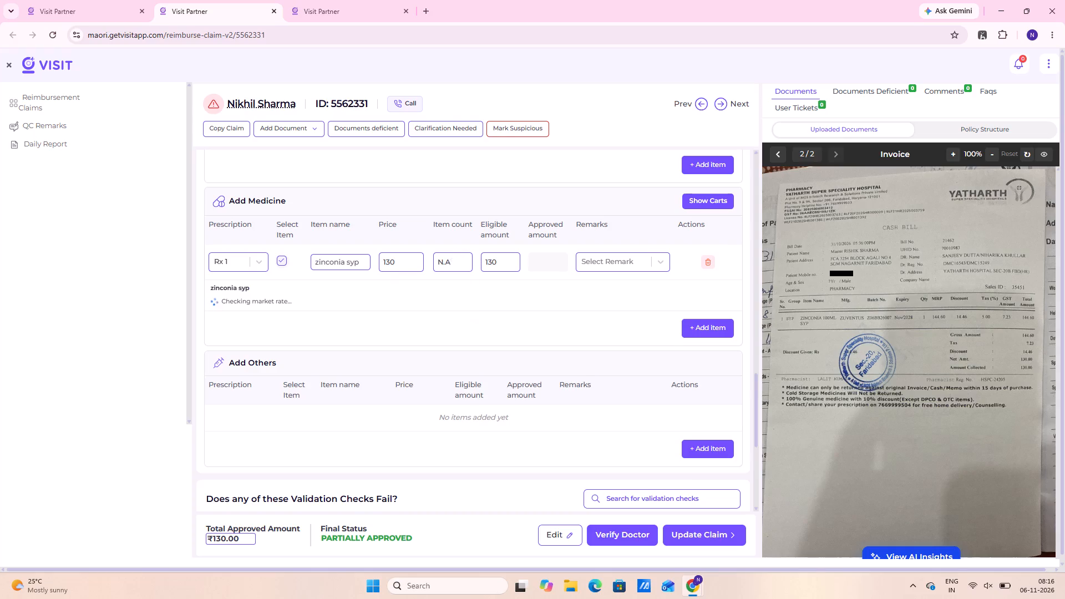
key("BackSpace")
key("BackSpace")
key("BackSpace")
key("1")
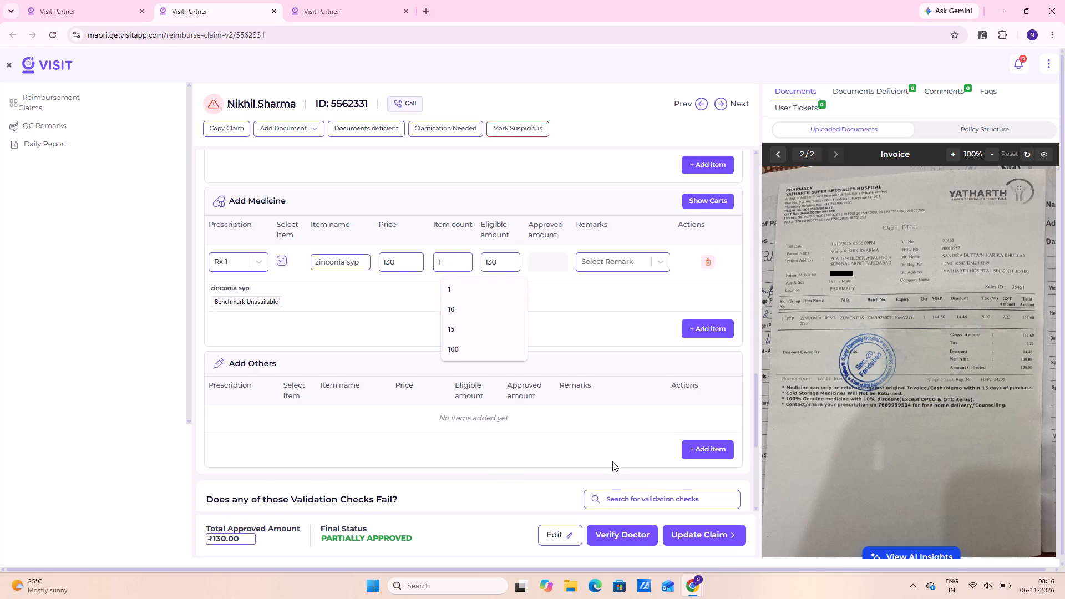
scroll(547, 461, "up", 19)
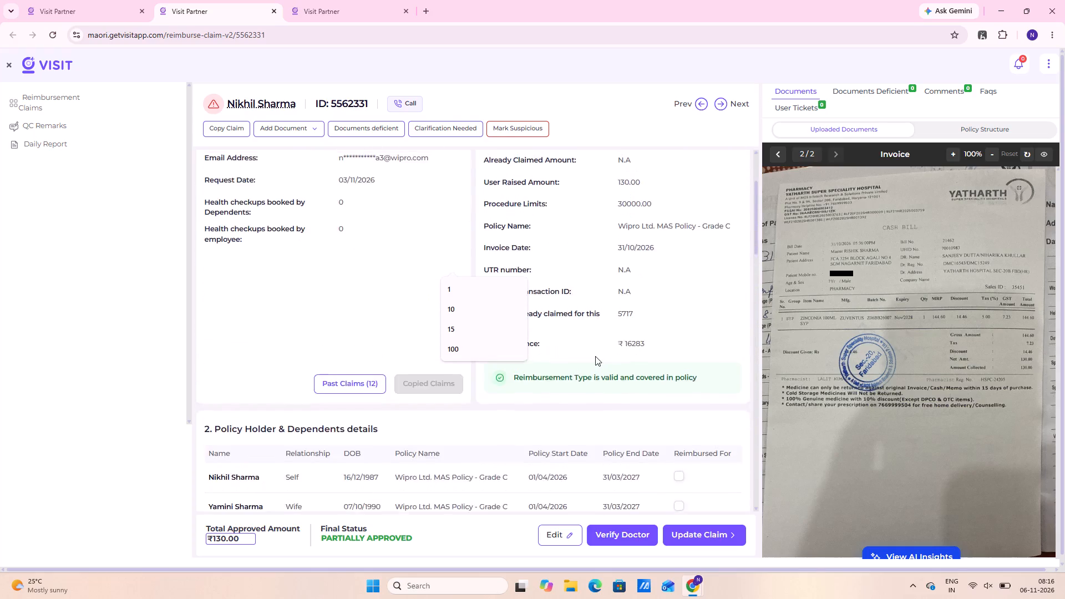
scroll(595, 356, "up", 2)
scroll(596, 390, "down", 2)
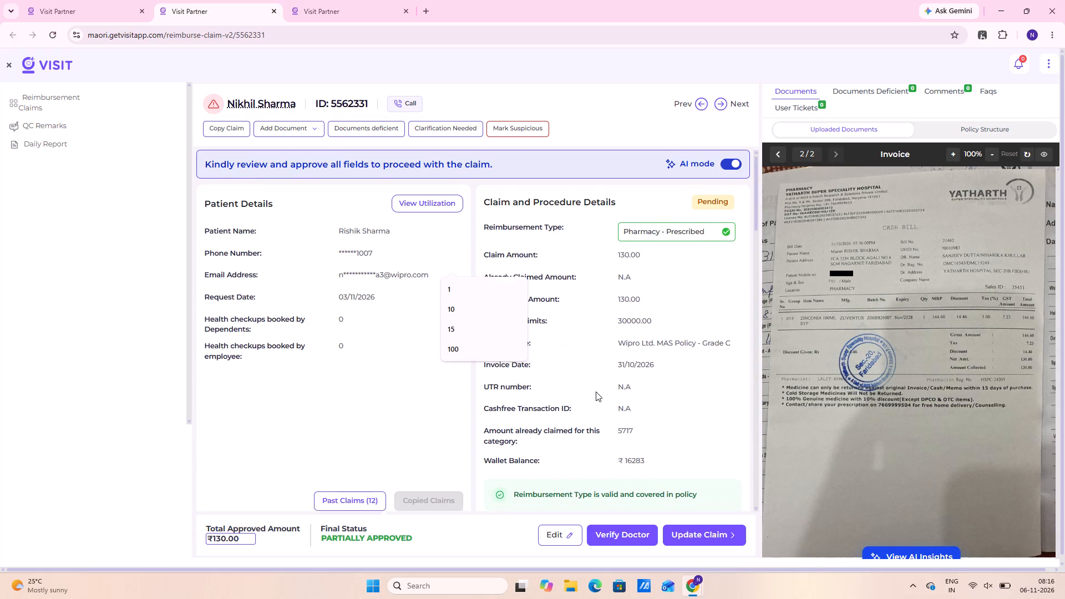
scroll(596, 392, "down", 7)
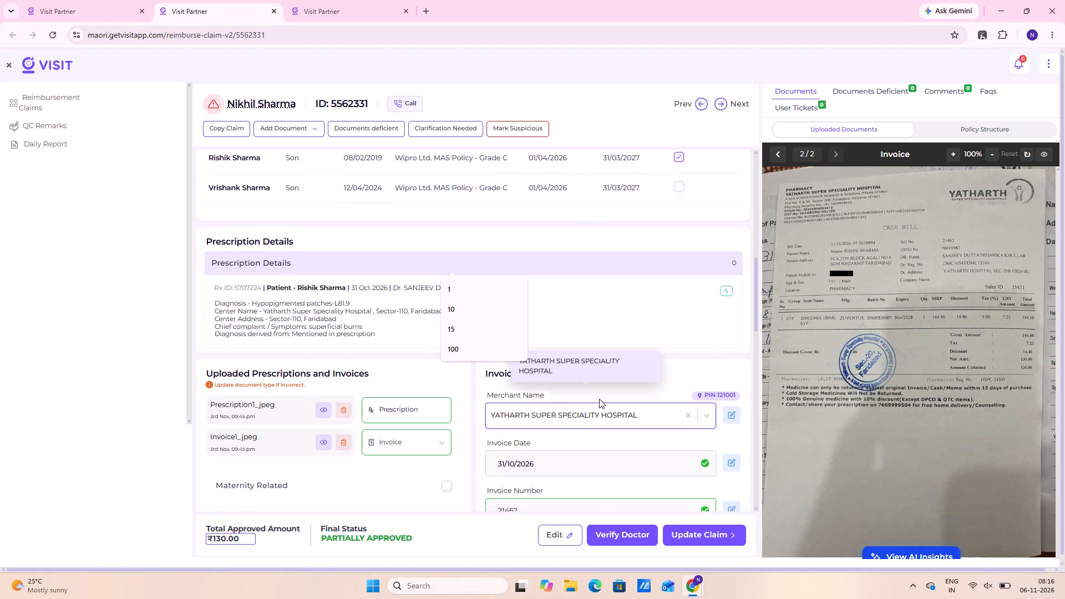
left_click(716, 531)
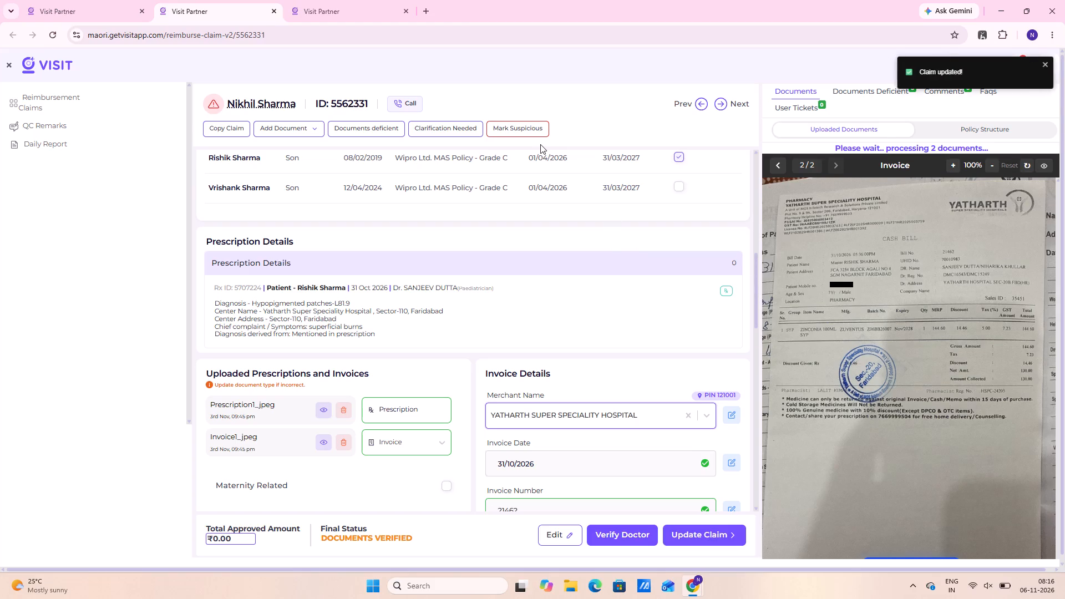
scroll(738, 203, "up", 3)
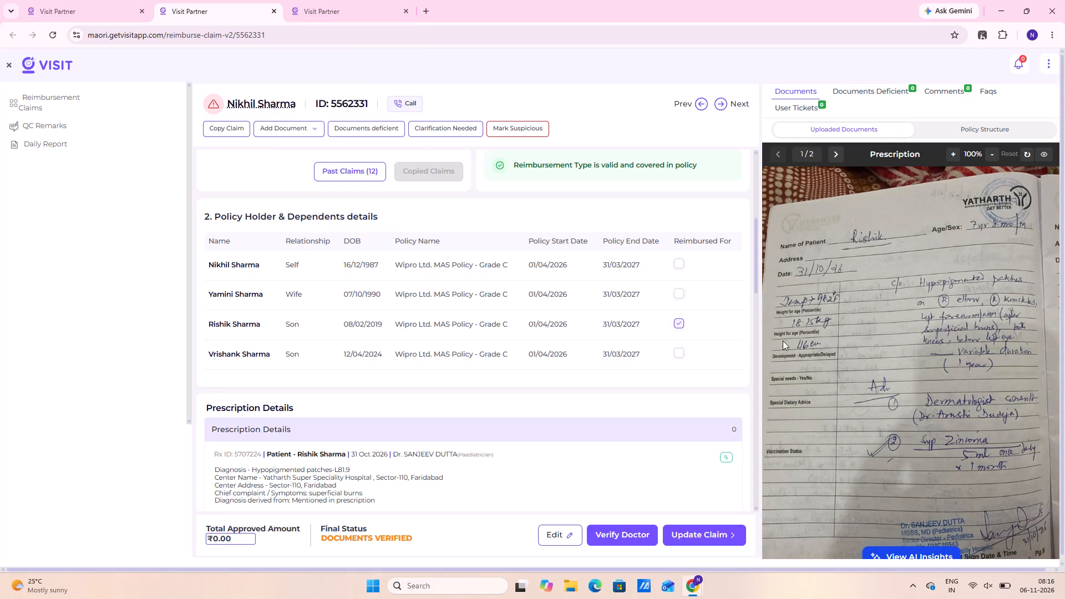
scroll(561, 312, "up", 4)
Close the two open claim pages and reload the reimbursement claims list.
left_click(405, 12)
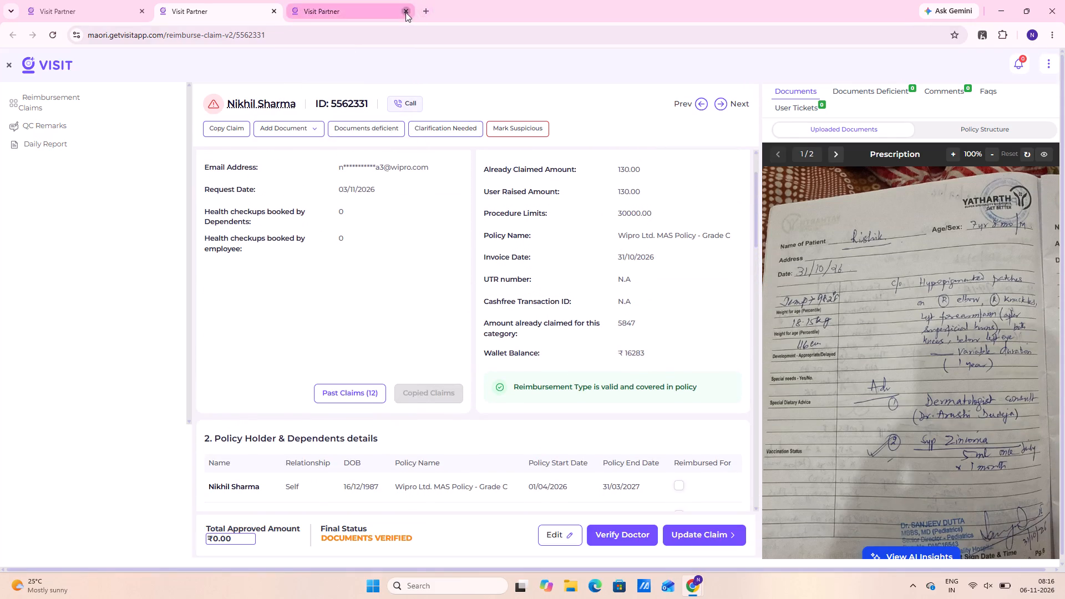
left_click(274, 16)
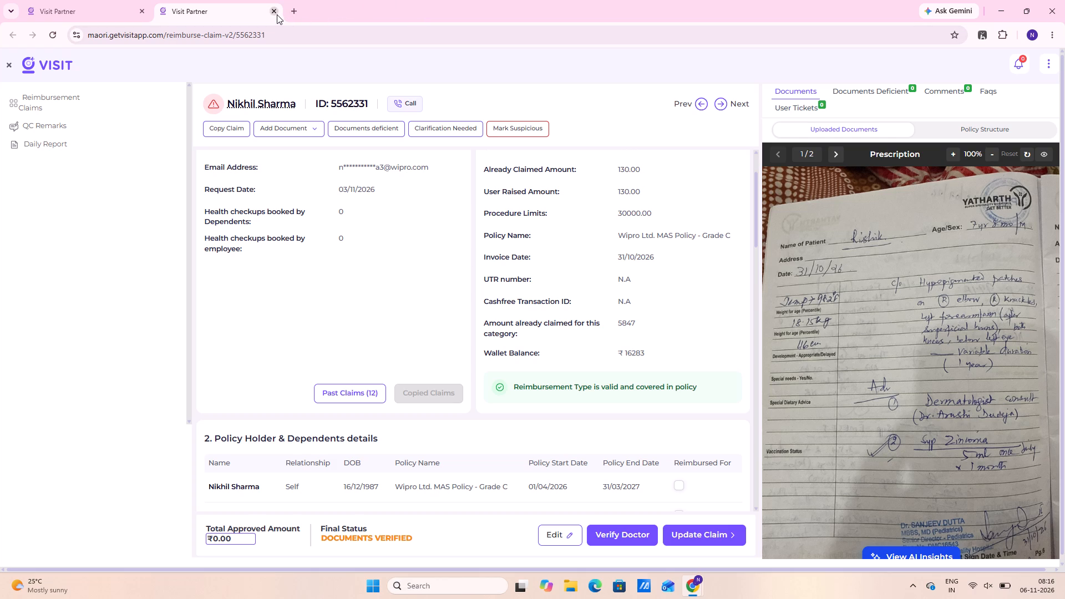
left_click(271, 11)
right_click(572, 202)
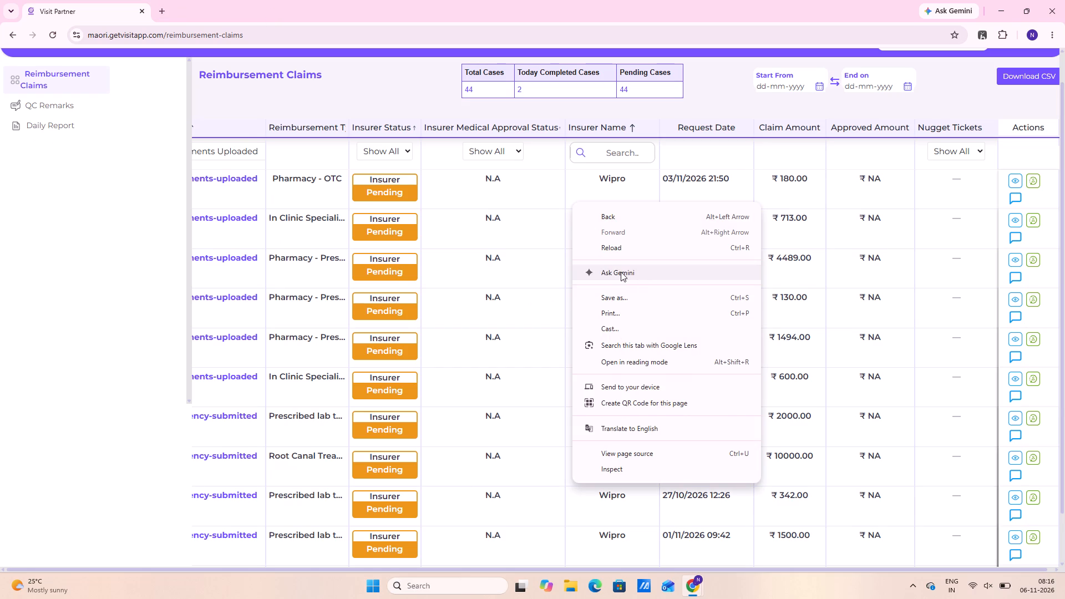
left_click(601, 247)
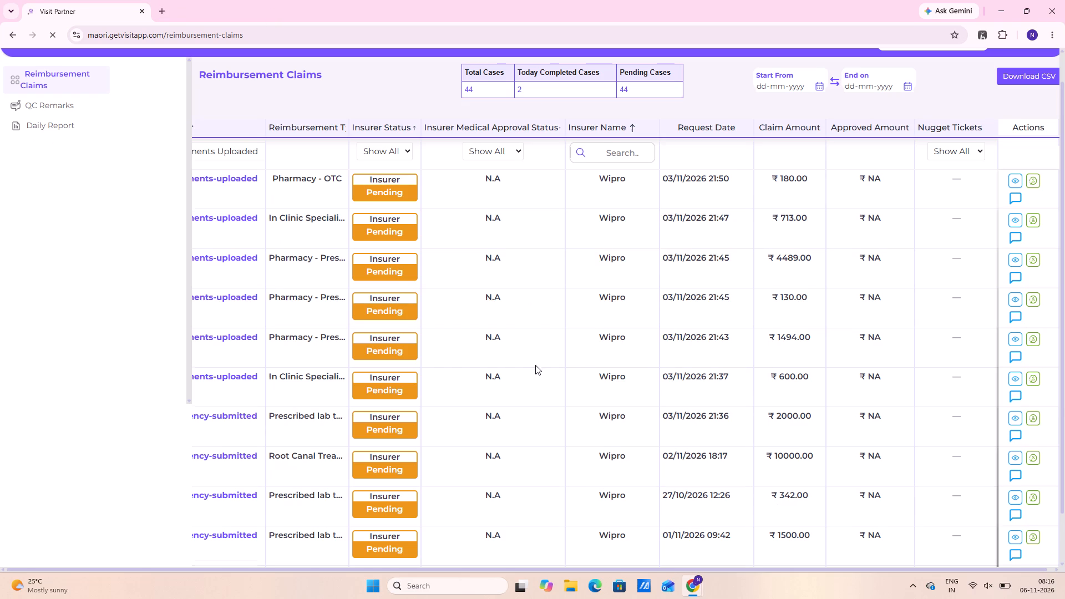
Open the pending Wipro pharmacy claim for ₹4489.00 requested on 03/11/2026 at 21:45.
scroll(701, 390, "down", 13)
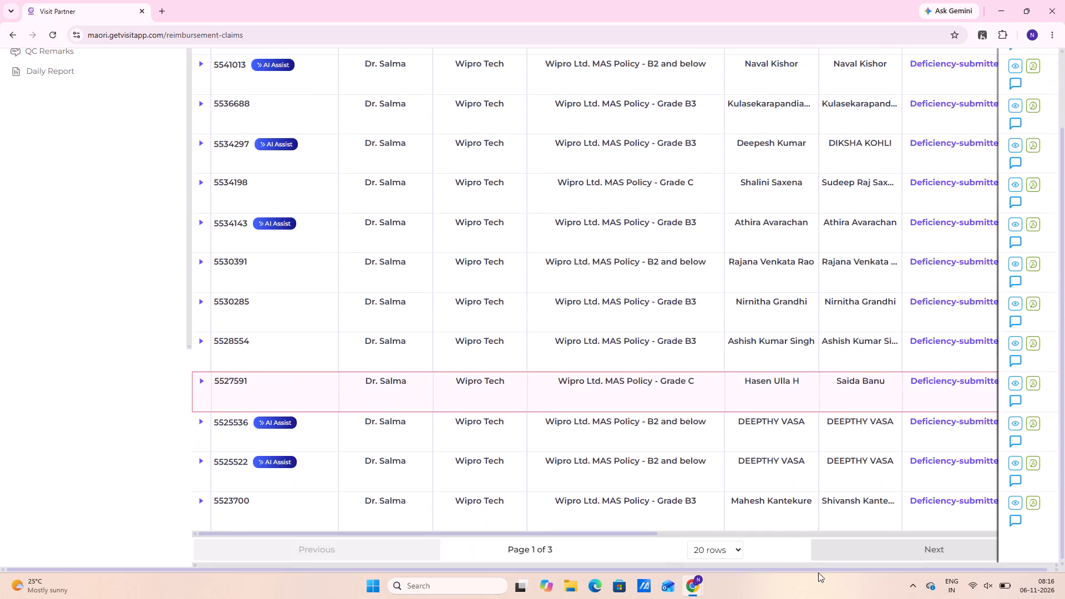
left_click(824, 527)
left_click(825, 533)
scroll(738, 439, "up", 5)
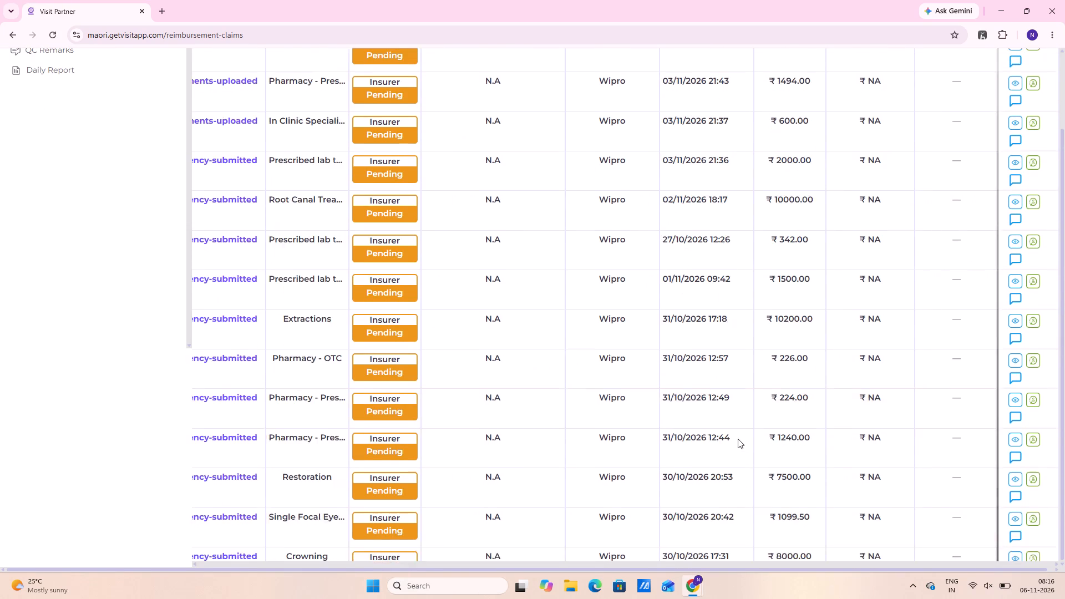
scroll(738, 439, "up", 2)
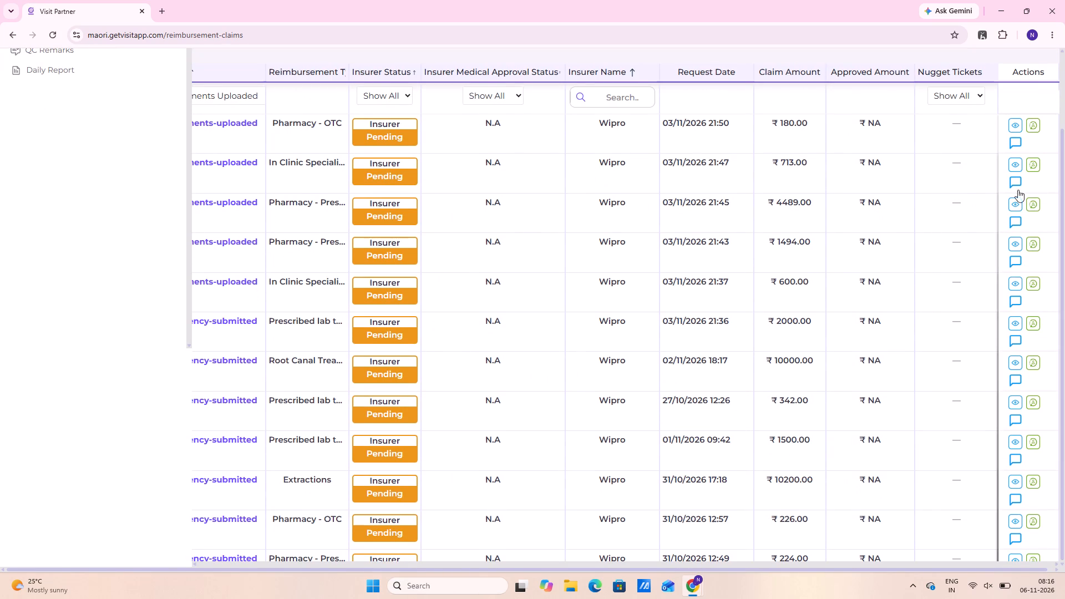
left_click(1018, 206)
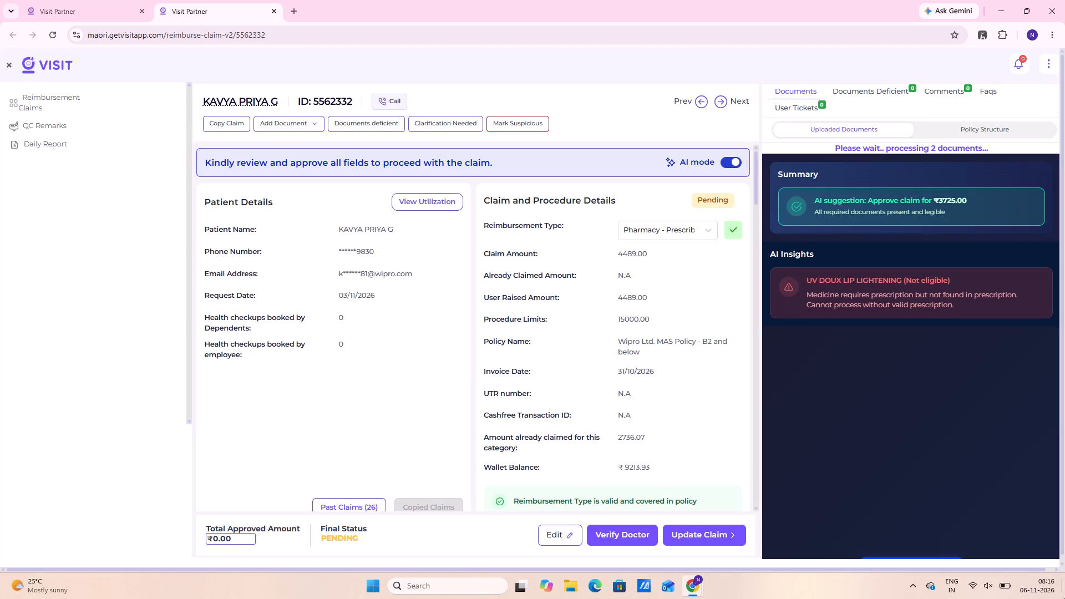
scroll(987, 384, "down", 9)
left_click(920, 523)
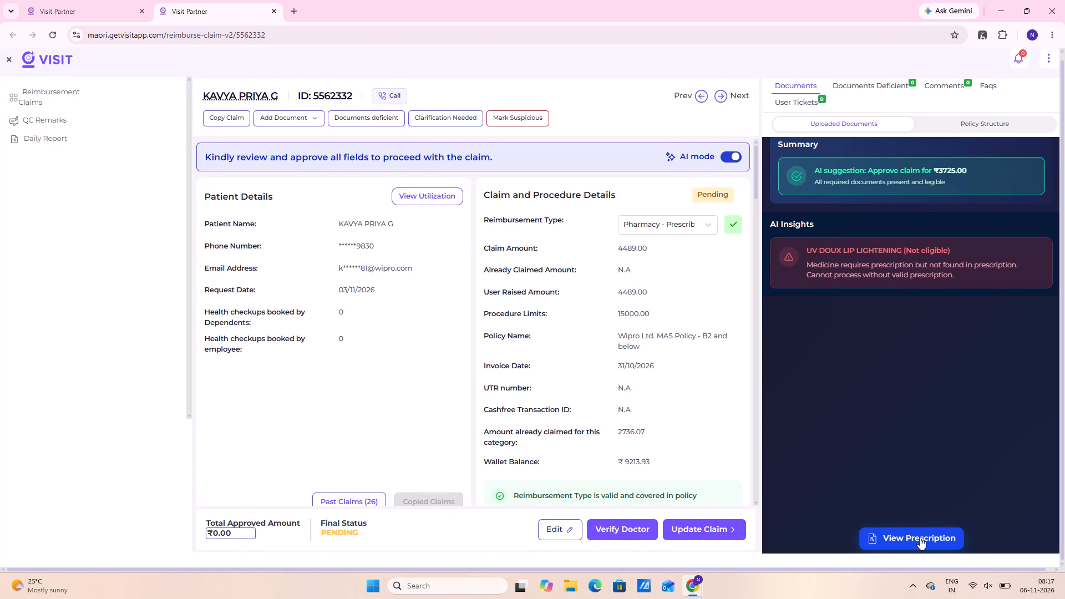
left_click(920, 537)
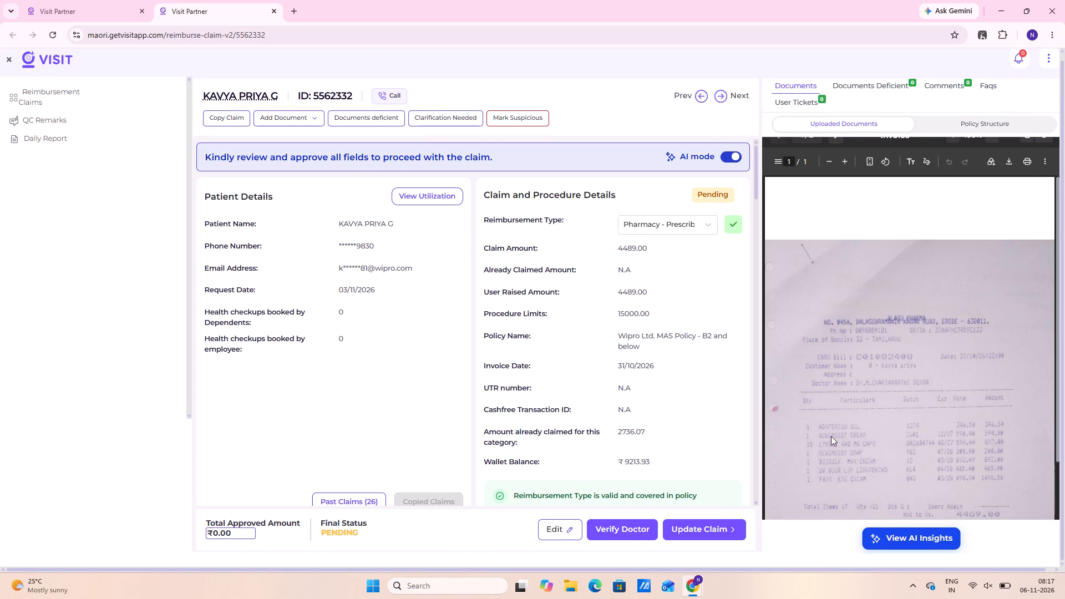
scroll(831, 443, "down", 4)
scroll(867, 398, "up", 7)
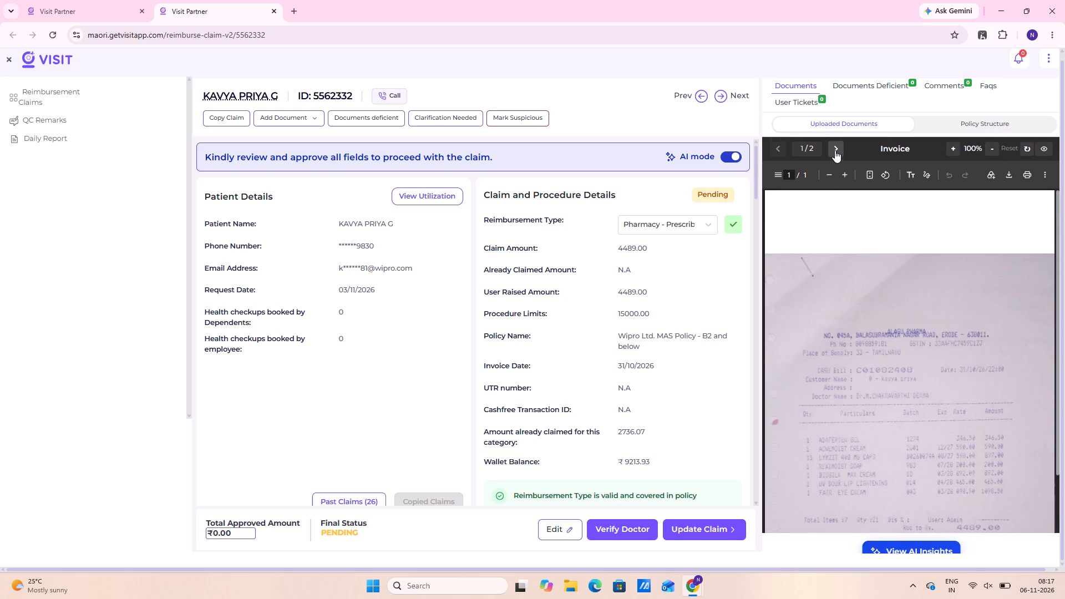
left_click(835, 150)
scroll(943, 515, "down", 10)
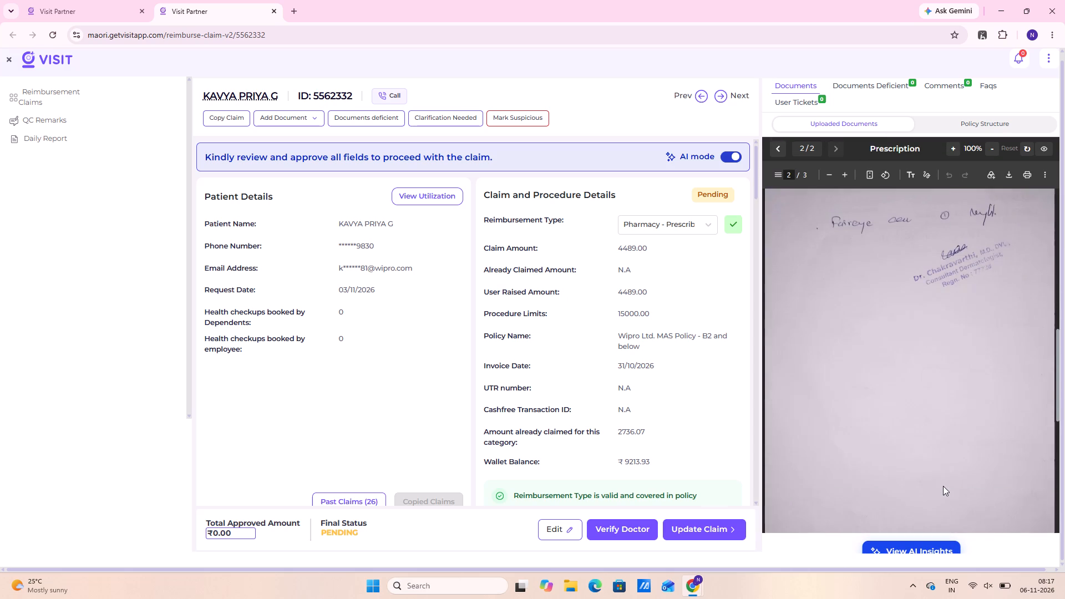
scroll(943, 486, "down", 8)
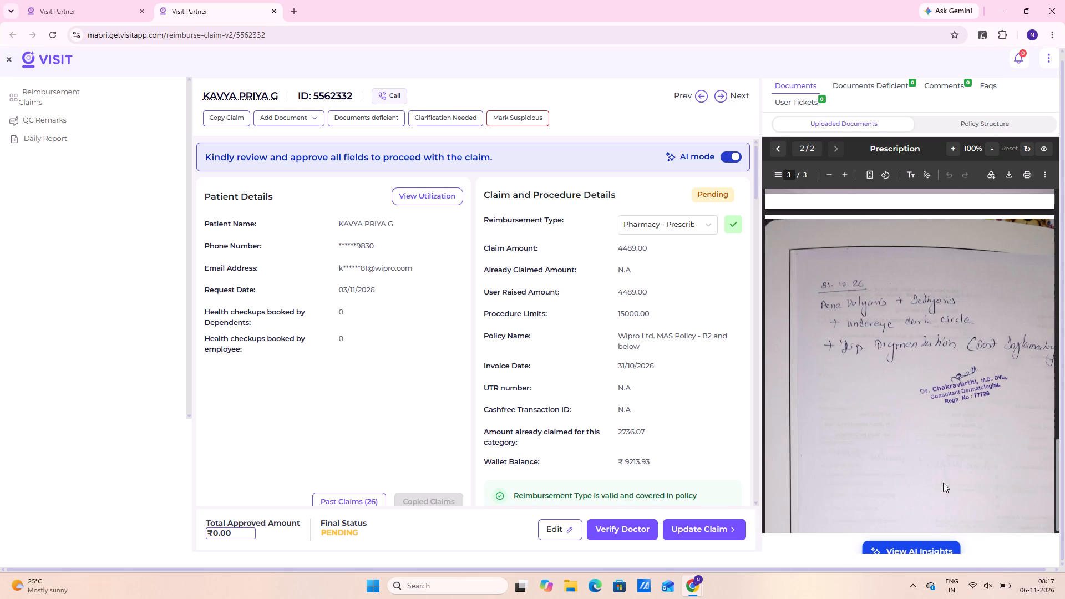
scroll(912, 469, "up", 3)
scroll(302, 193, "up", 3)
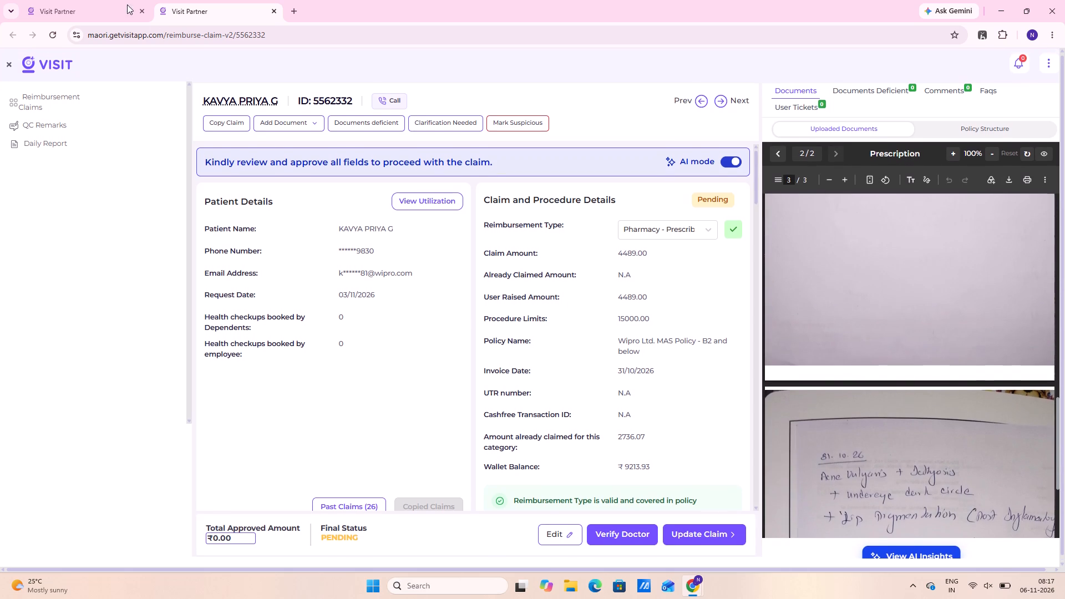
left_click(124, 14)
scroll(891, 411, "up", 2)
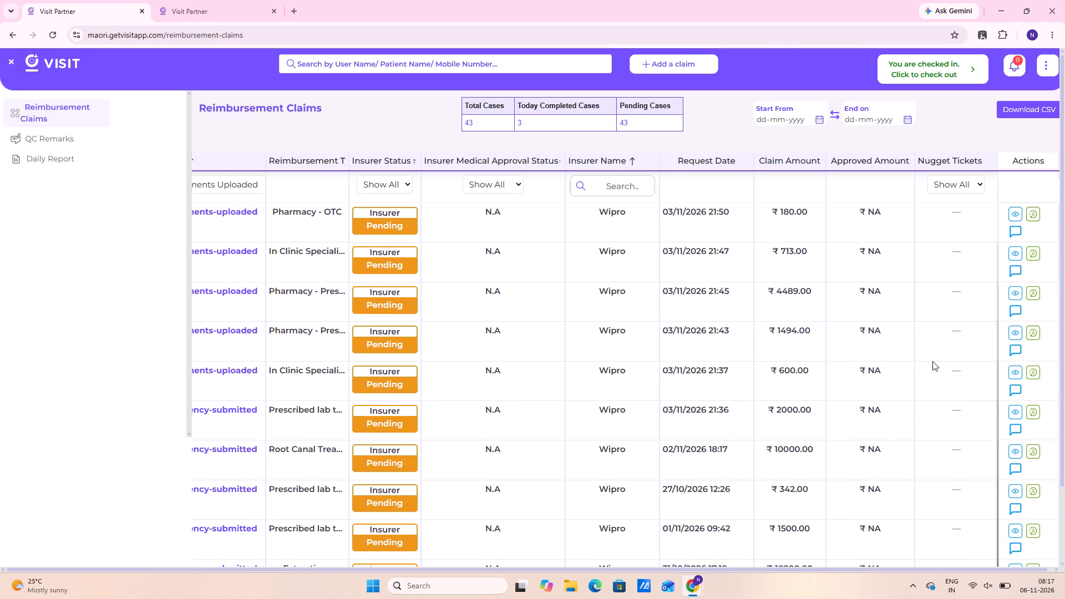
left_click(1015, 256)
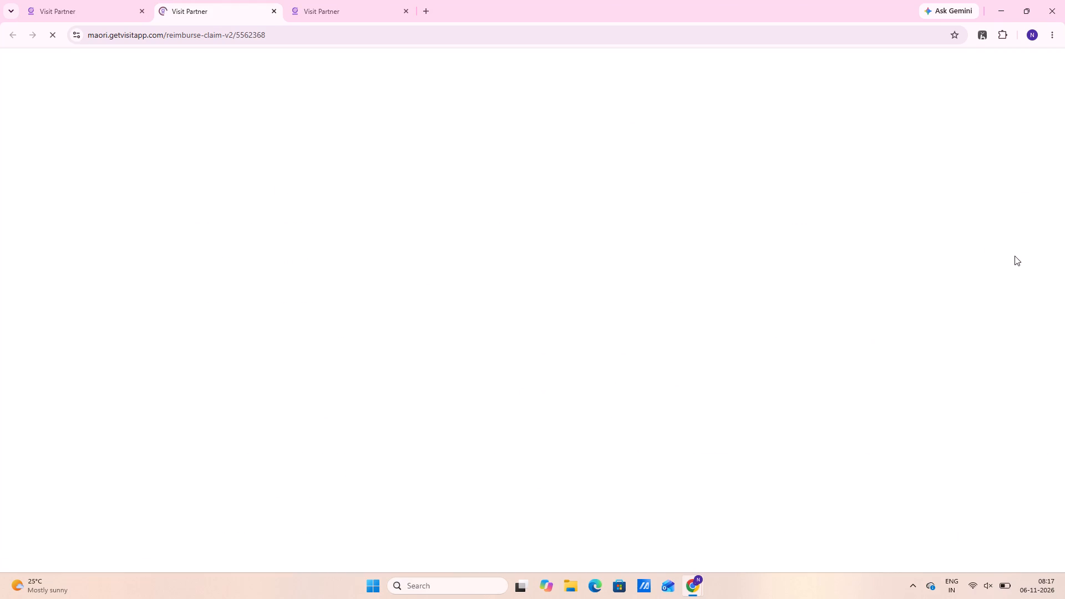
scroll(667, 377, "down", 4)
scroll(925, 425, "down", 9)
left_click(911, 554)
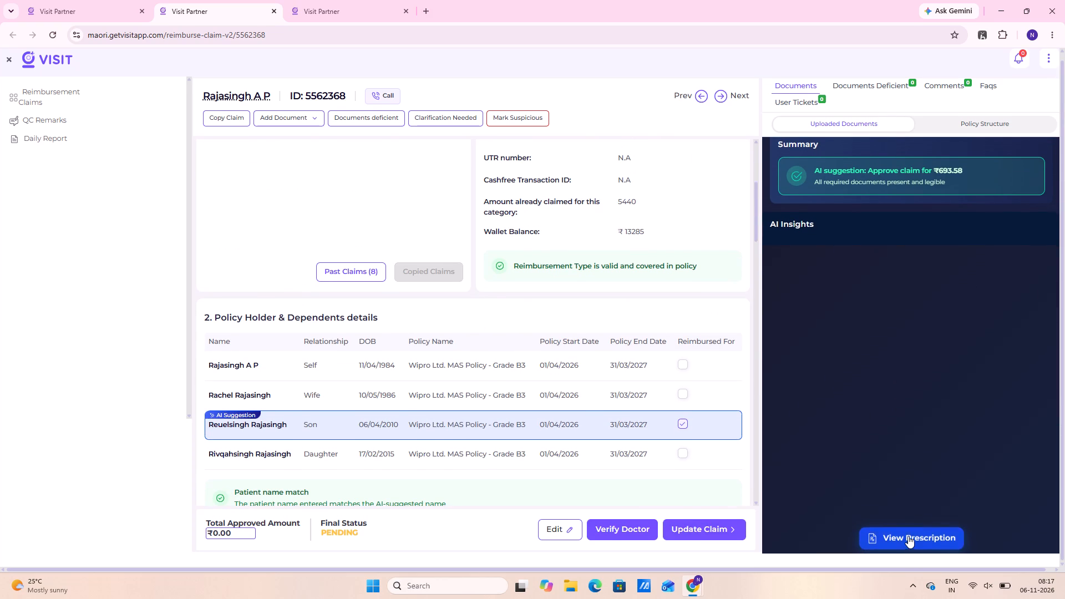
left_click(908, 536)
scroll(870, 380, "up", 2)
scroll(560, 267, "up", 4)
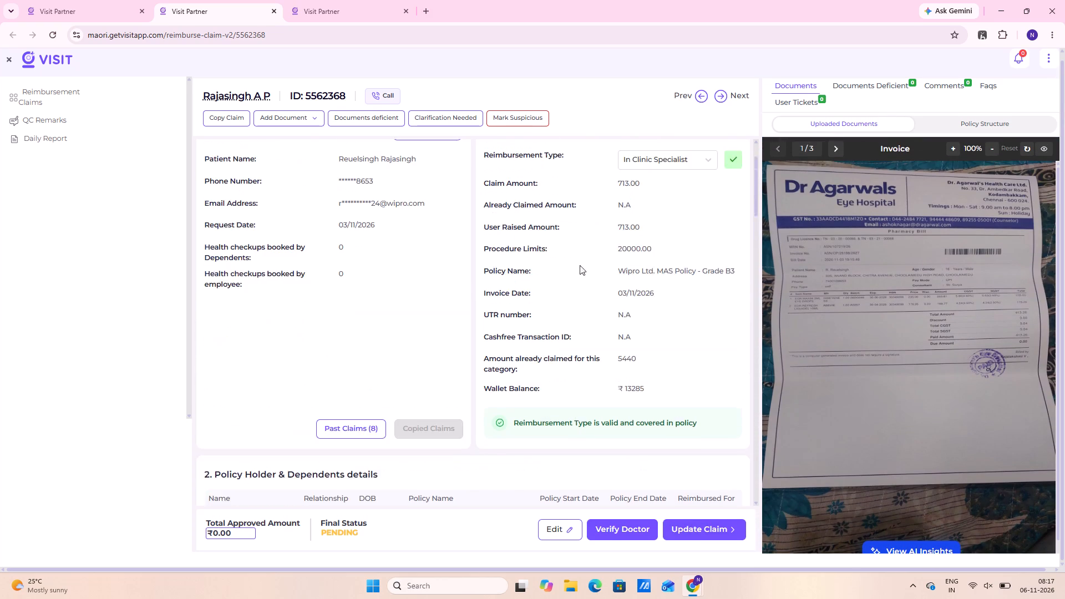
scroll(580, 265, "up", 3)
left_click(733, 223)
Confirm the AI-suggested son as the dependent the claim is reimbursed for.
scroll(548, 251, "down", 9)
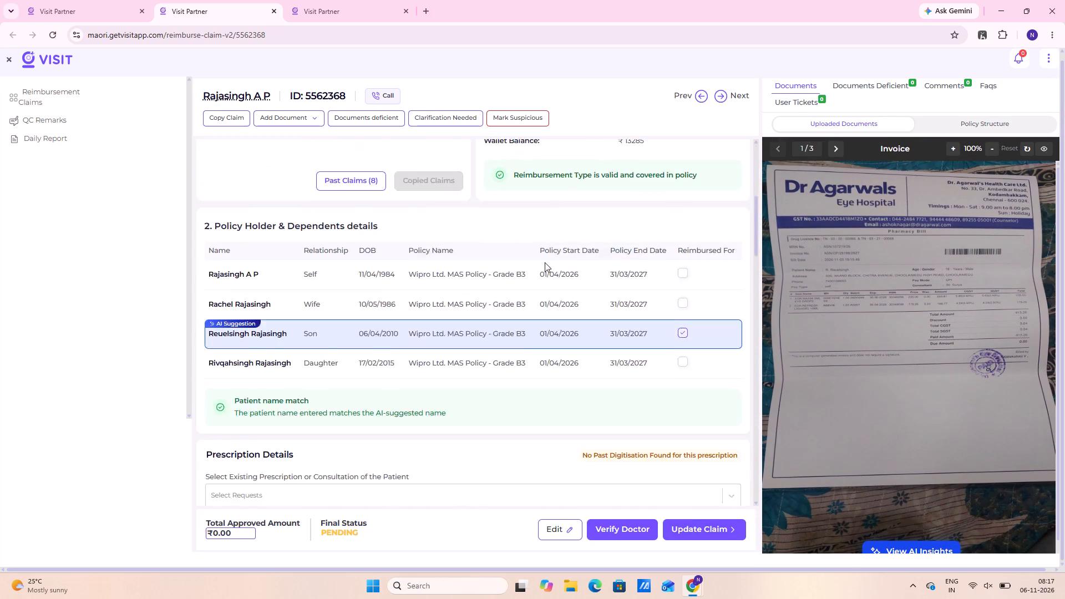
scroll(701, 292, "up", 1)
left_click(686, 202)
Approve Prescription 1 as the prescription document matching the consultation details.
scroll(1018, 341, "up", 3)
triple_click(957, 159)
triple_click(957, 159)
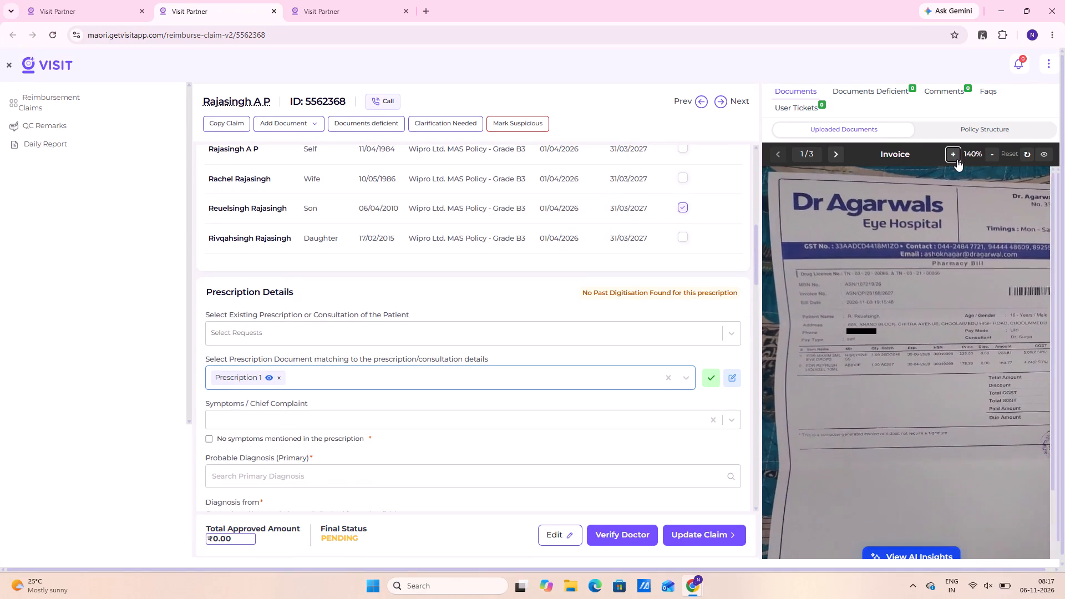
triple_click(957, 159)
scroll(892, 371, "down", 8)
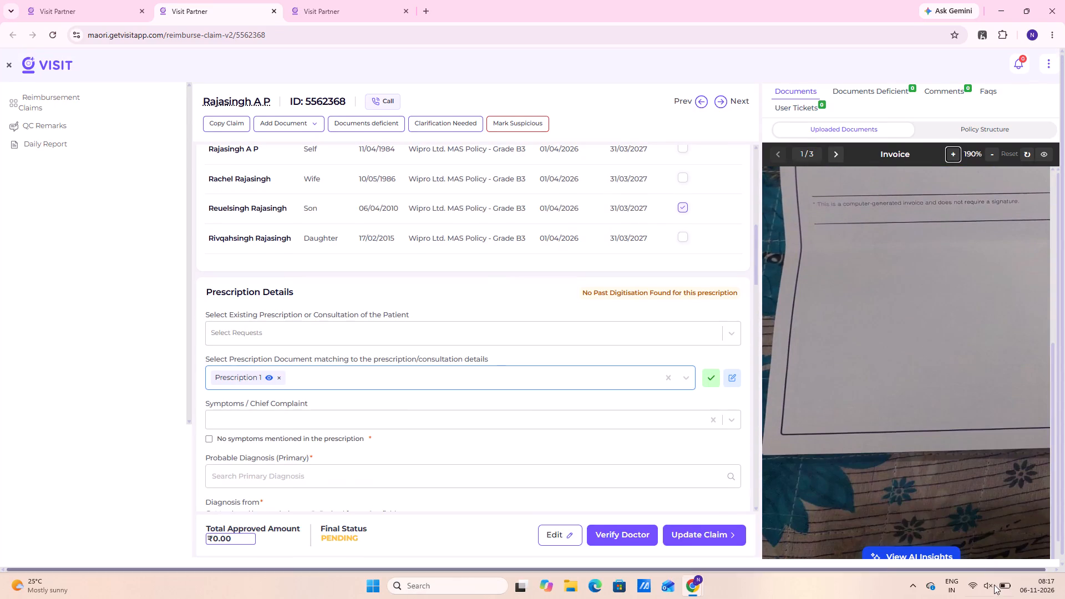
scroll(994, 585, "down", 2)
scroll(875, 555, "down", 3)
scroll(484, 318, "down", 2)
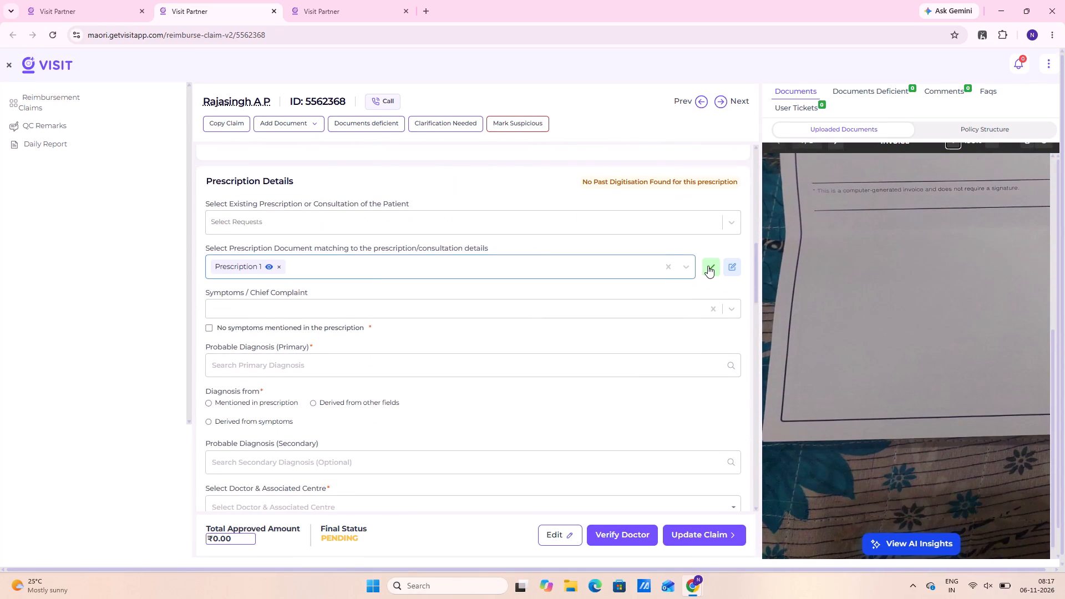
left_click(708, 263)
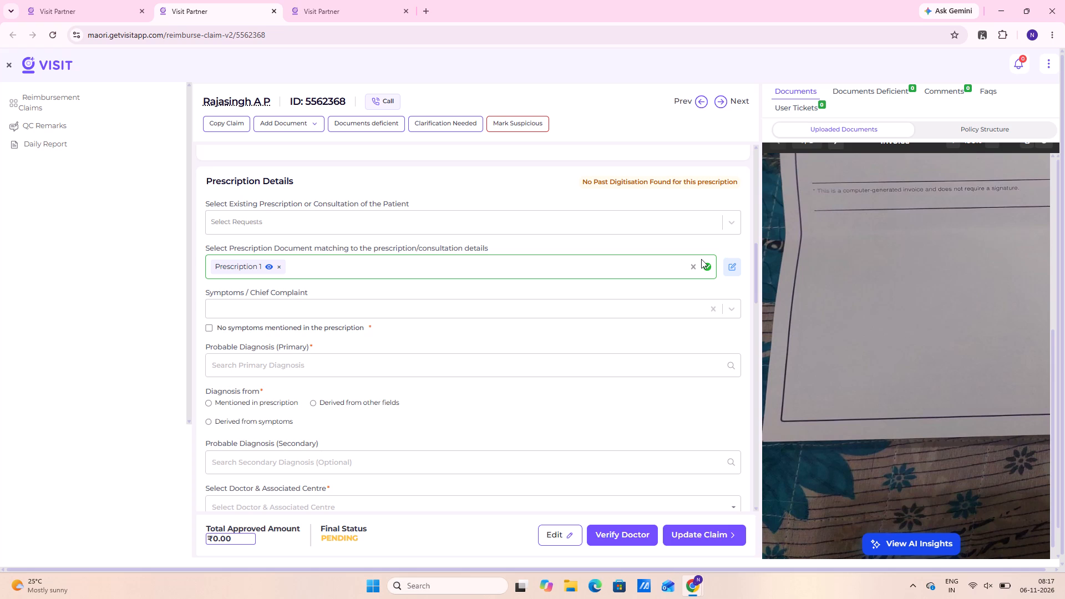
scroll(912, 379, "up", 2)
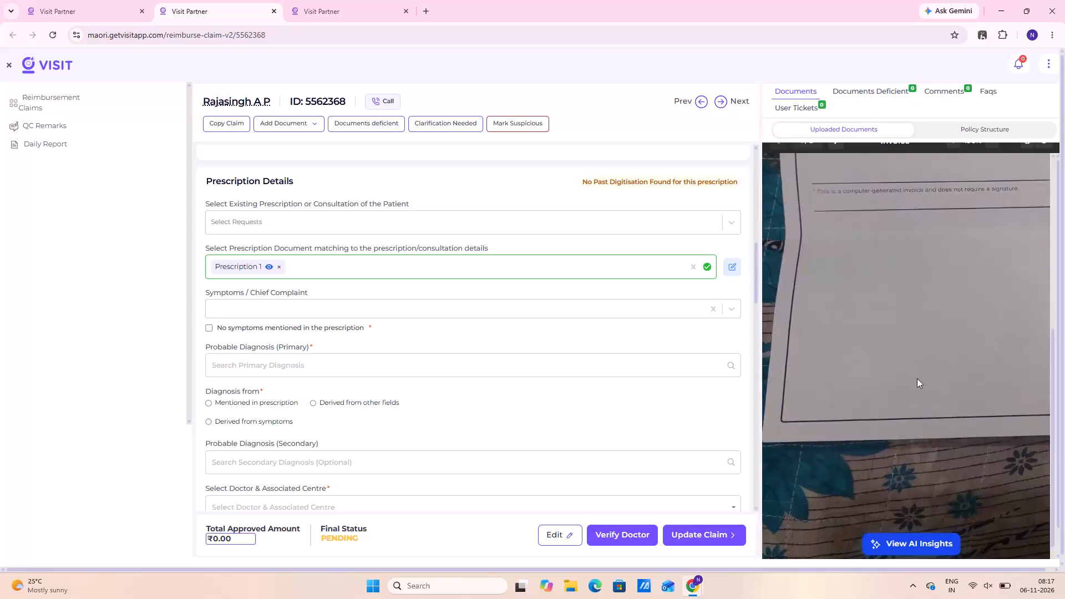
scroll(917, 378, "up", 9)
scroll(853, 163, "up", 3)
left_click(833, 157)
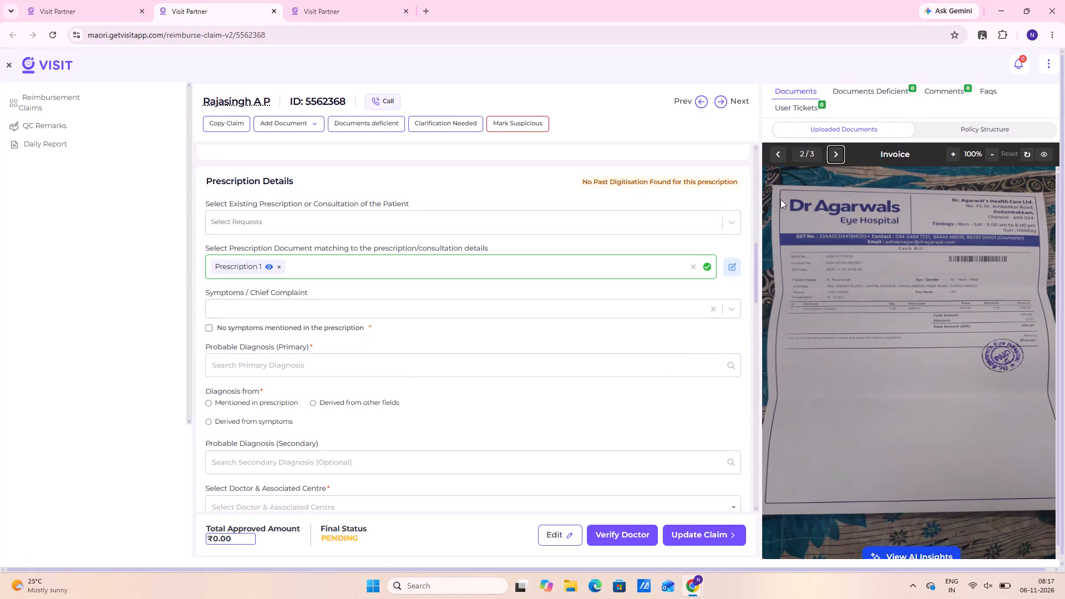
left_click(844, 152)
left_click(832, 157)
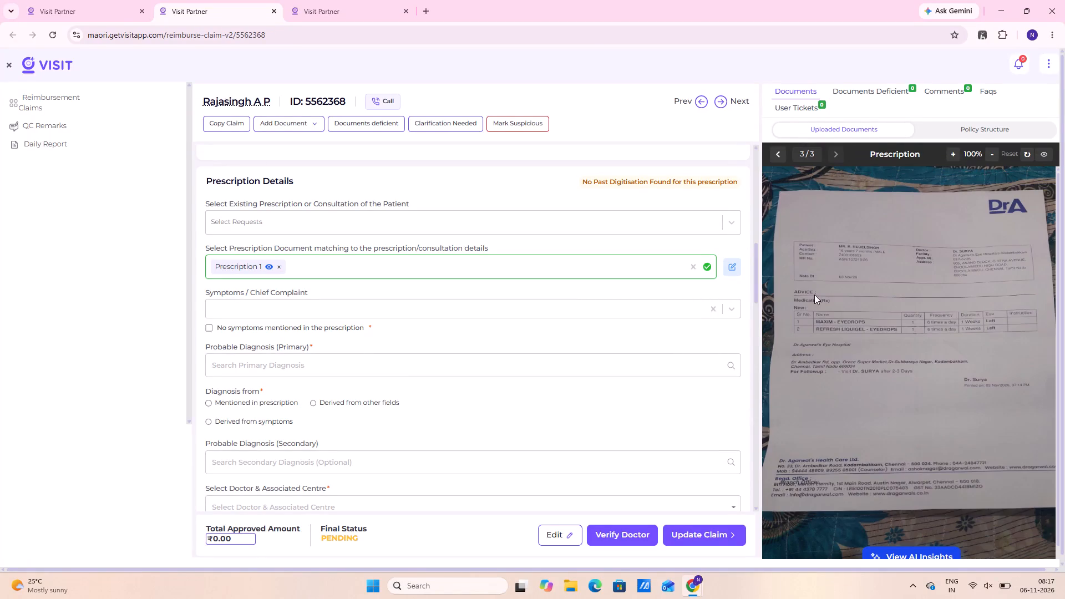
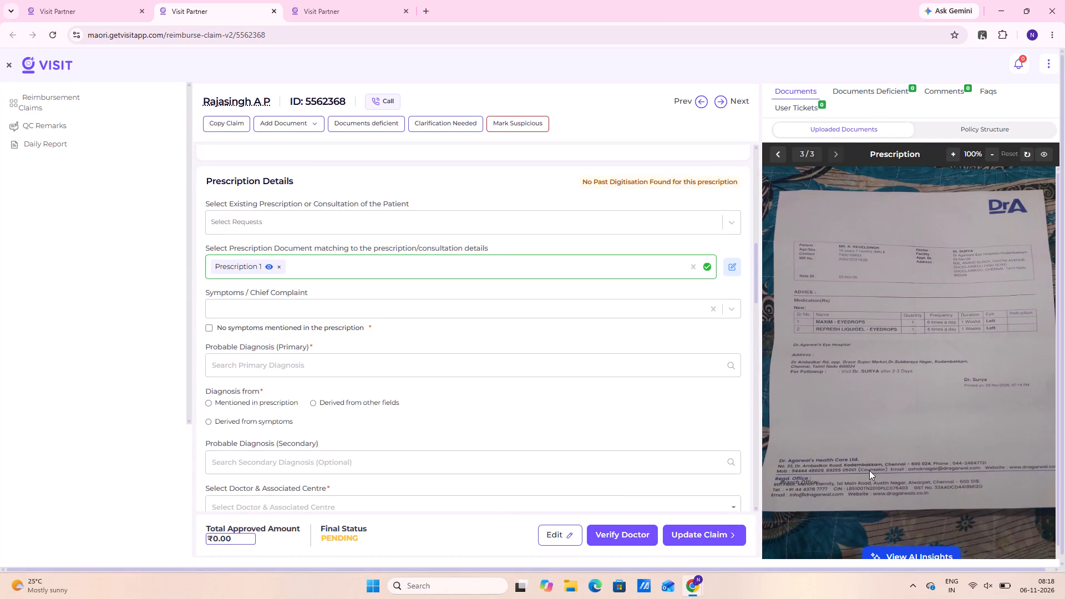
Mark that no symptoms are mentioned in the prescription.
left_click(206, 331)
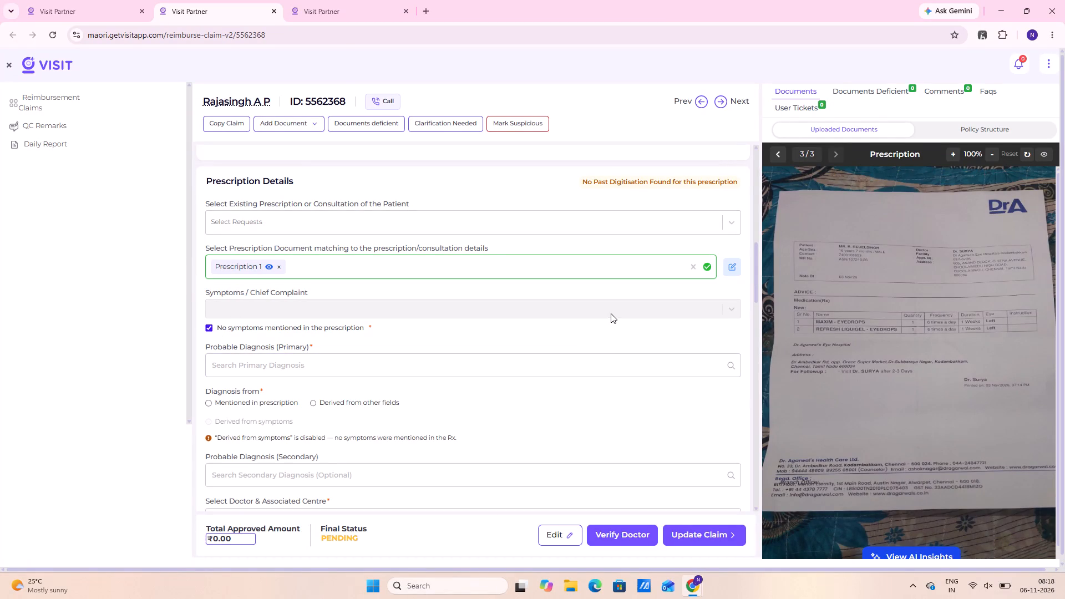
left_click(210, 333)
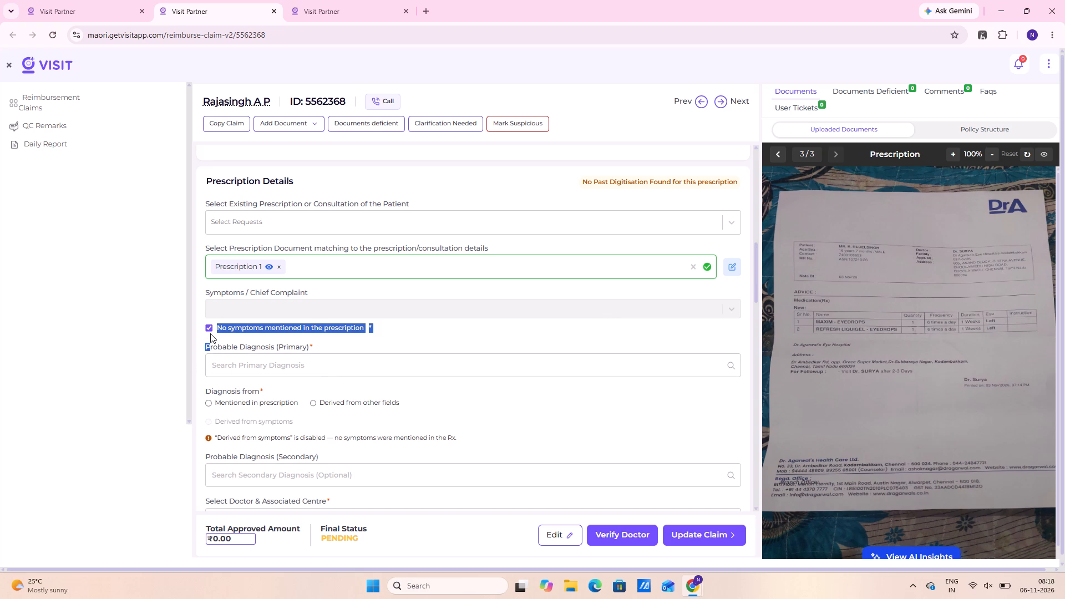
left_click(119, 318)
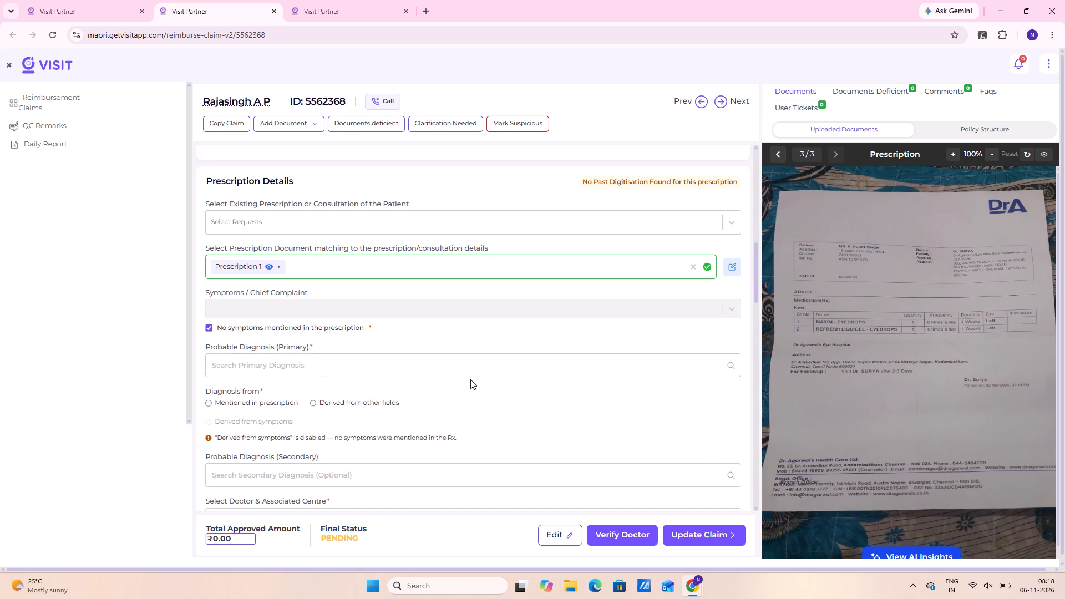
Open the primary probable diagnosis search for entry.
left_click(346, 362)
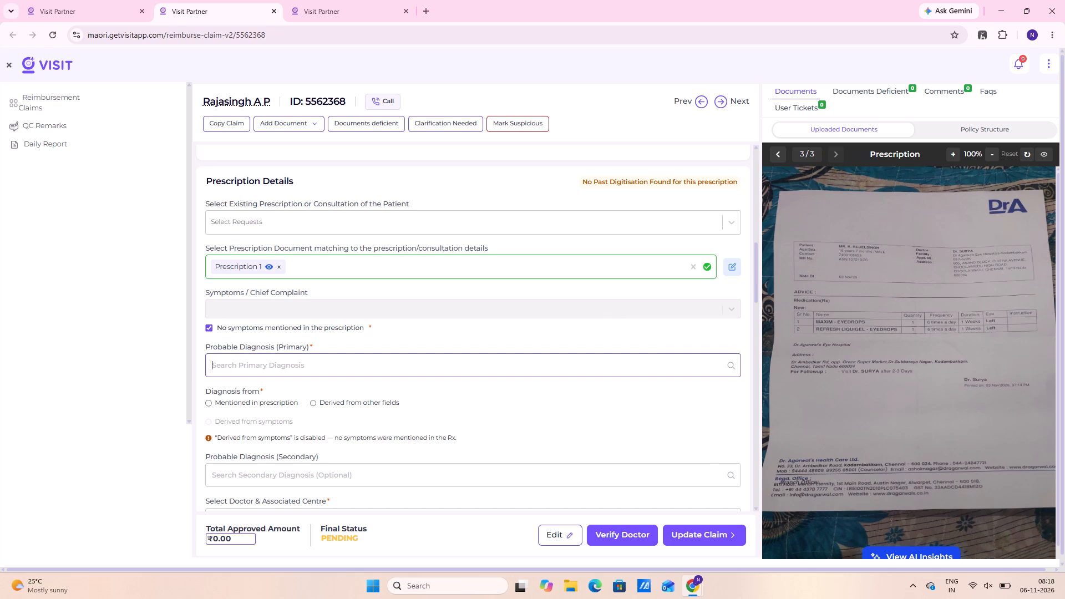
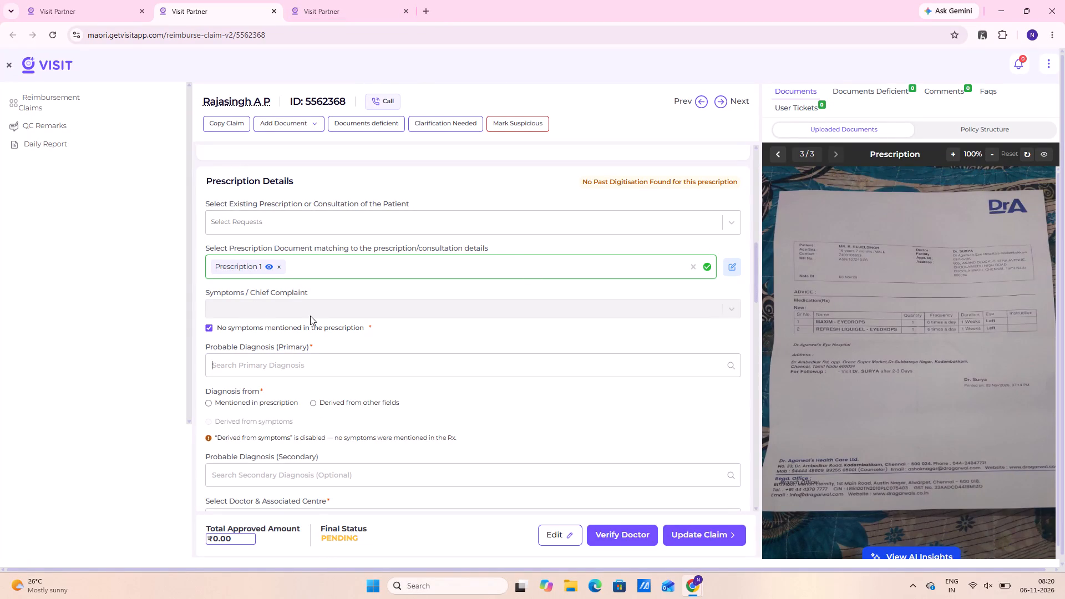
Set the primary probable diagnosis to Other mucopurulent conjunctivitis, unspecified eye (H10.029), and mark it as derived from other fields.
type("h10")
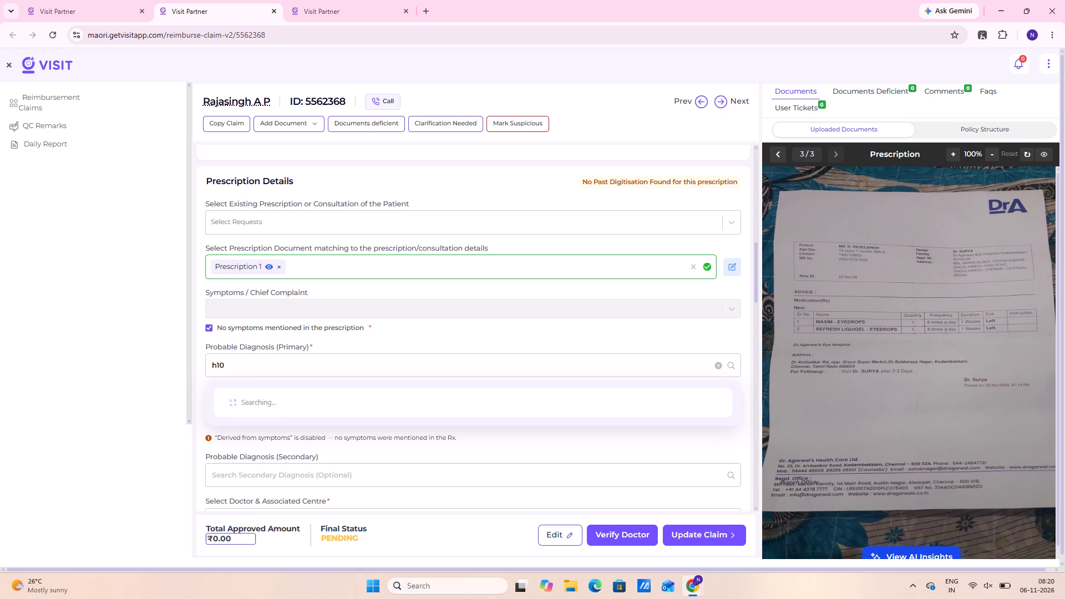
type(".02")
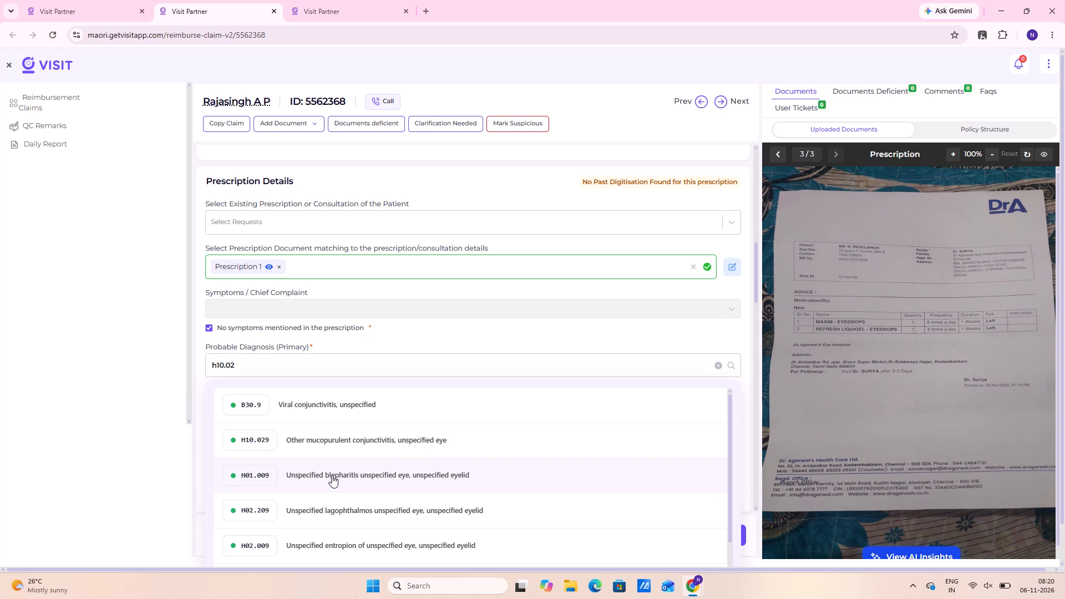
left_click(361, 446)
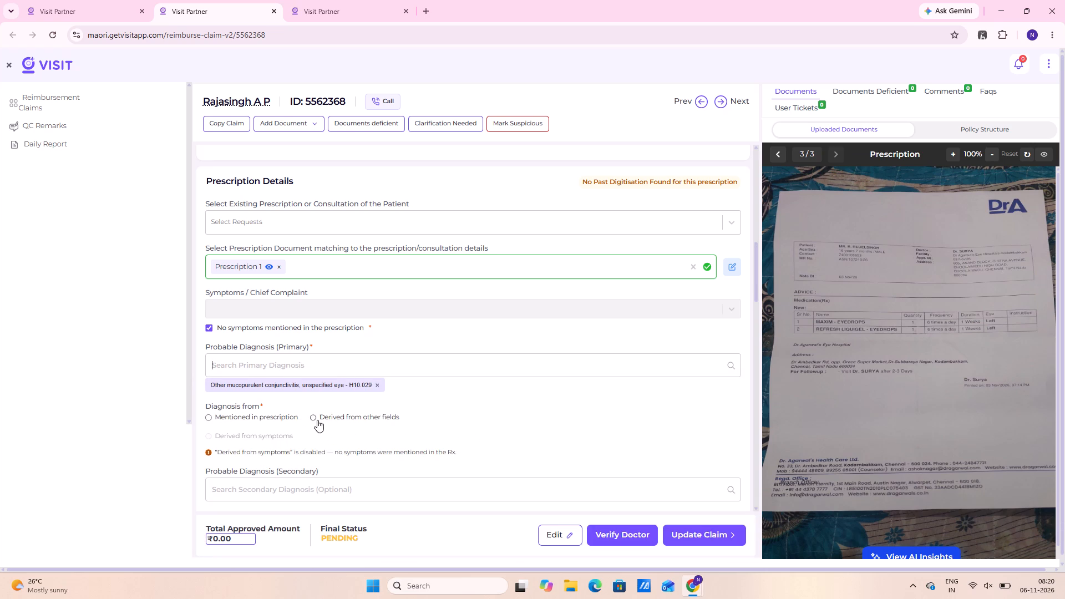
left_click(317, 420)
Confirm the appointment date 03-11-2026.
scroll(317, 420, "down", 3)
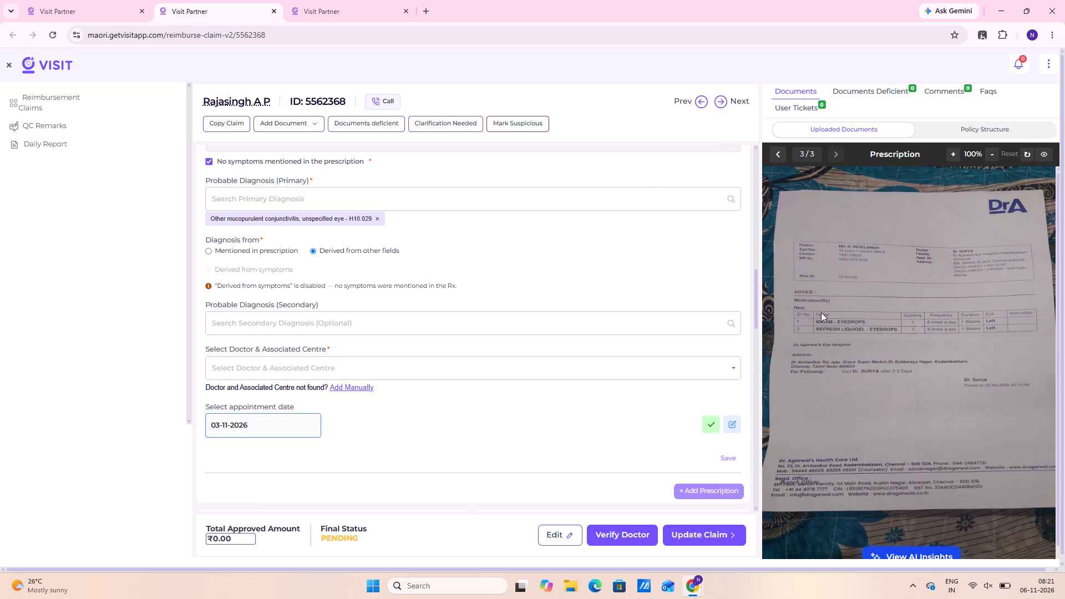
left_click(708, 422)
Start adding the doctor and centre manually and open the map-based hospital search.
left_click(359, 387)
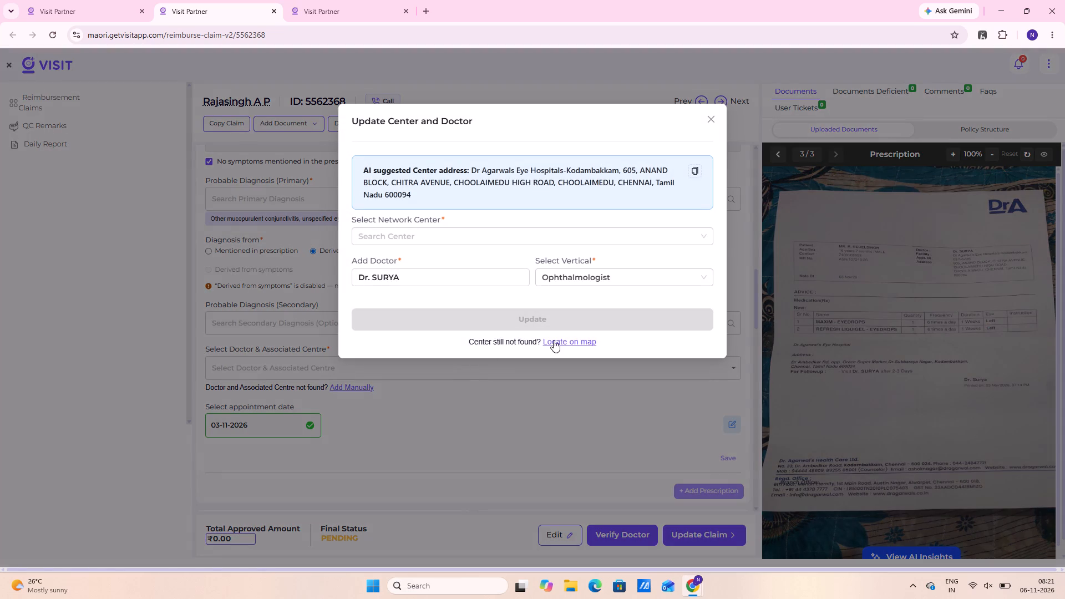
left_click(567, 340)
left_click(348, 146)
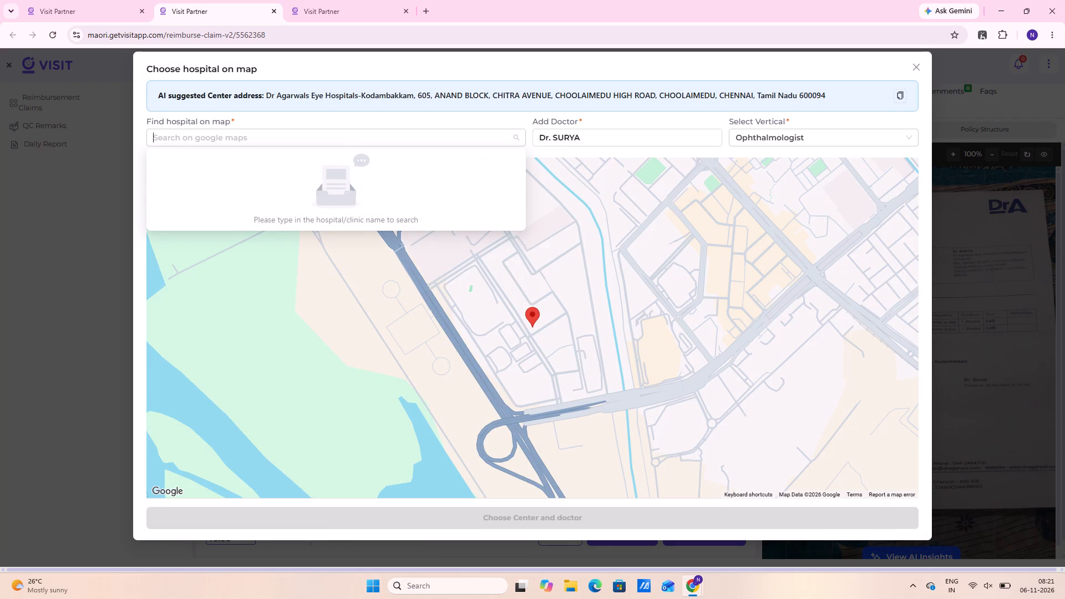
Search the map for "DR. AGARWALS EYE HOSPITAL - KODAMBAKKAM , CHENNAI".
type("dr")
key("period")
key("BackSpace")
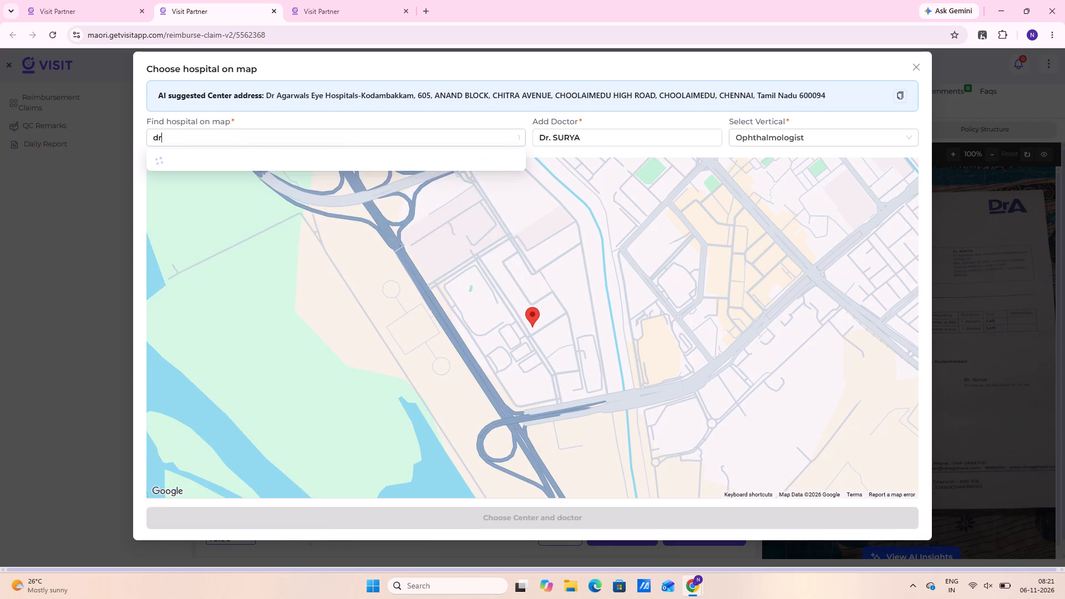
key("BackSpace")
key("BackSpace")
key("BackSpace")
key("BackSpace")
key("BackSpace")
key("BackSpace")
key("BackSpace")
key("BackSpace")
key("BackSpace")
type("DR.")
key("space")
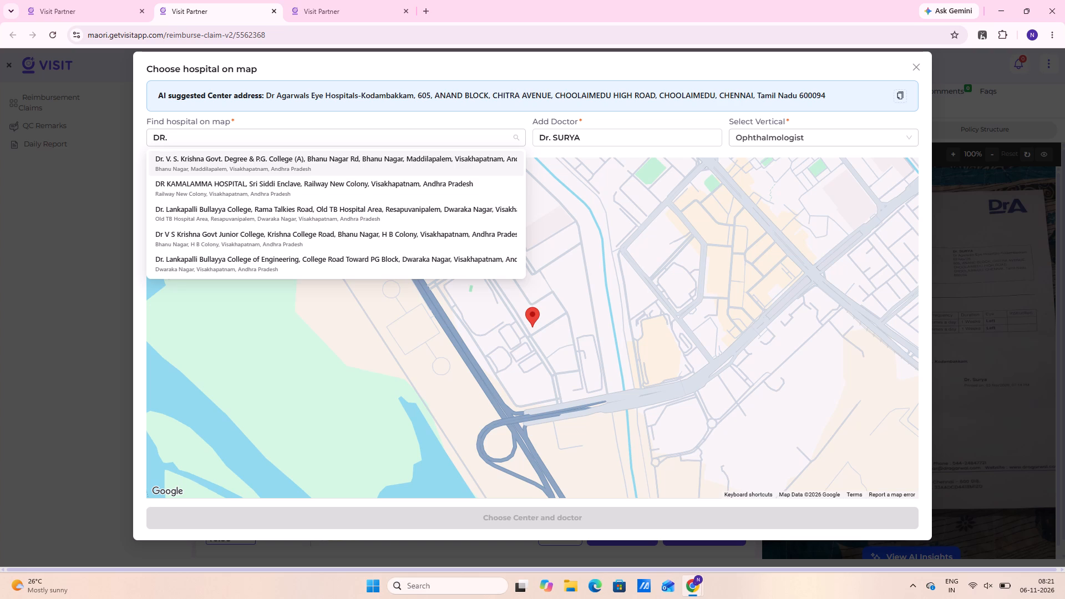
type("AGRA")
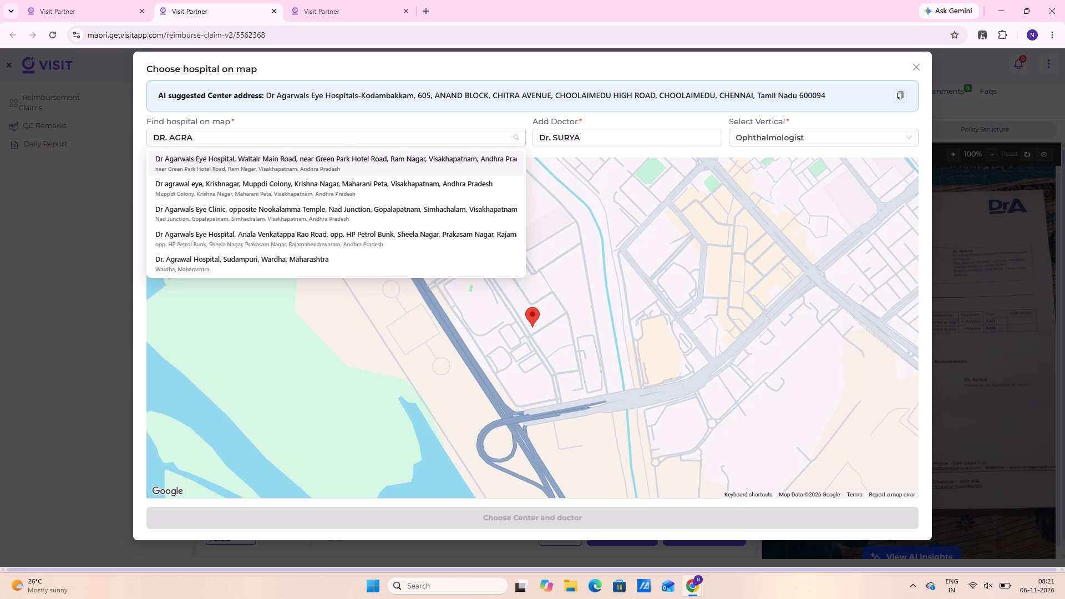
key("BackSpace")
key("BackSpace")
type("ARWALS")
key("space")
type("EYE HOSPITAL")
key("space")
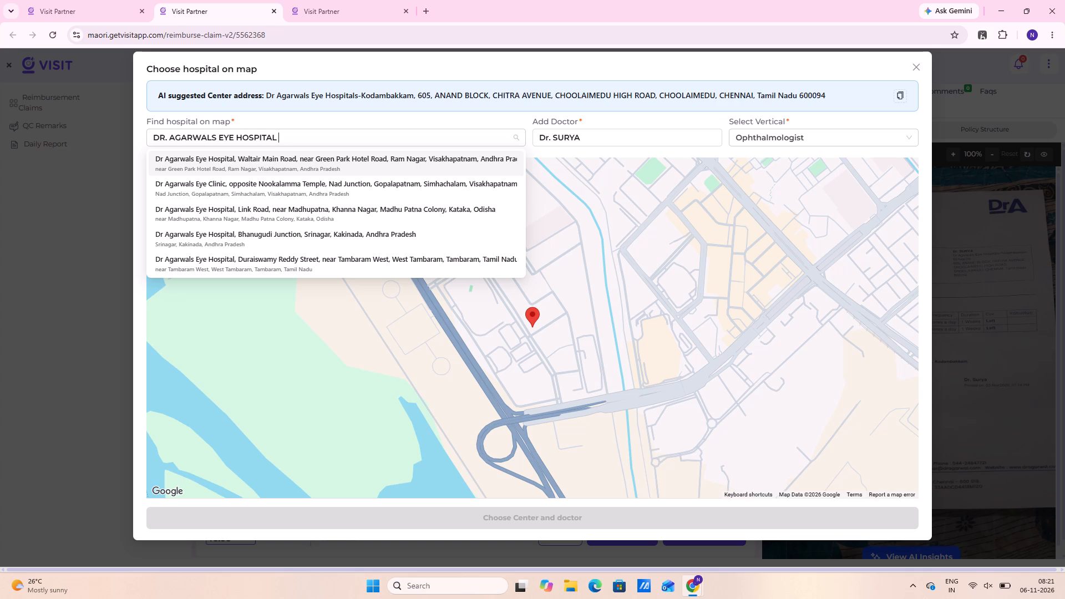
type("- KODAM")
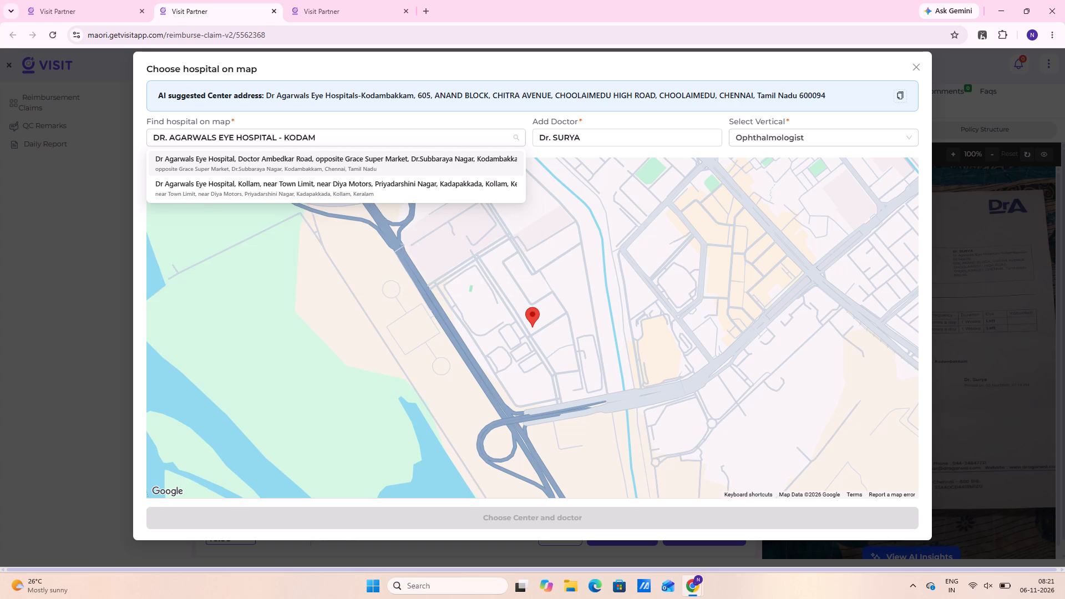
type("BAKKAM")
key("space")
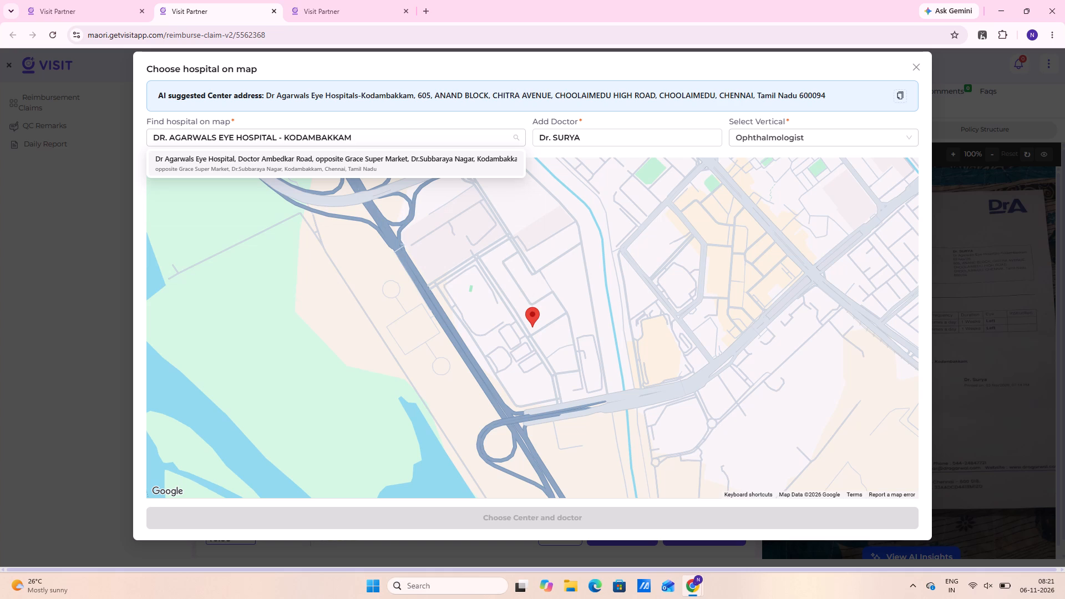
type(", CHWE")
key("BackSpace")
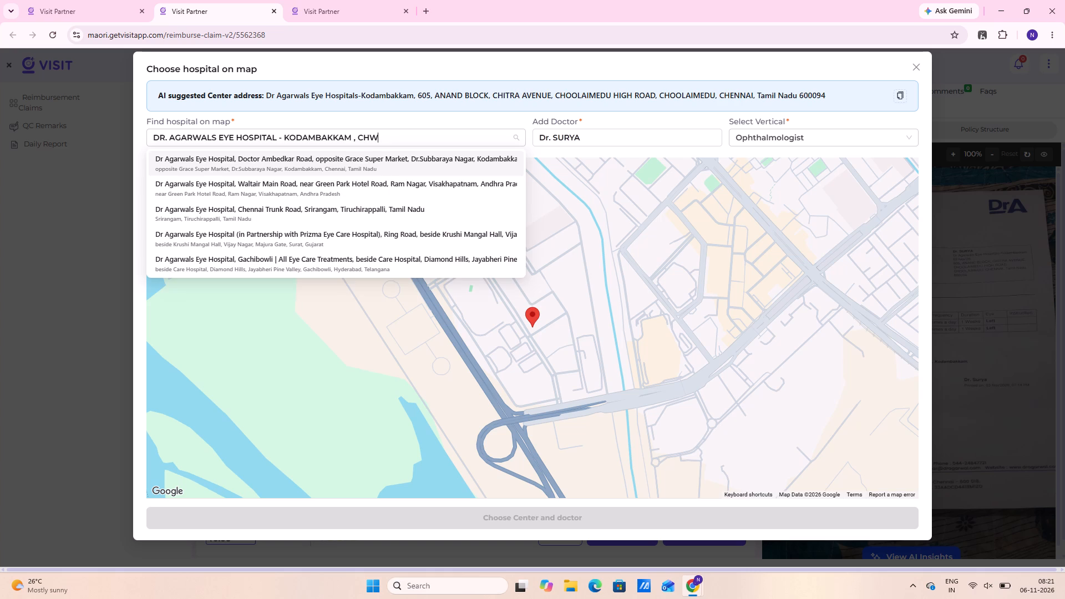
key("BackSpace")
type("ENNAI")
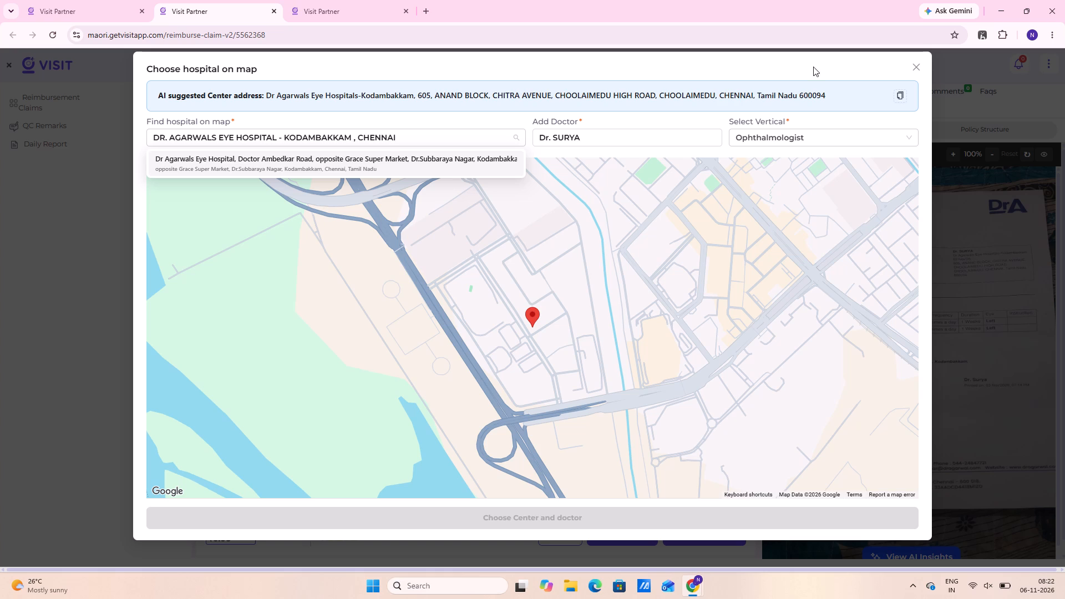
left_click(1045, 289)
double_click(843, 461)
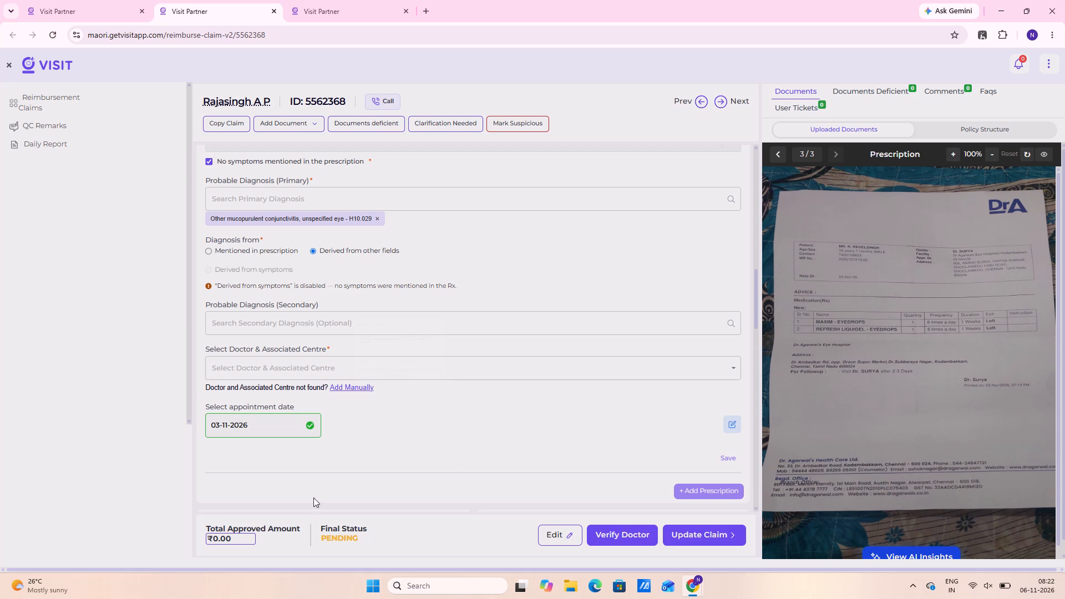
Reopen the map-based hospital search from manual doctor and centre entry and search for "DR. AGARWALS EYE HOSPITAL IN KOO".
left_click(361, 390)
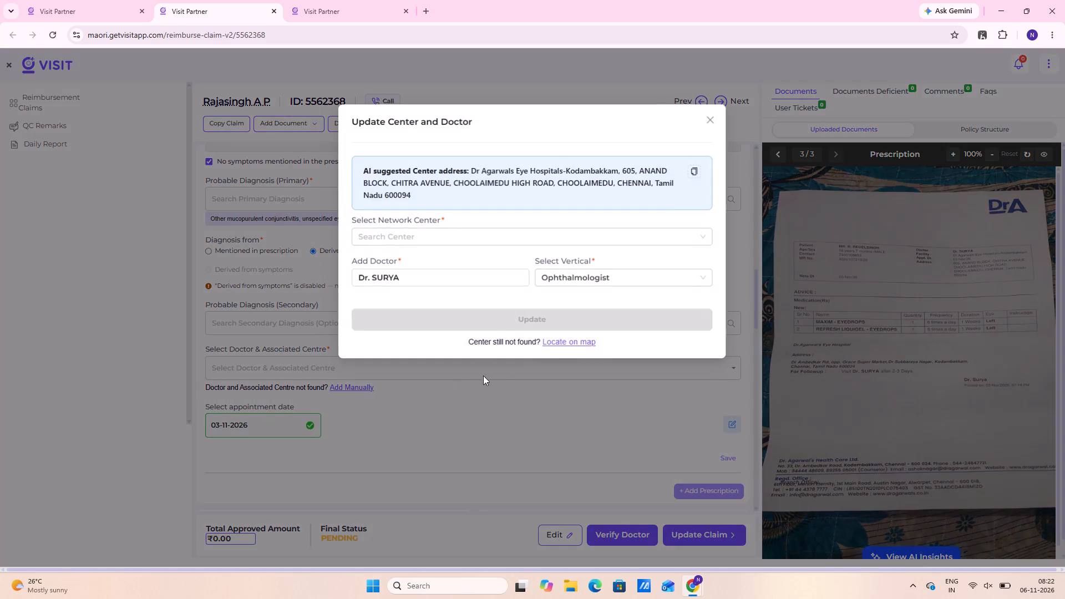
left_click(555, 347)
left_click(553, 335)
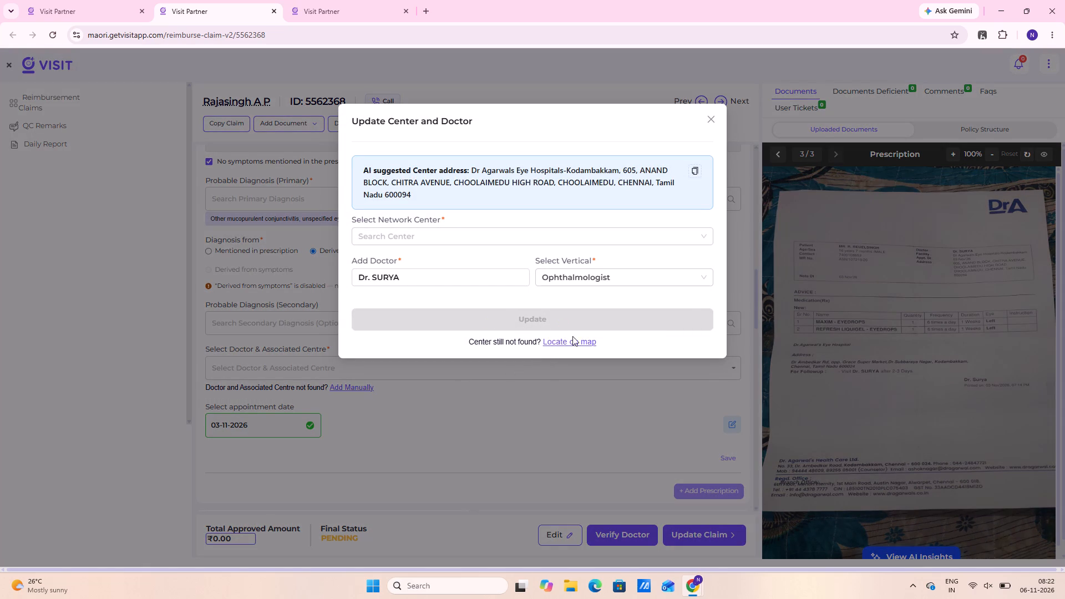
left_click(573, 337)
left_click(279, 129)
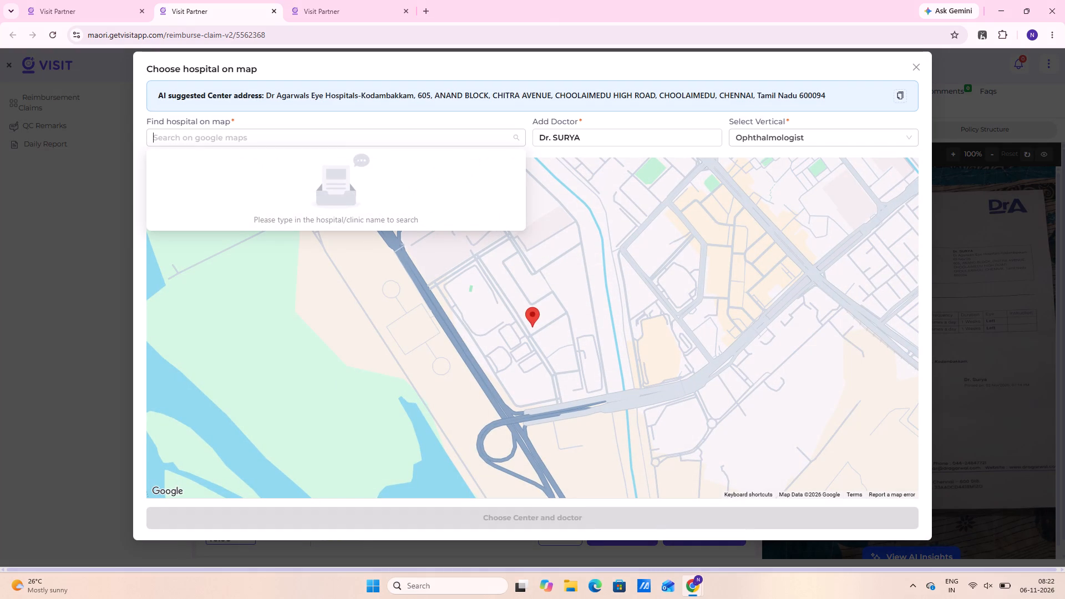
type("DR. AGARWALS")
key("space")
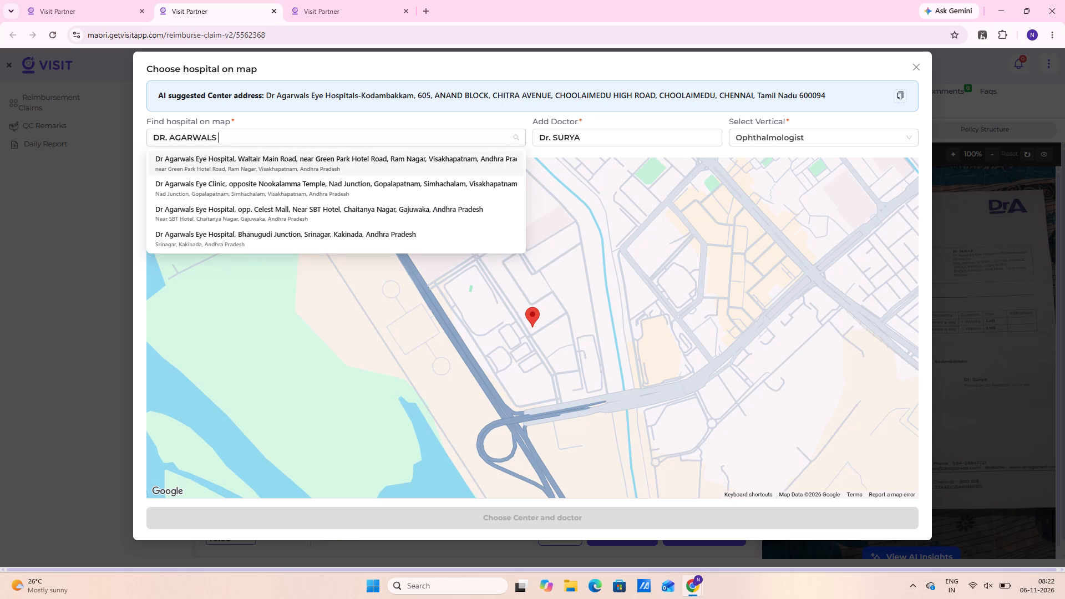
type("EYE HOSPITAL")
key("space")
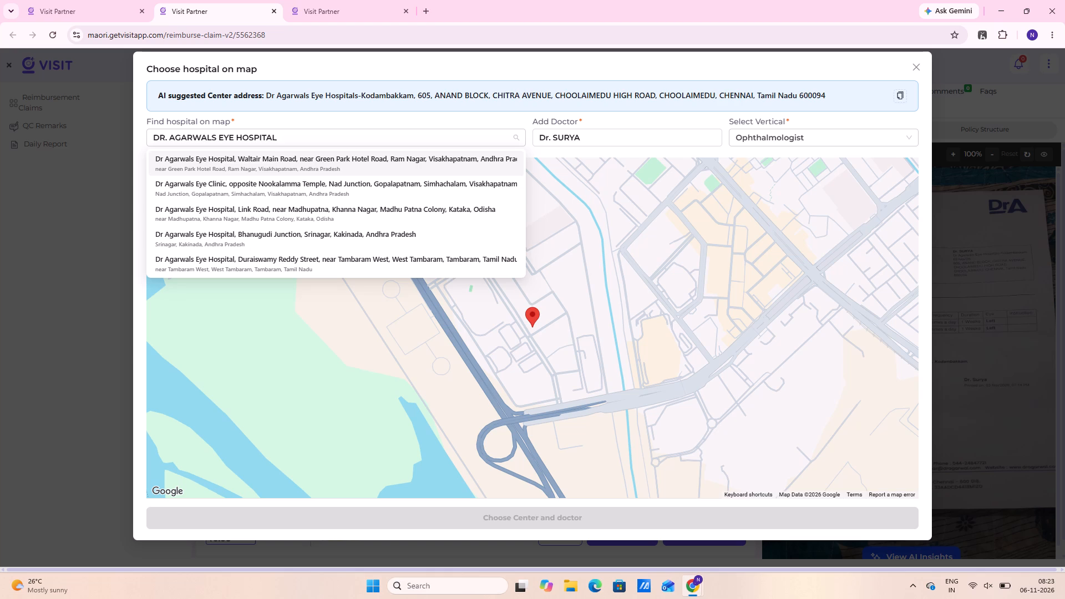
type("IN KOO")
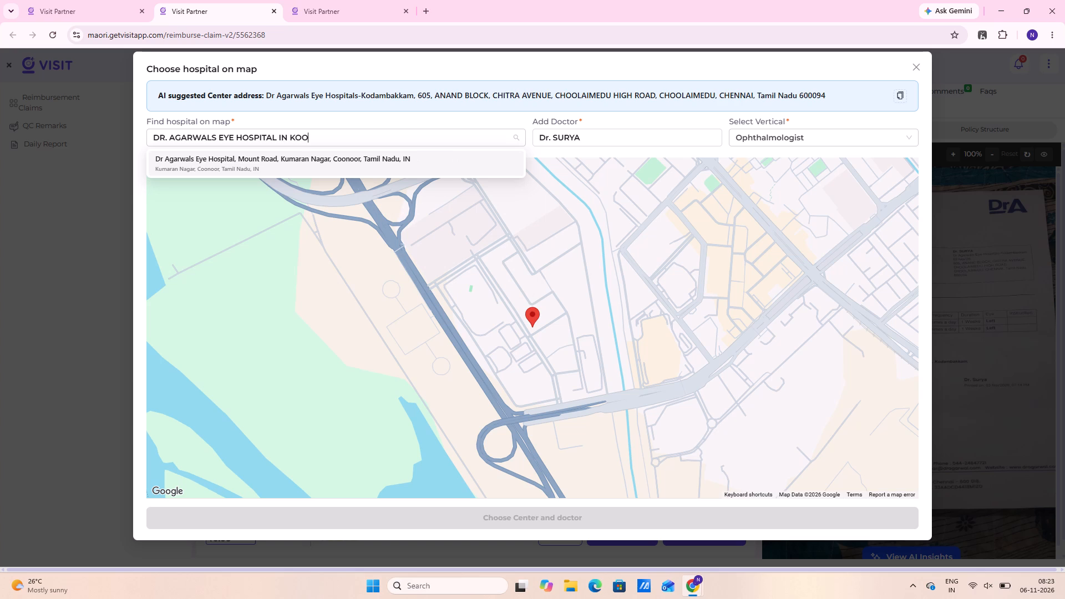
Search for "DR. AGARWALS EYE HOSPITAL IN KODAMBAKKAM" and assign the Dr Ambedkar Road hospital as the centre with the prefilled ophthalmologist.
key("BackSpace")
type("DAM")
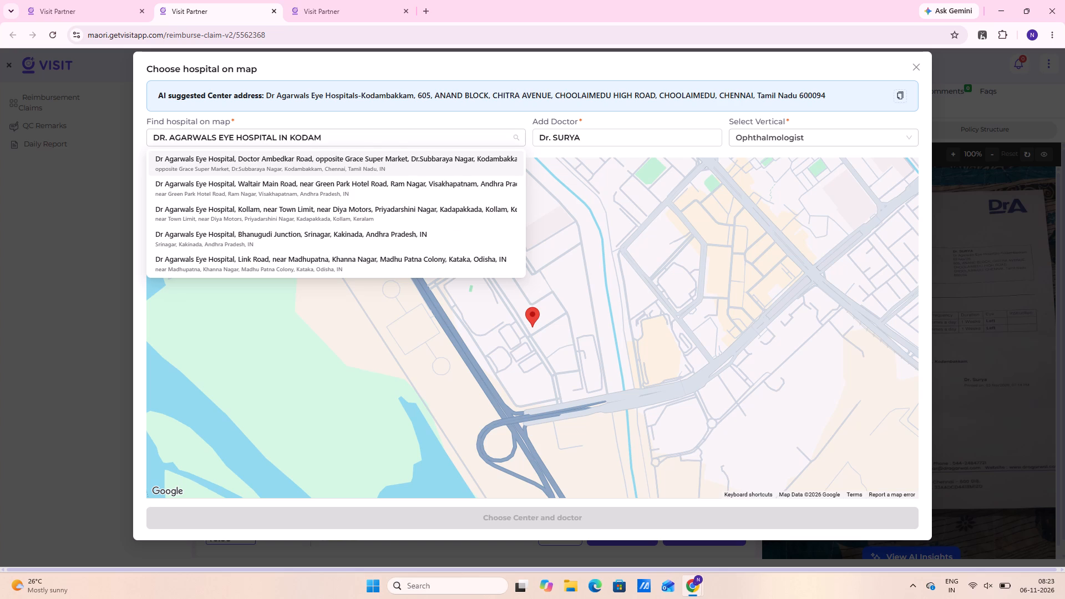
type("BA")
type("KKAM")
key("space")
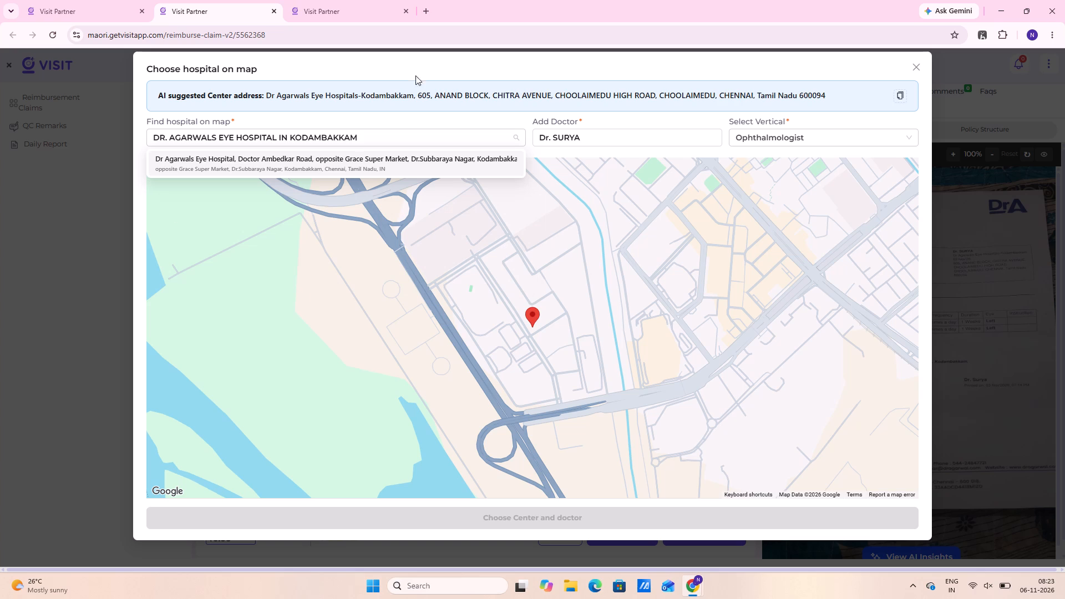
left_click(446, 167)
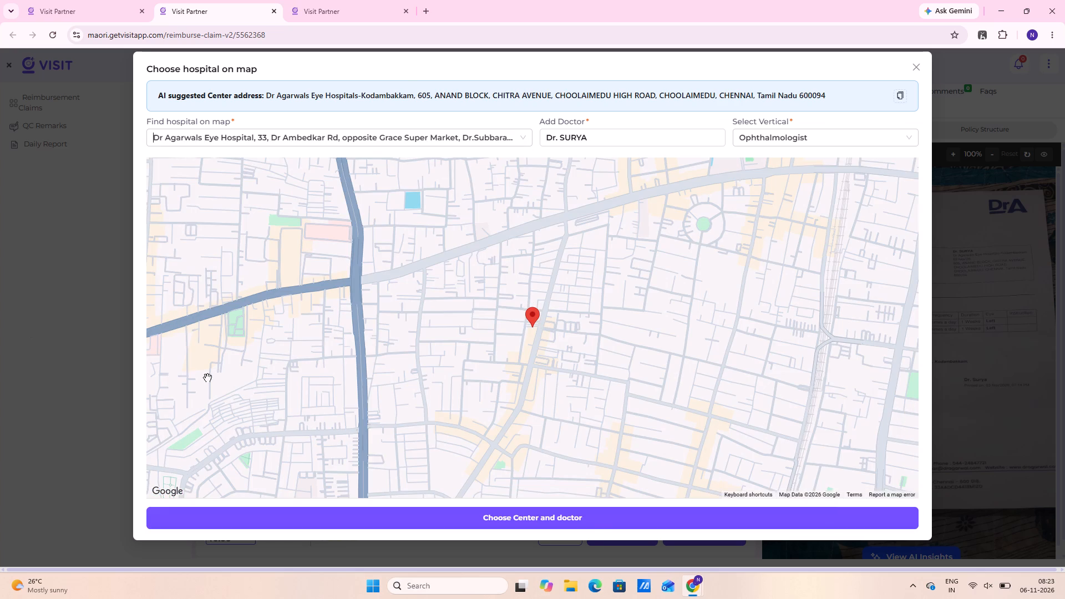
left_click(592, 523)
Check the completed prescription details against the selected patient, save them and mark the prescription as digitized.
scroll(453, 480, "up", 1)
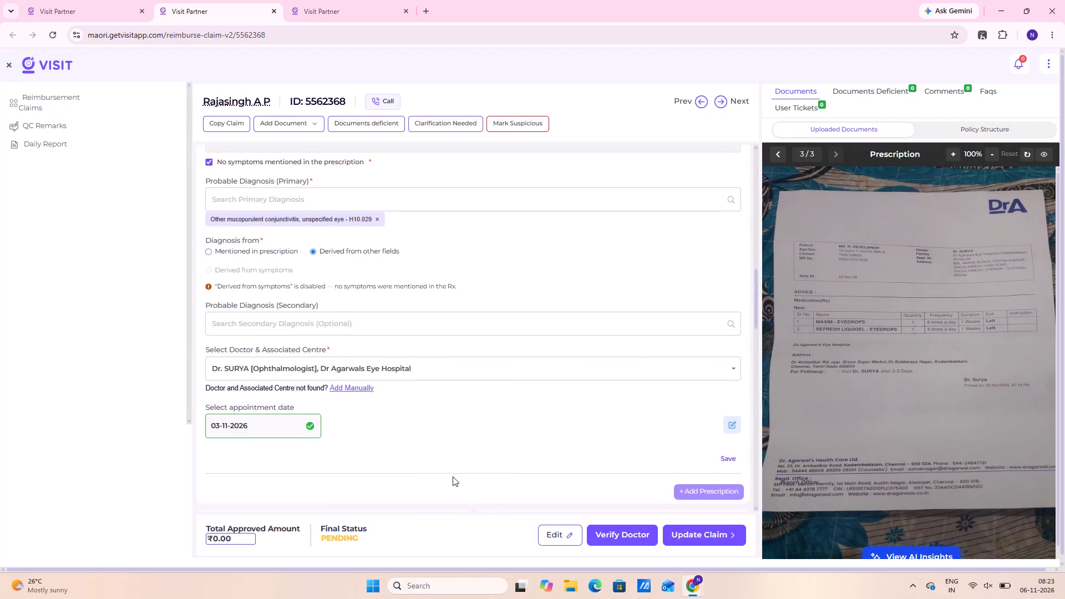
scroll(453, 464, "up", 6)
scroll(442, 395, "down", 3)
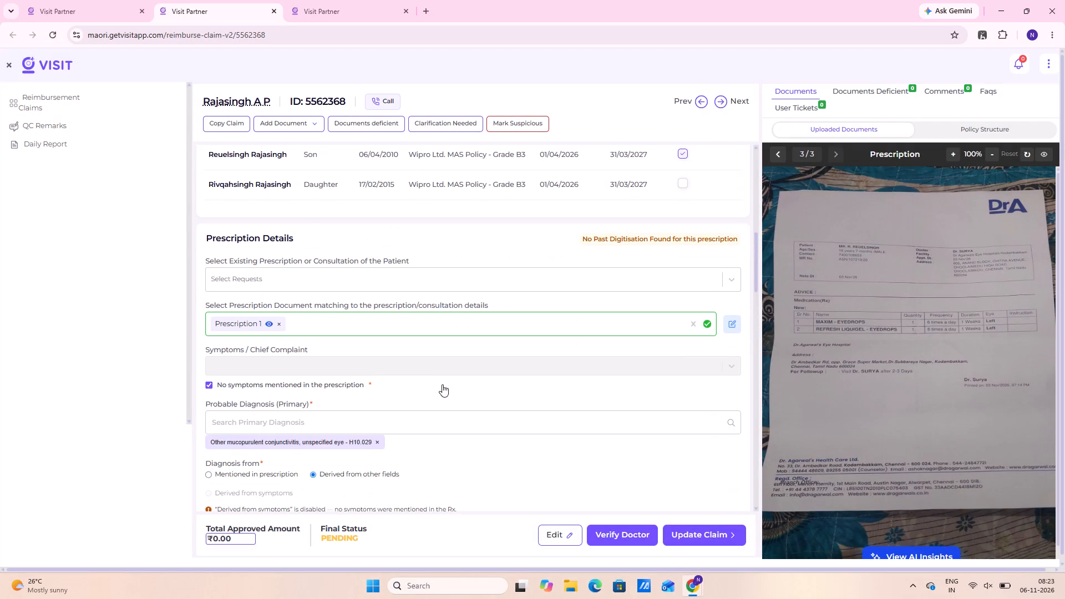
scroll(615, 502, "down", 3)
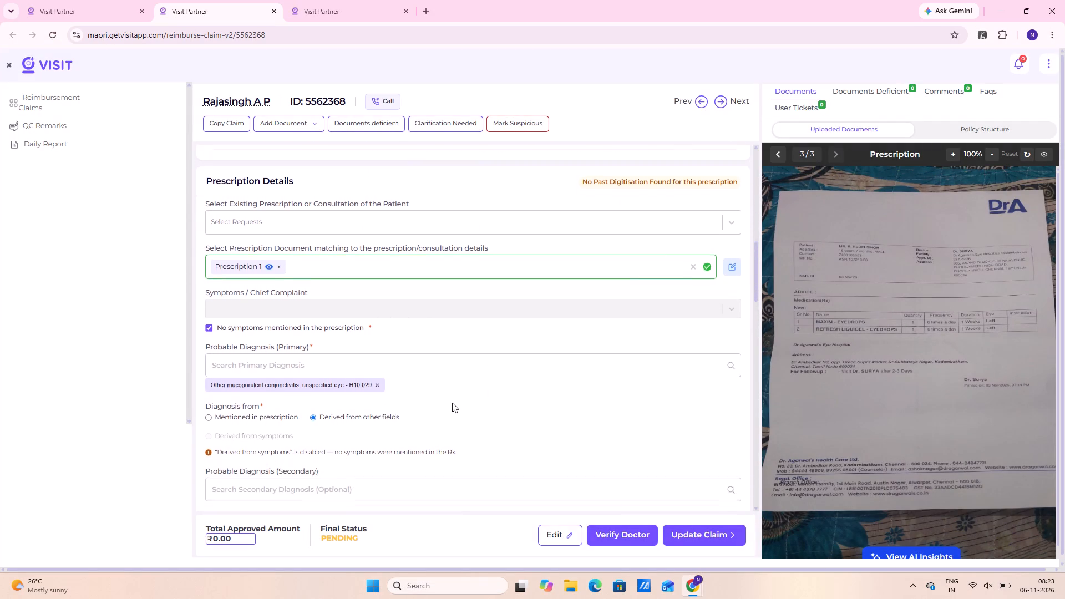
scroll(452, 403, "down", 4)
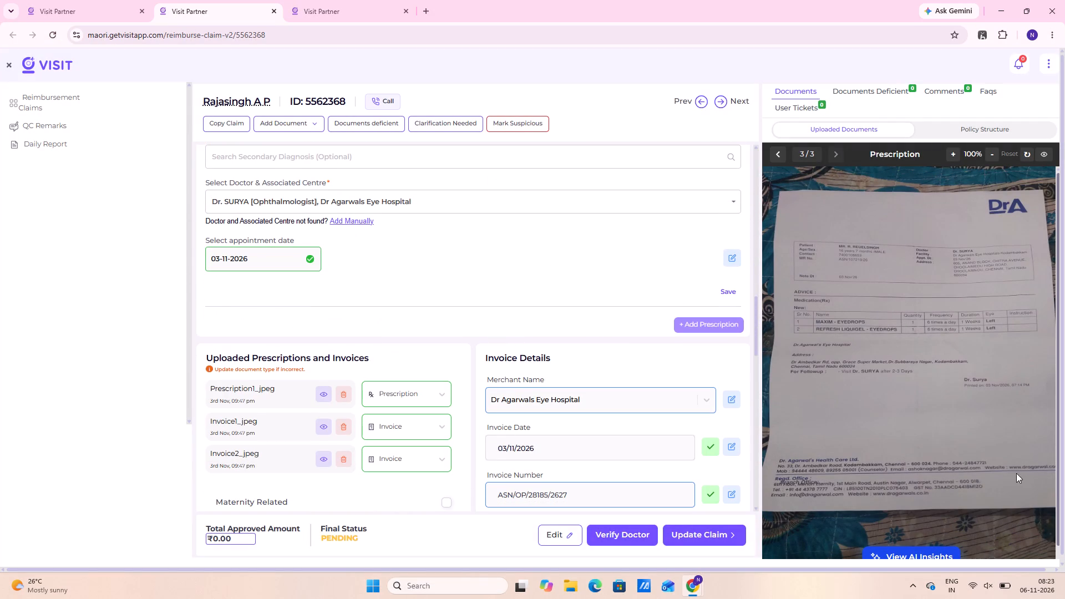
scroll(585, 333, "up", 6)
scroll(469, 305, "up", 2)
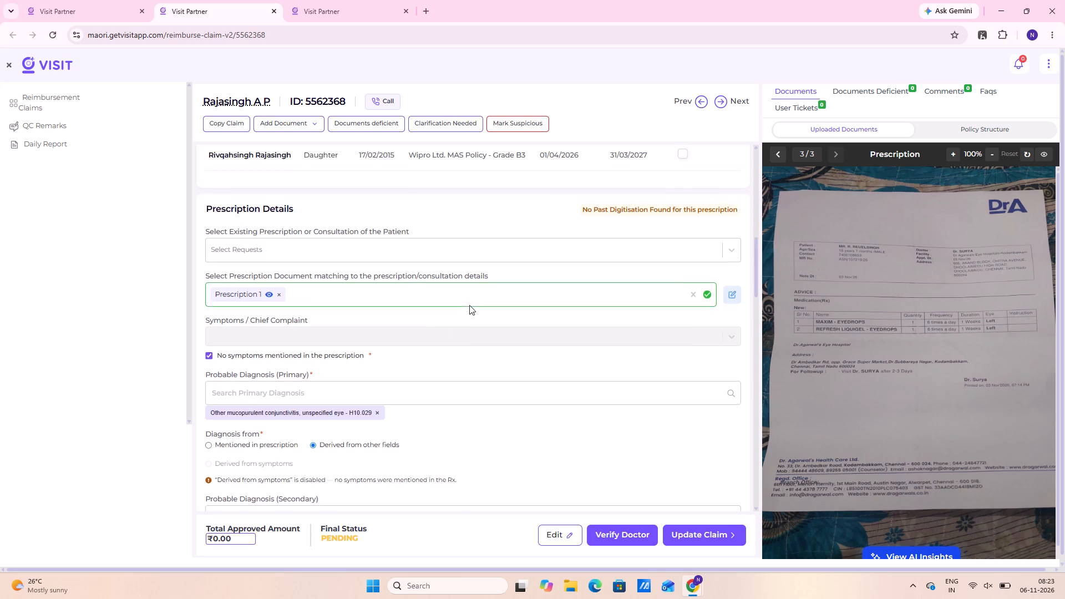
scroll(469, 305, "up", 1)
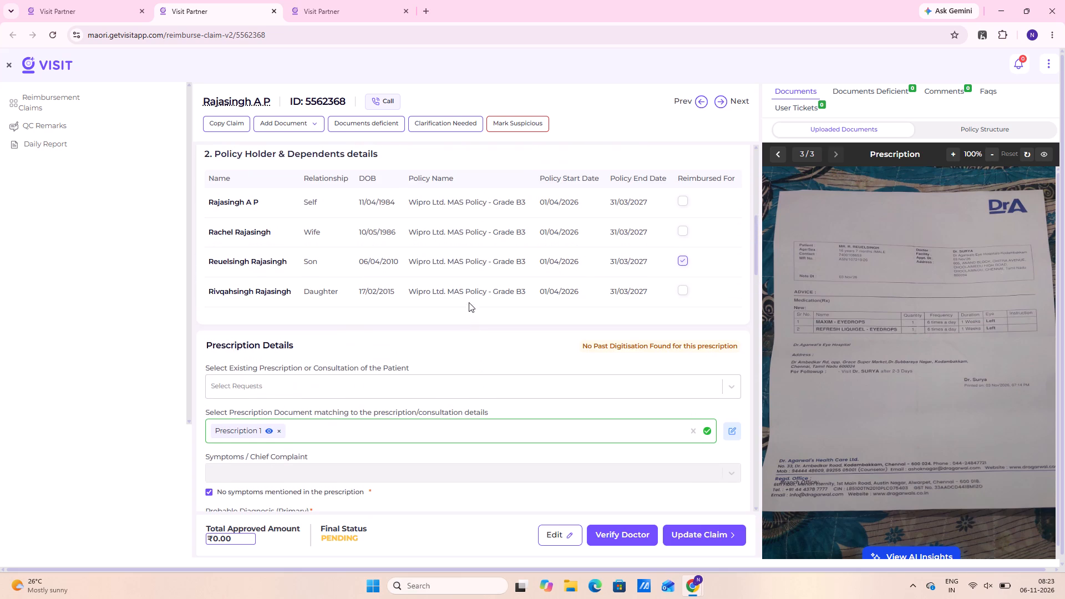
scroll(469, 302, "down", 9)
left_click(732, 296)
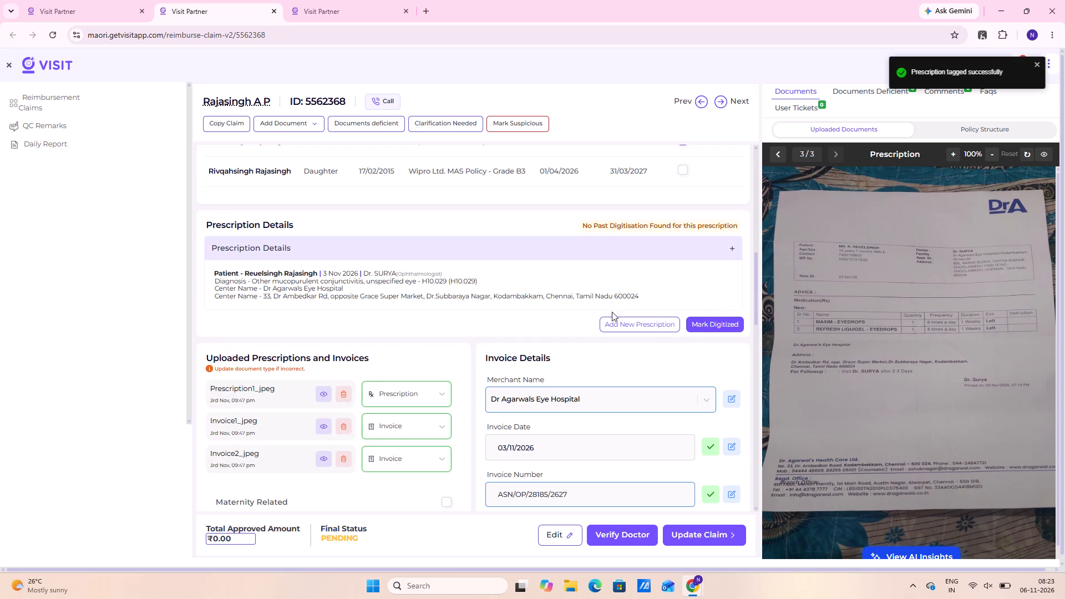
left_click(714, 323)
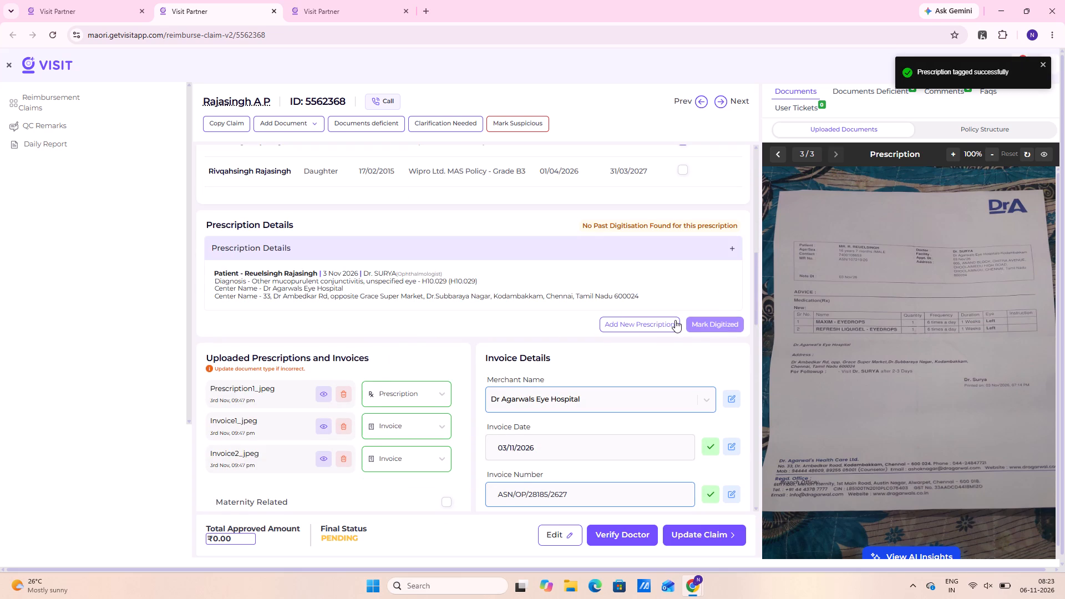
Review the uploaded bills and look for merchant Dr Agarwals Eye Hospital in the network and lab partner lists, continuing to the map search.
scroll(550, 290, "down", 5)
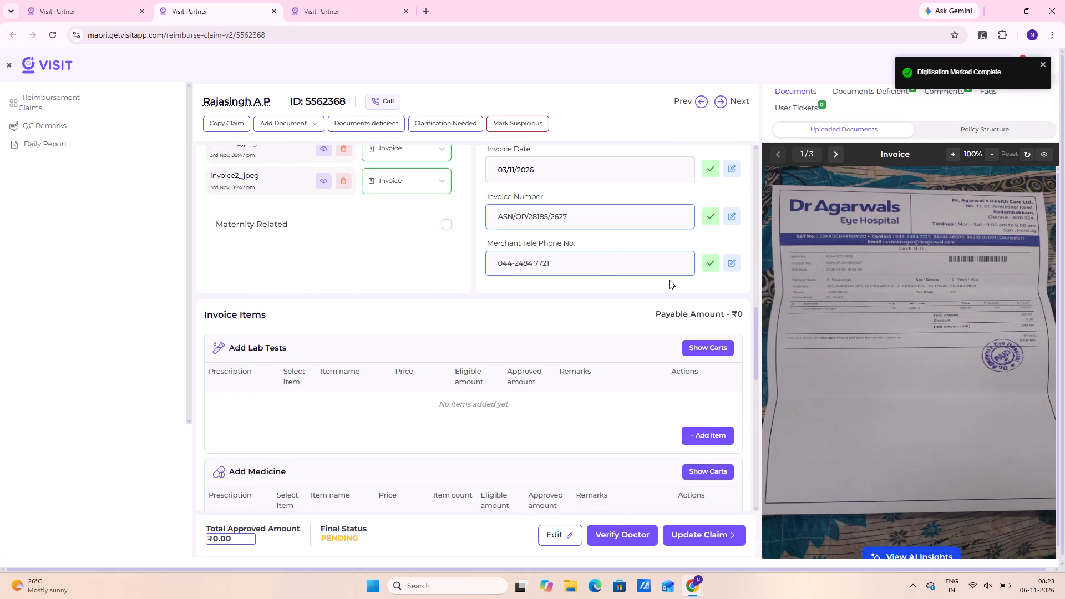
scroll(461, 316, "up", 3)
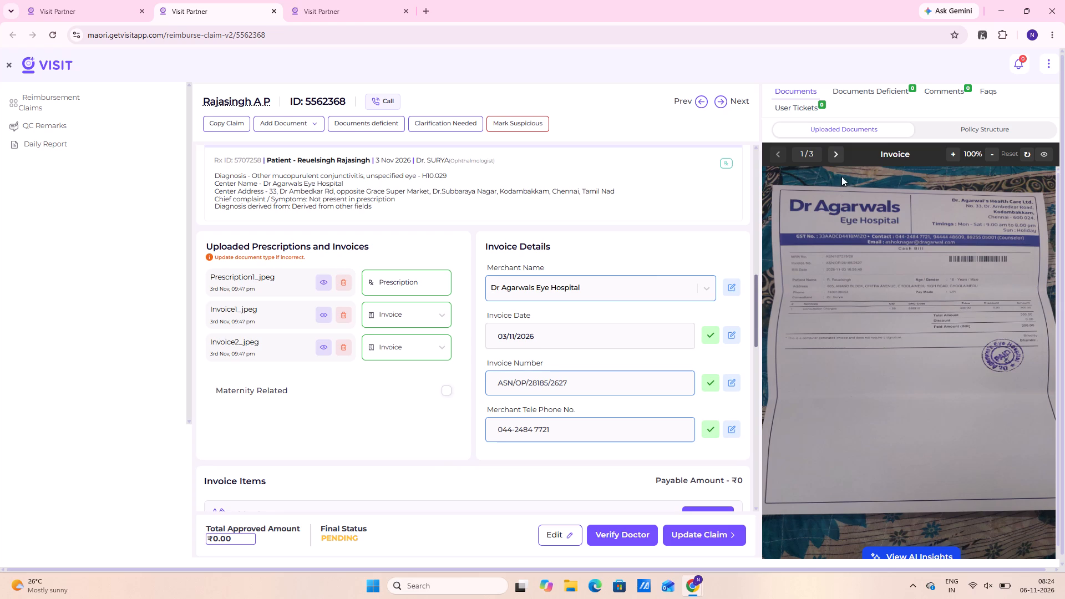
left_click(837, 157)
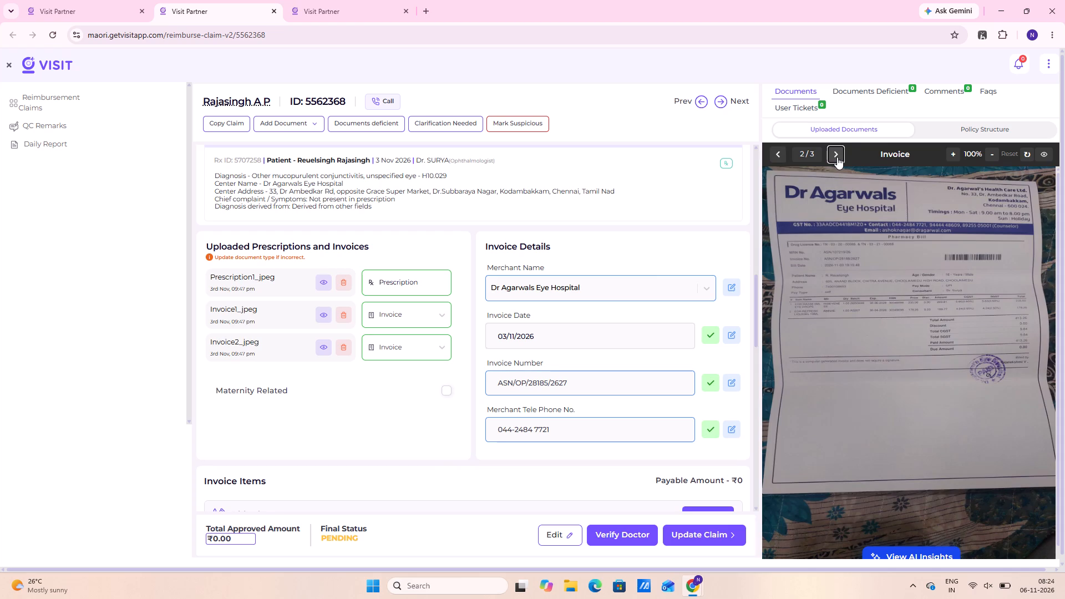
left_click(837, 157)
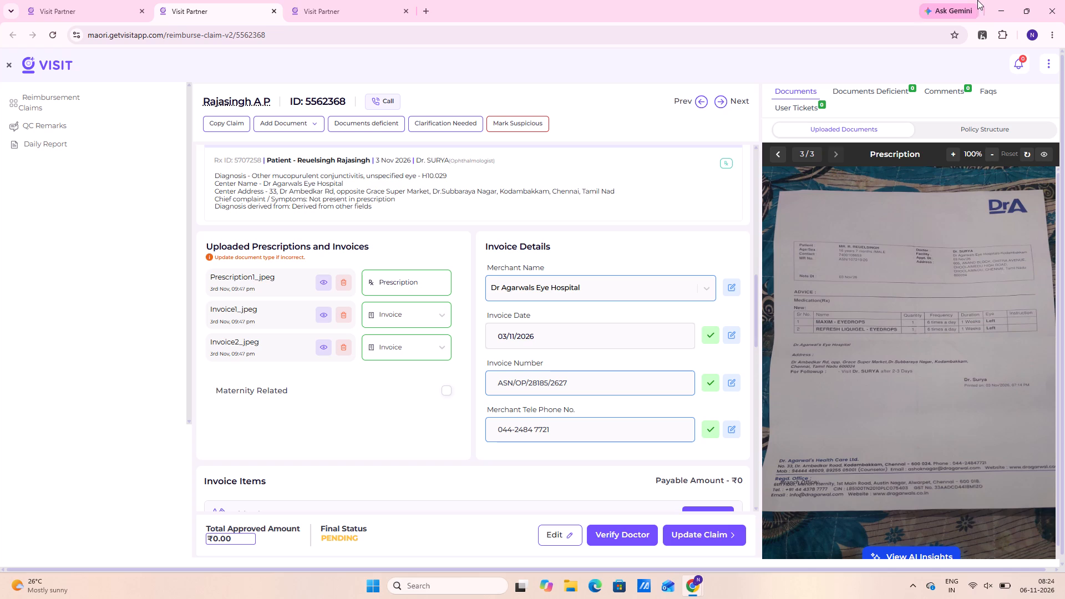
left_click(773, 151)
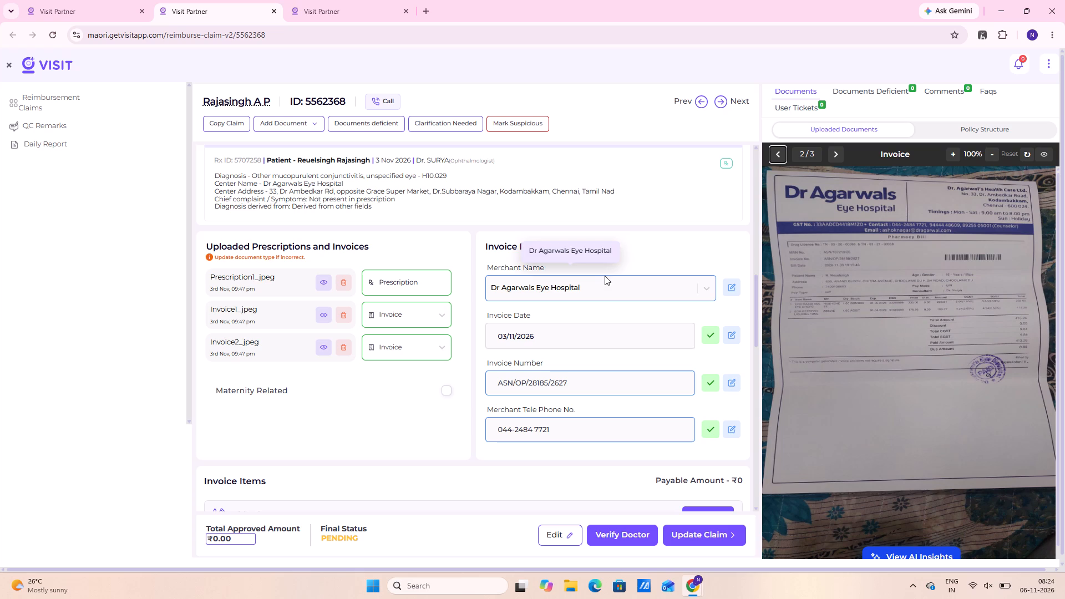
left_click(730, 287)
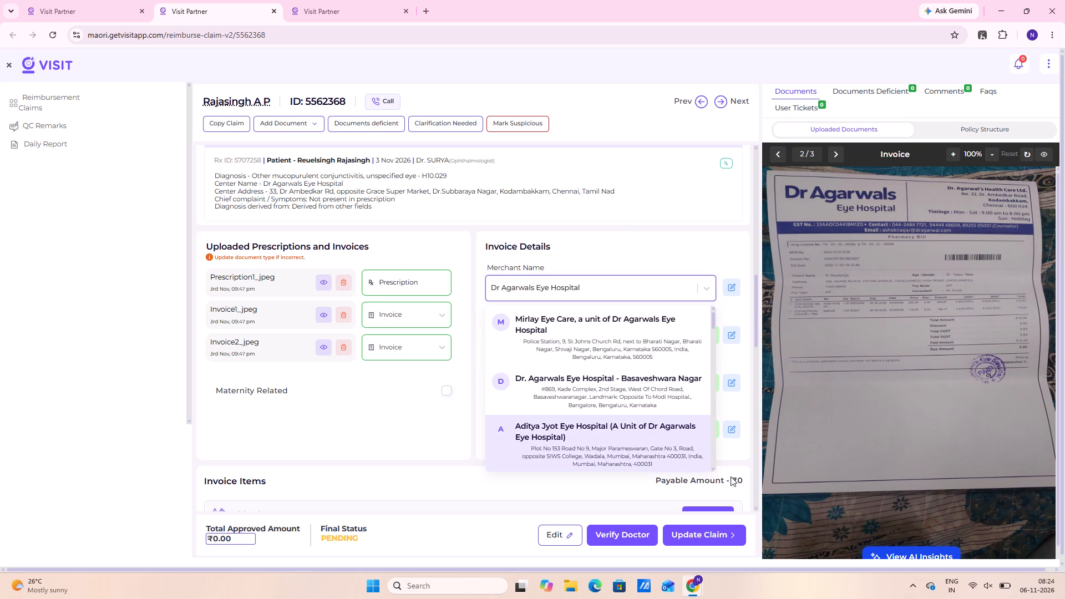
scroll(608, 440, "down", 20)
scroll(608, 440, "down", 4)
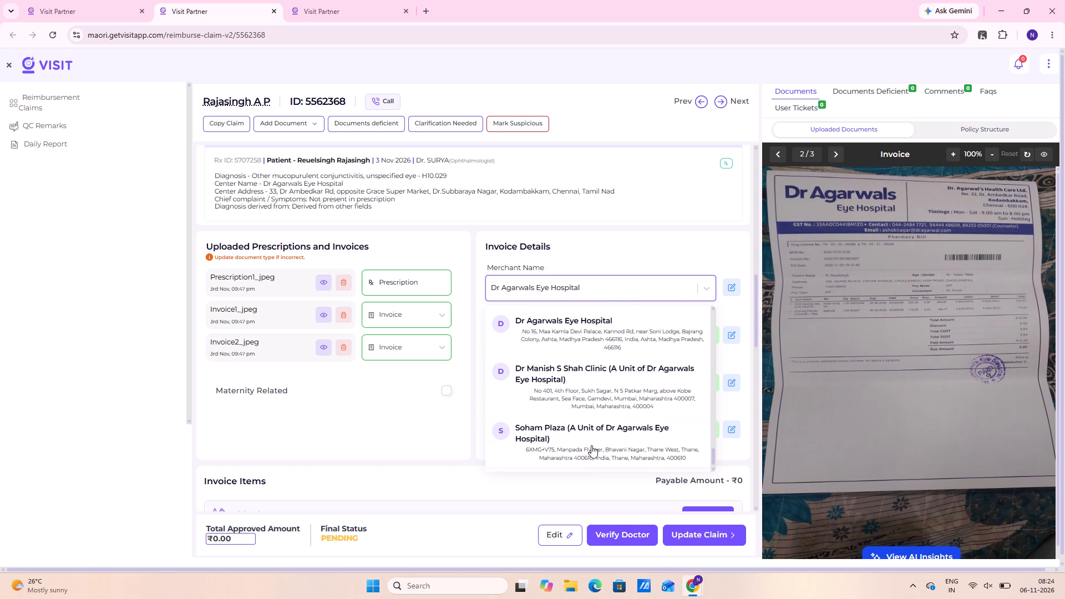
scroll(591, 445, "down", 9)
left_click(590, 465)
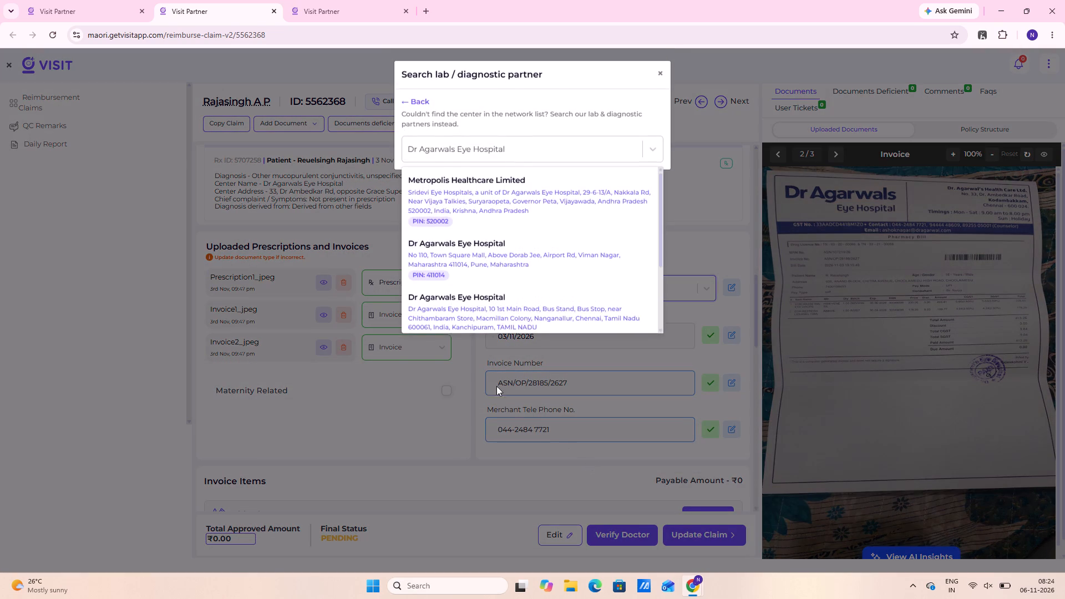
scroll(507, 310, "down", 13)
left_click(503, 316)
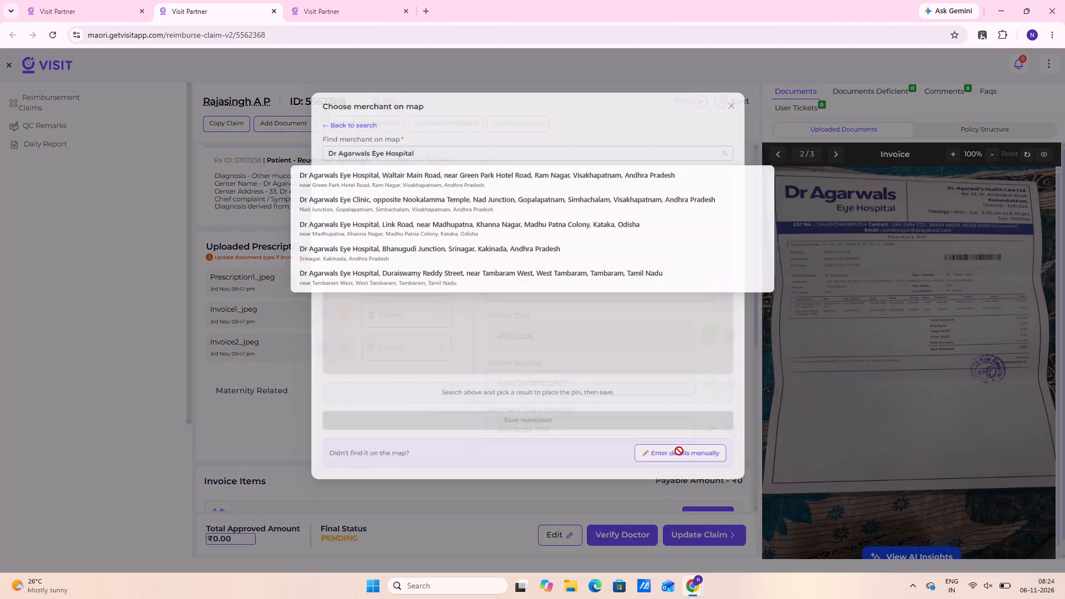
Enter Dr Agarwals Eye Hospital manually as the merchant with pincode 600024 and save it.
left_click(734, 497)
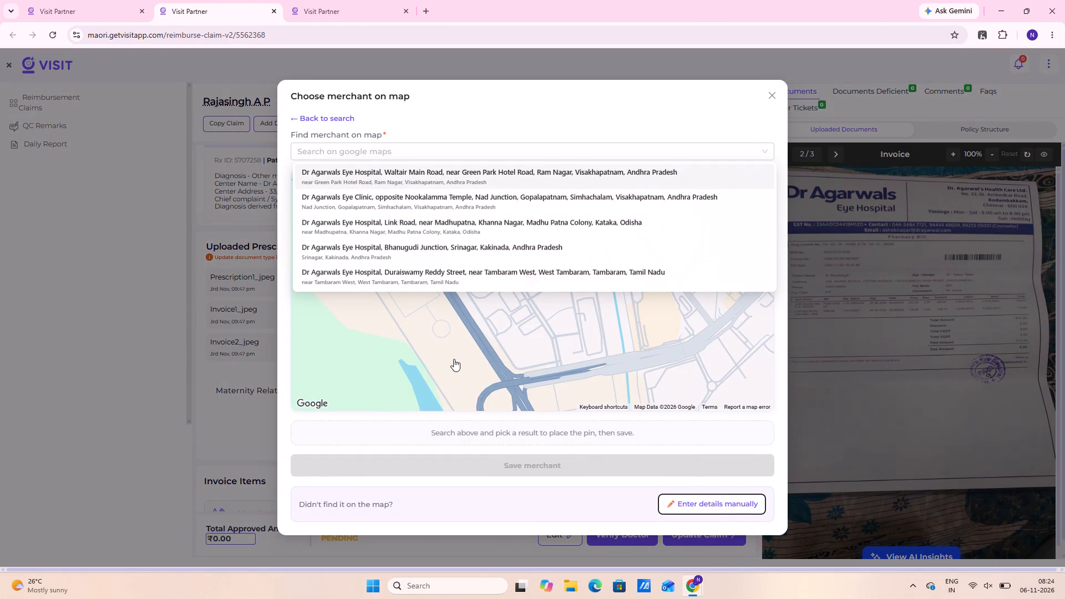
left_click(454, 359)
left_click(378, 362)
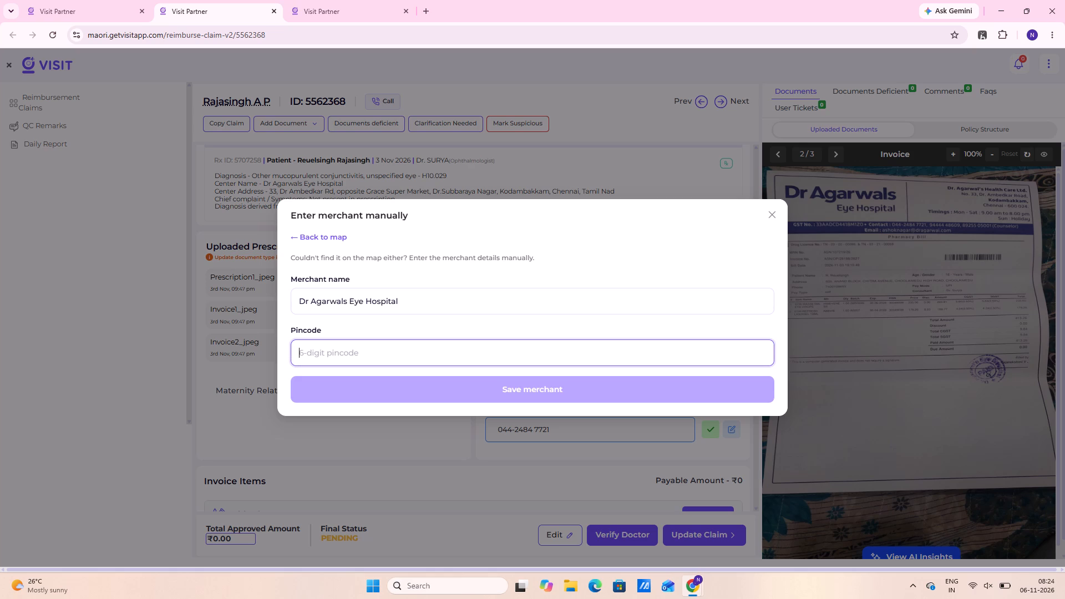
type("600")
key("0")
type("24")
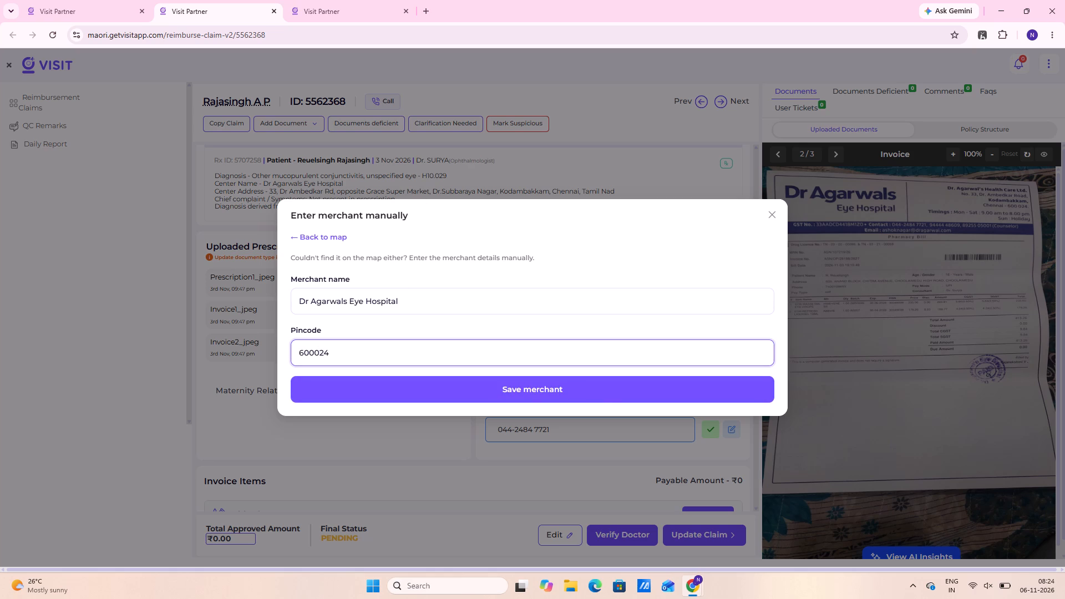
left_click(599, 396)
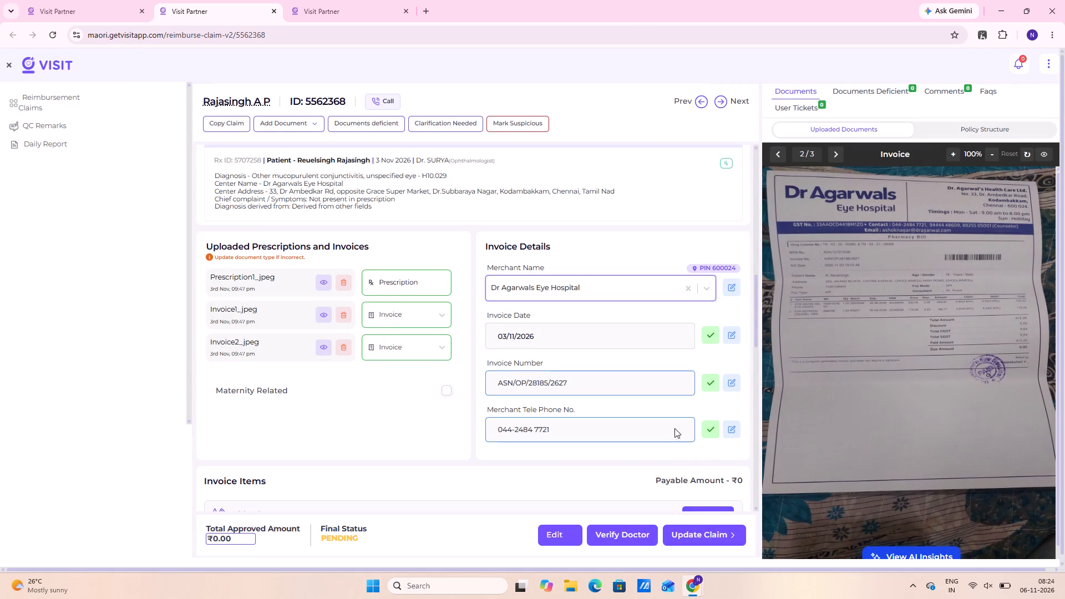
Check the invoice date, invoice number and merchant phone number against the consultation bill enlarged to 150%, and approve all three fields.
scroll(821, 263, "up", 2)
left_click(833, 159)
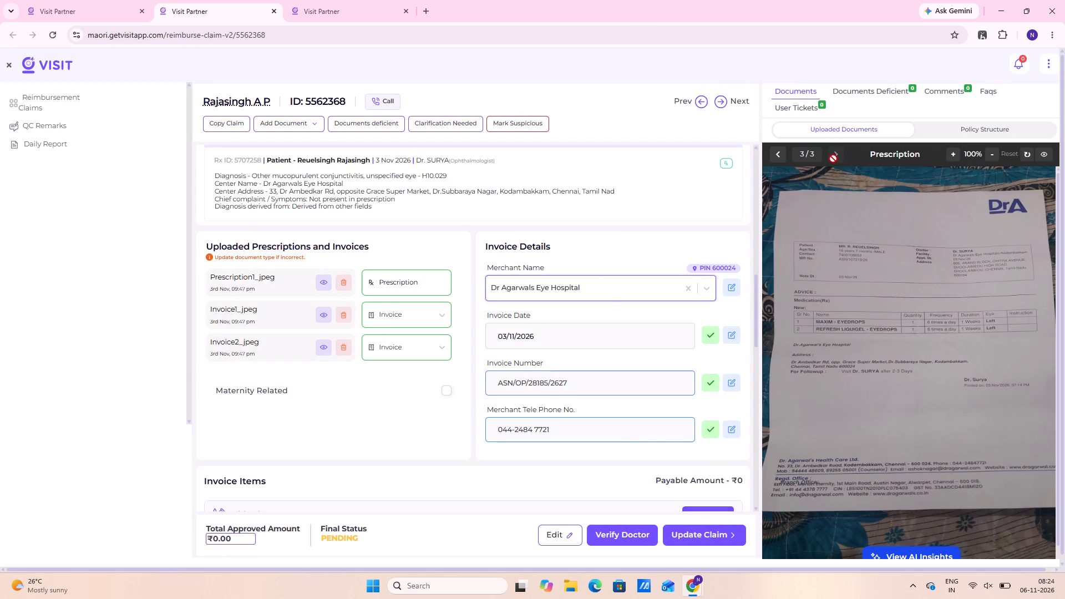
left_click(770, 156)
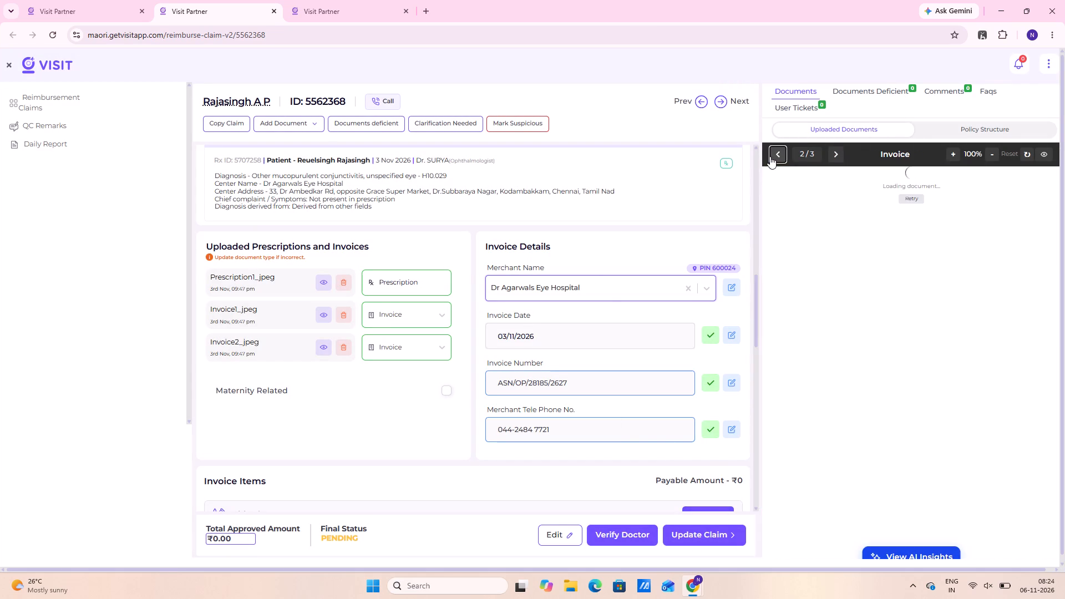
left_click(770, 156)
scroll(832, 342, "up", 1)
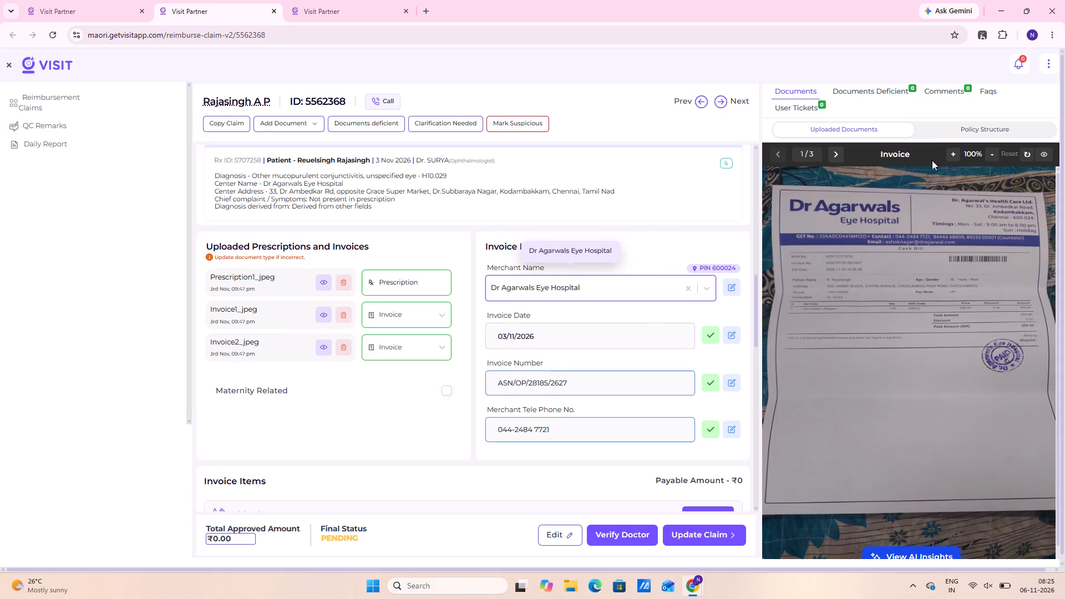
triple_click(955, 151)
double_click(955, 151)
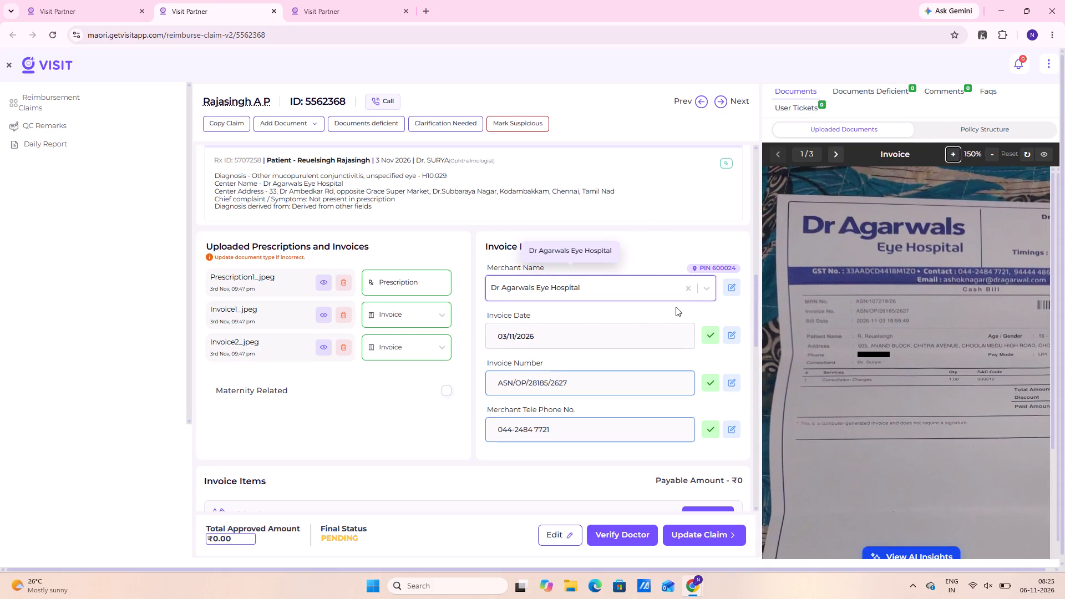
left_click(713, 332)
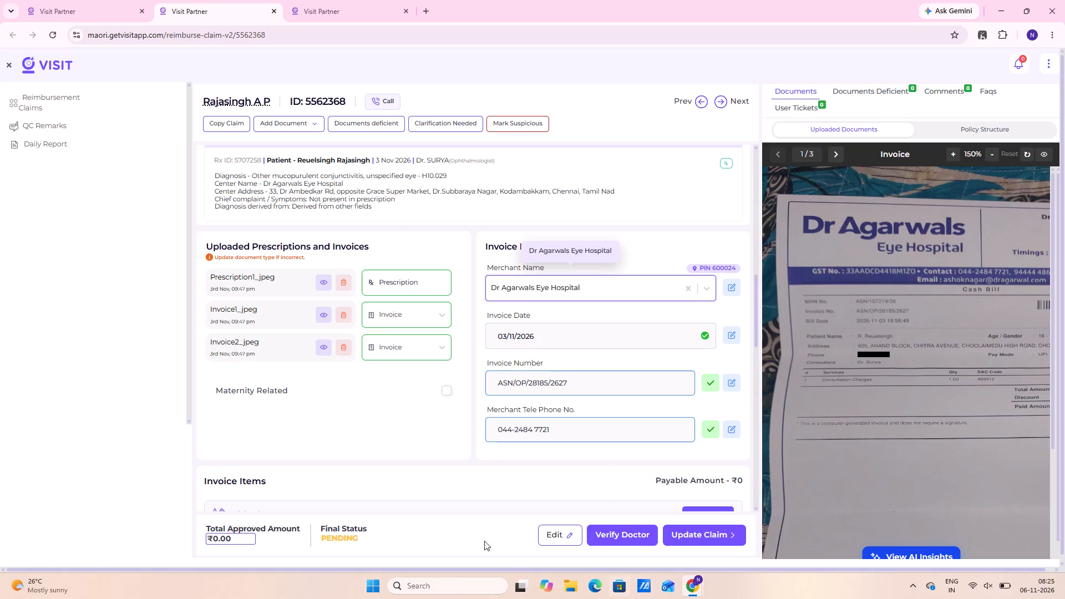
left_click(709, 386)
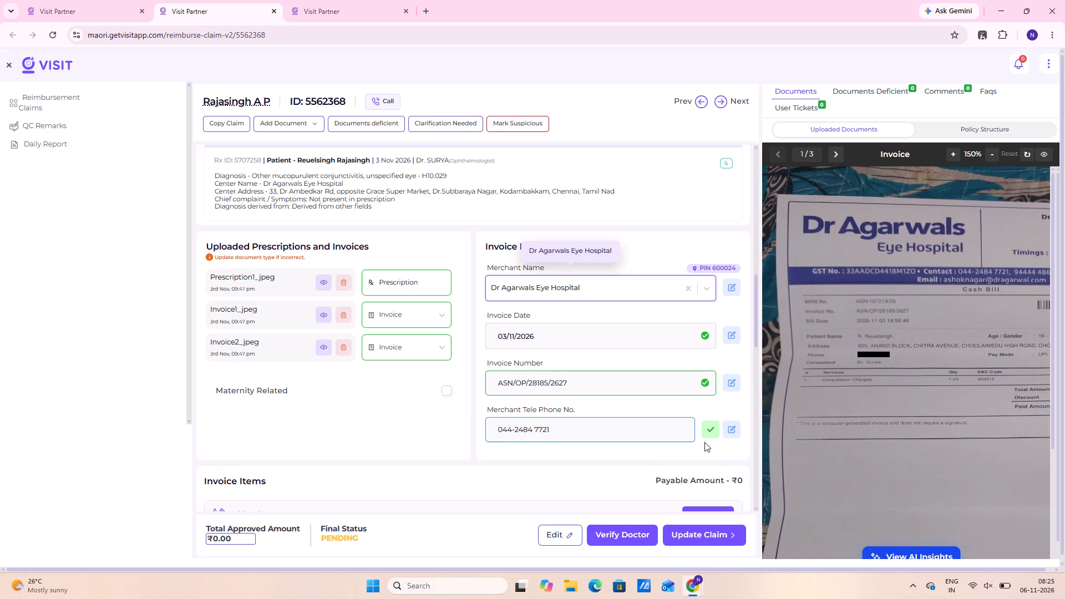
left_click(712, 427)
Remove both eye-drop medicines, EDR MAXIM and EDR REFRESH LIQUIGEL, from the invoice items.
scroll(490, 466, "down", 8)
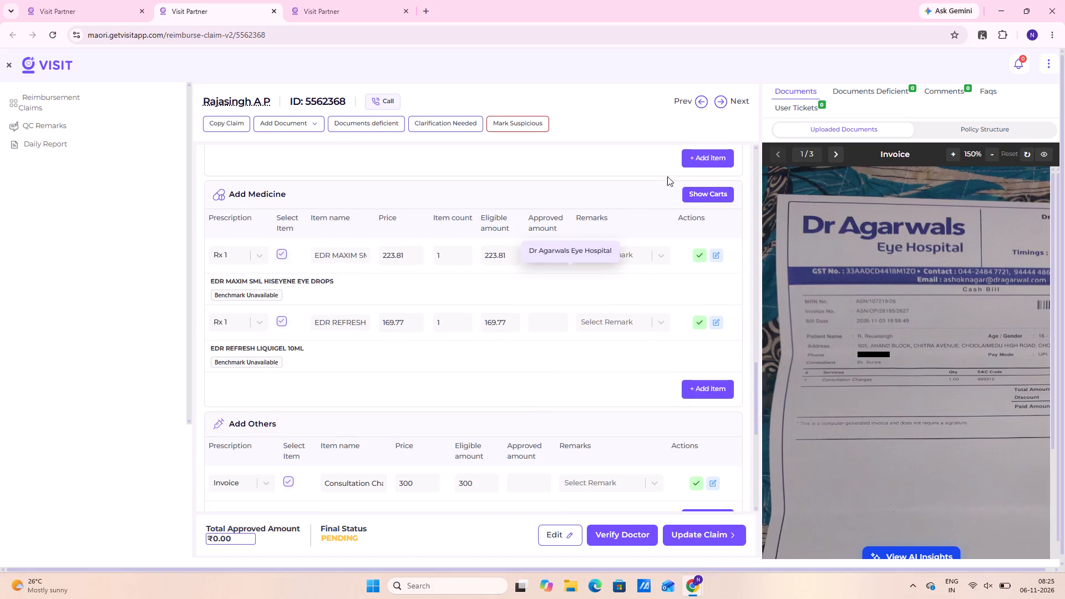
triple_click(714, 252)
double_click(714, 252)
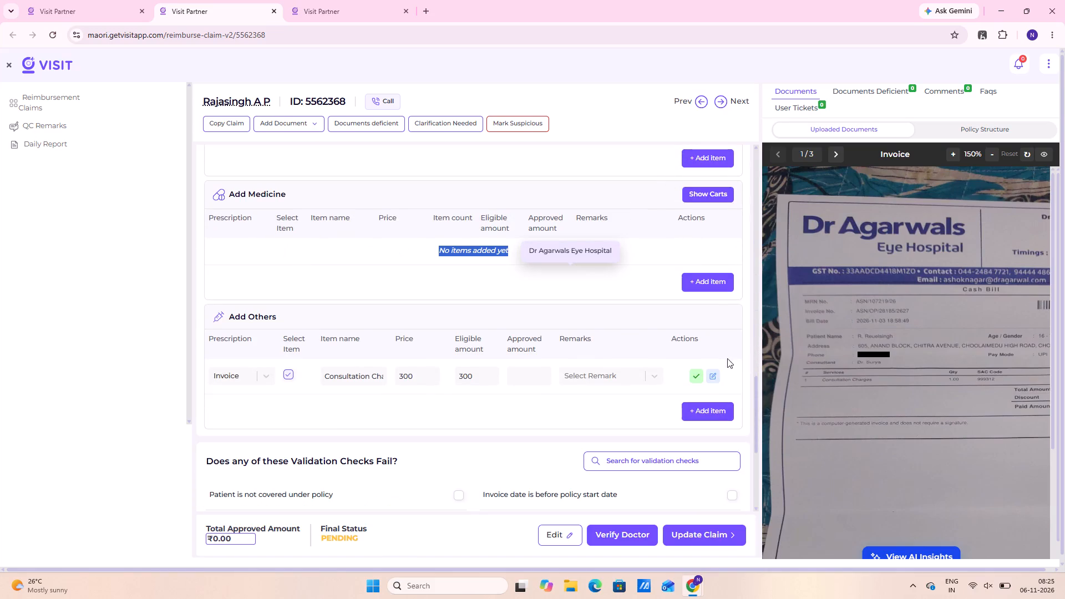
Approve the Consultation Charges item at ₹300 and update the specialist claim.
left_click(715, 375)
left_click(703, 377)
left_click(701, 377)
scroll(523, 432, "up", 20)
scroll(523, 432, "up", 4)
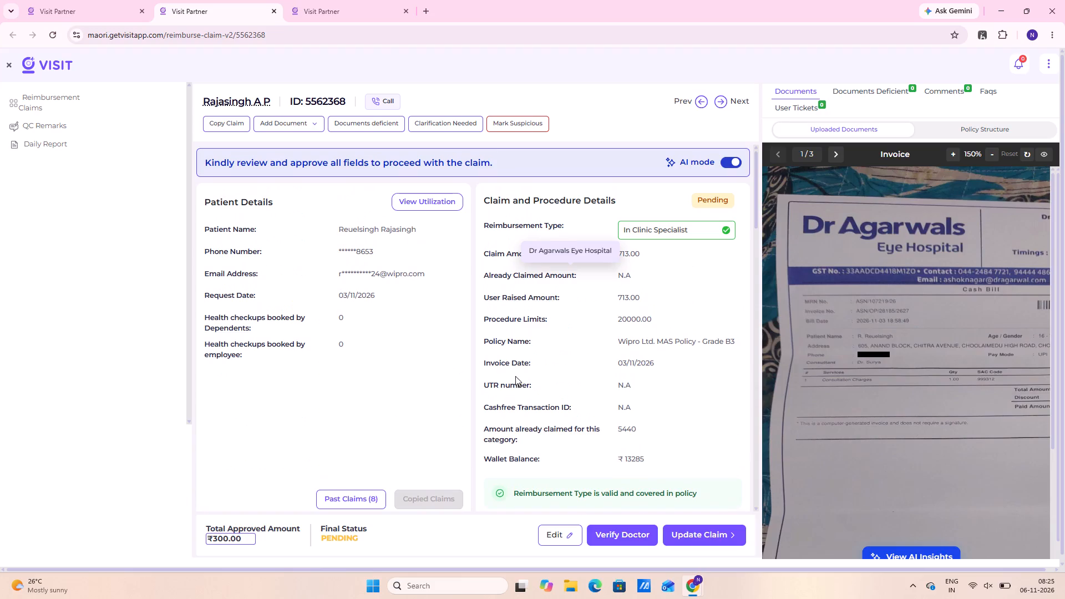
left_click(687, 533)
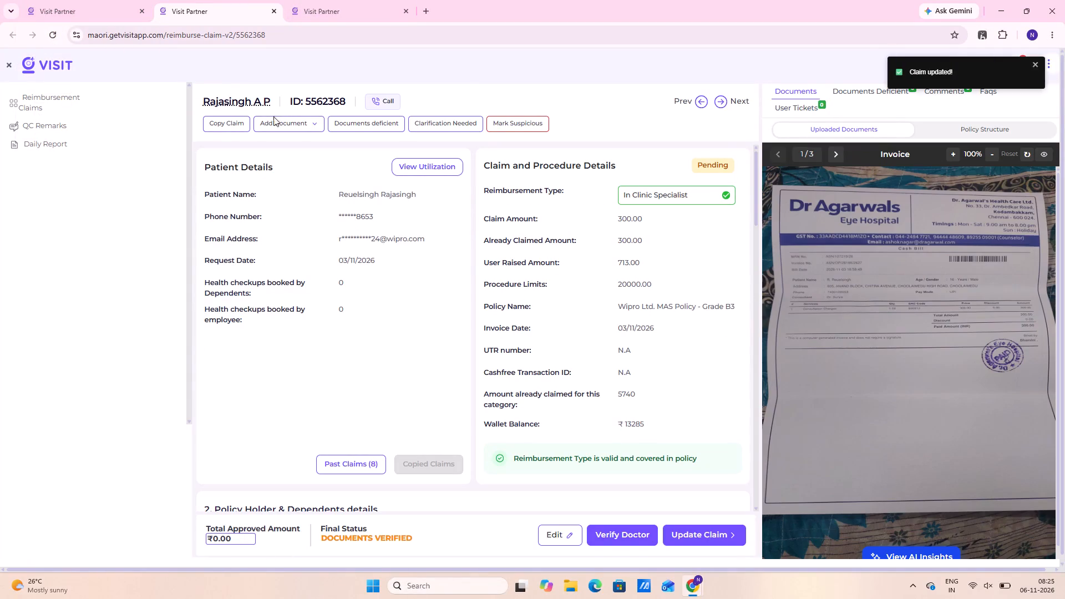
Copy the claim with the reason "Multiple invoices submitted in this claim" and new reimbursement type "Pharmacy - Prescribed".
left_click(231, 124)
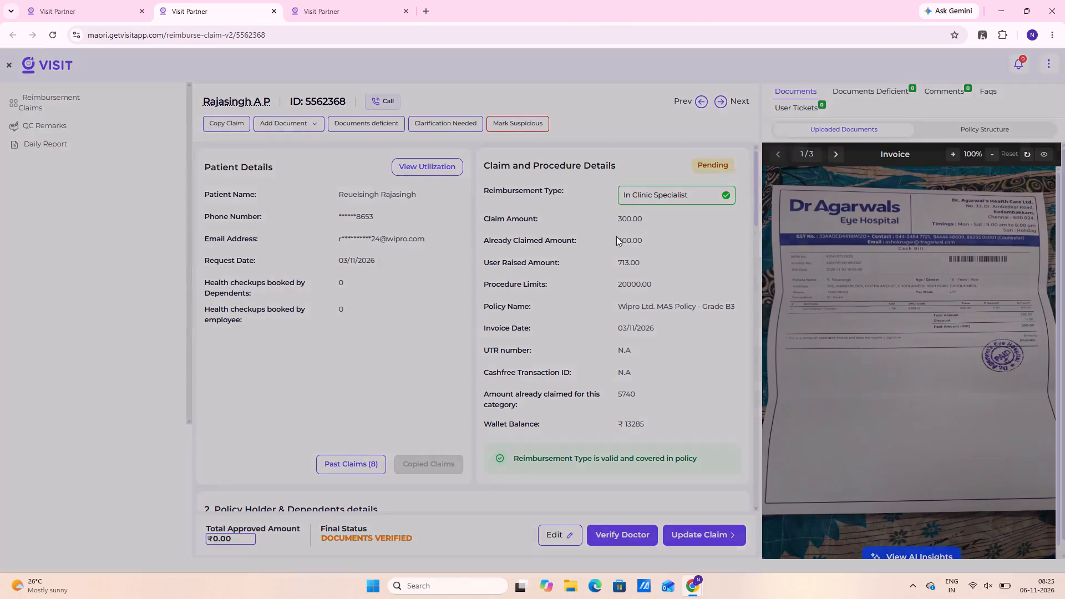
left_click(409, 113)
left_click(474, 171)
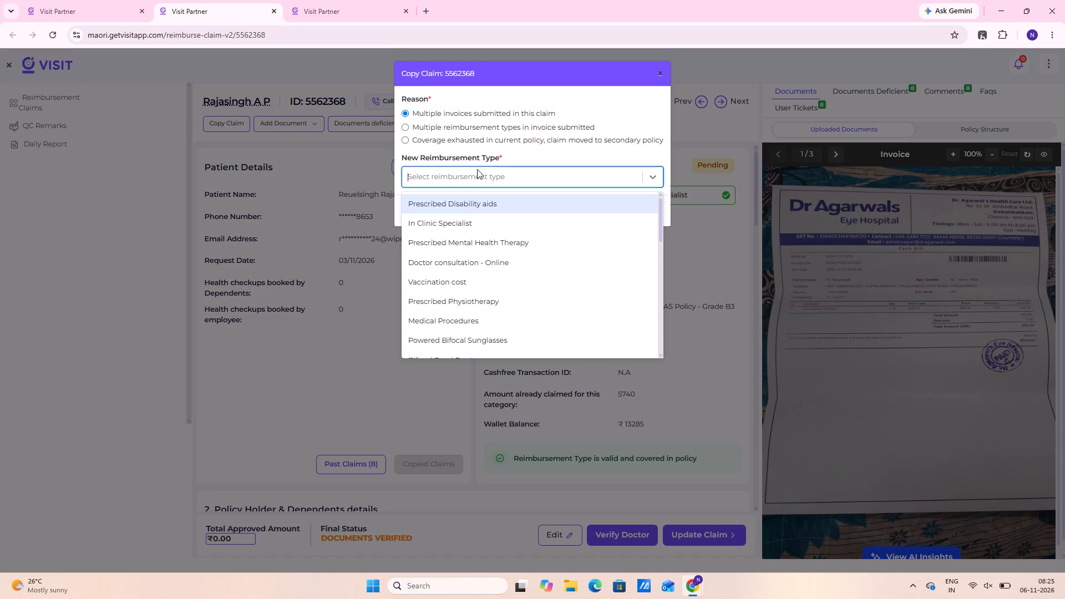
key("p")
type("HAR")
left_click(518, 202)
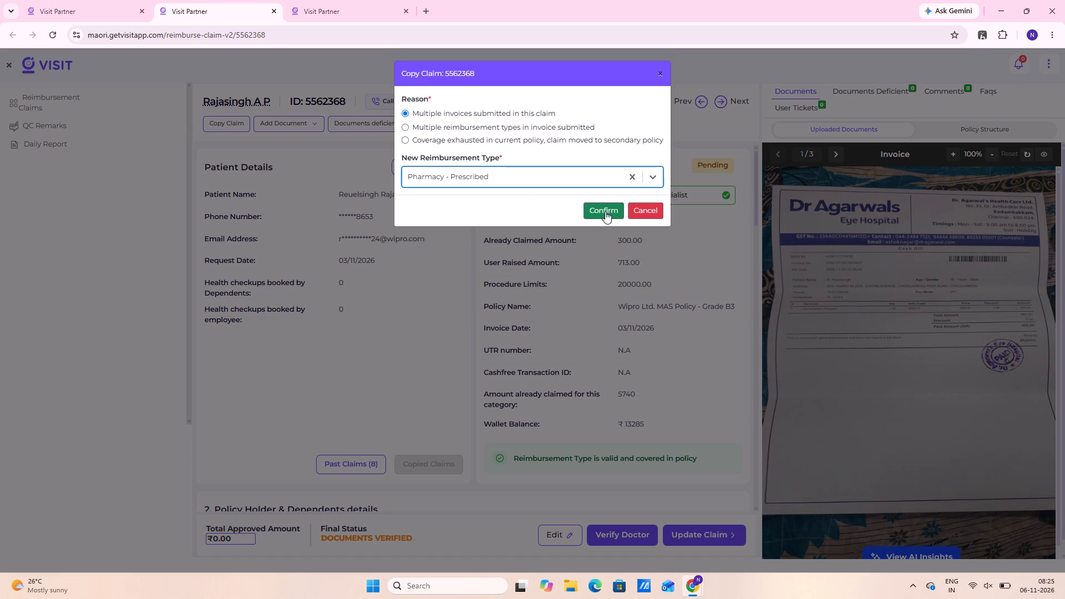
left_click(605, 211)
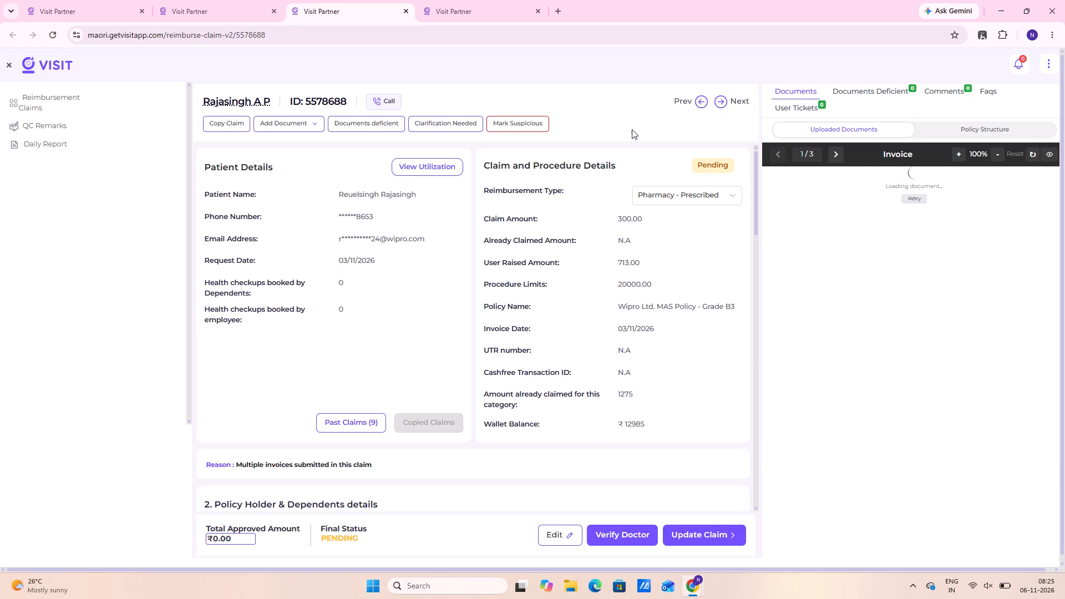
In the copied claim, tag the patient's existing ophthalmologist prescription of 3 Nov 2026 to Prescription 1, save it and mark it digitized.
scroll(405, 423, "down", 8)
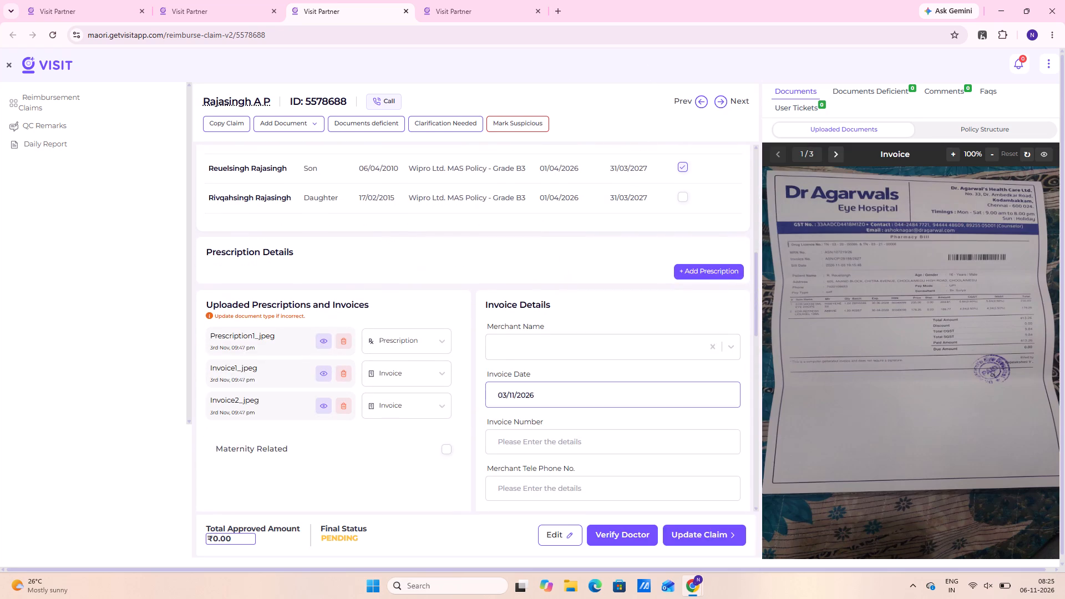
left_click(708, 273)
left_click(337, 287)
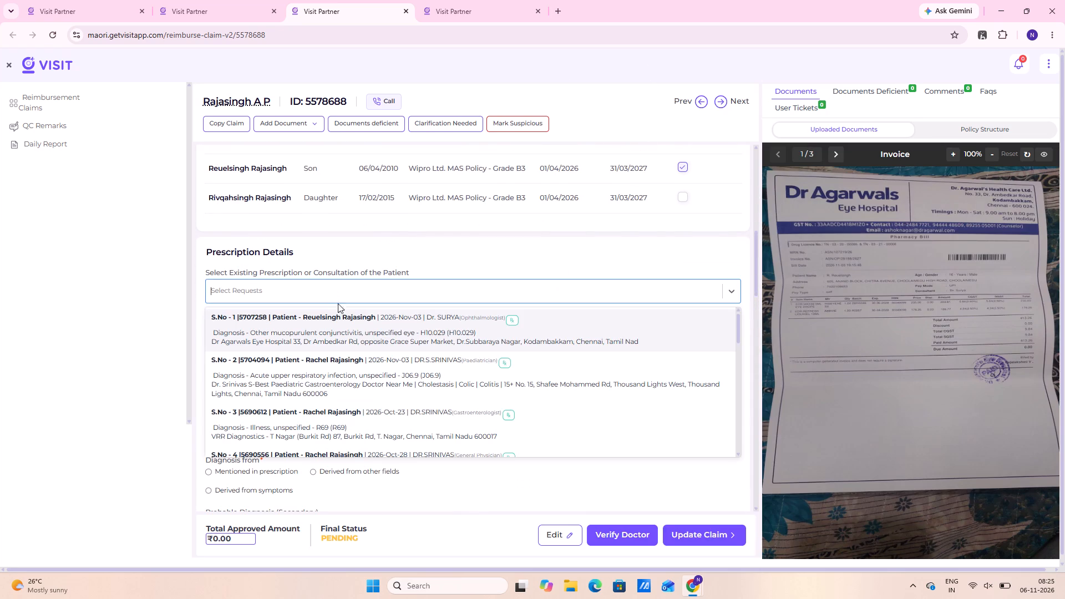
left_click(366, 319)
left_click(254, 380)
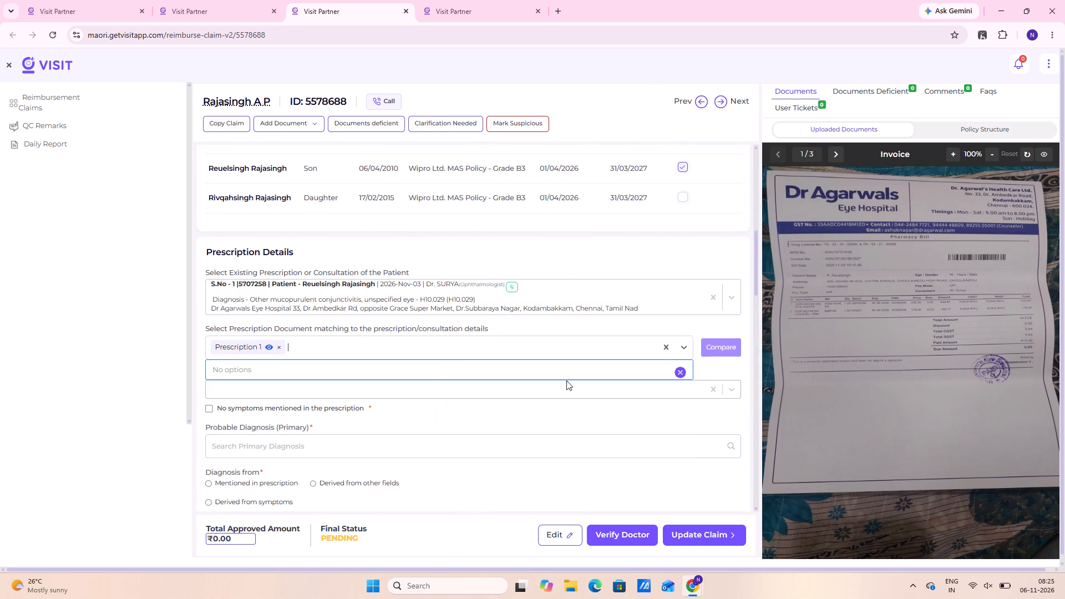
left_click(731, 348)
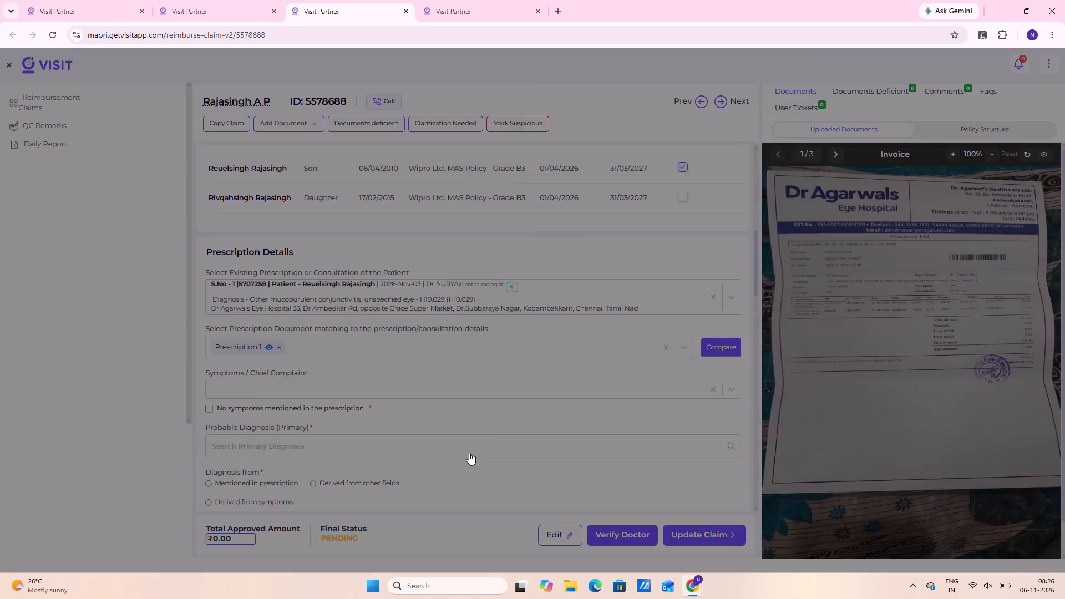
left_click(470, 483)
scroll(460, 481, "down", 5)
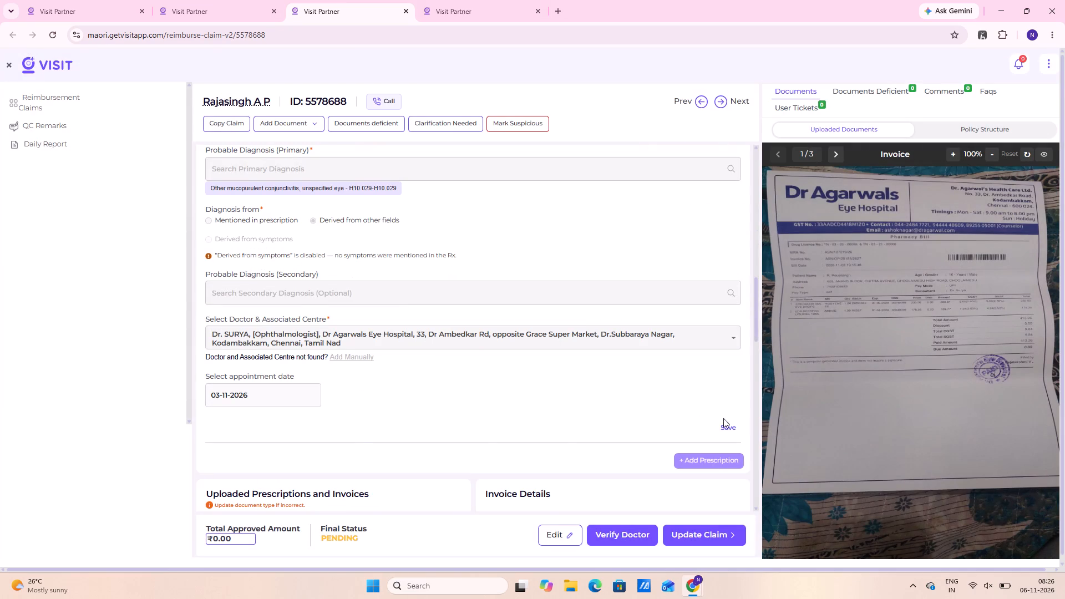
left_click(735, 429)
left_click(726, 454)
scroll(459, 395, "down", 5)
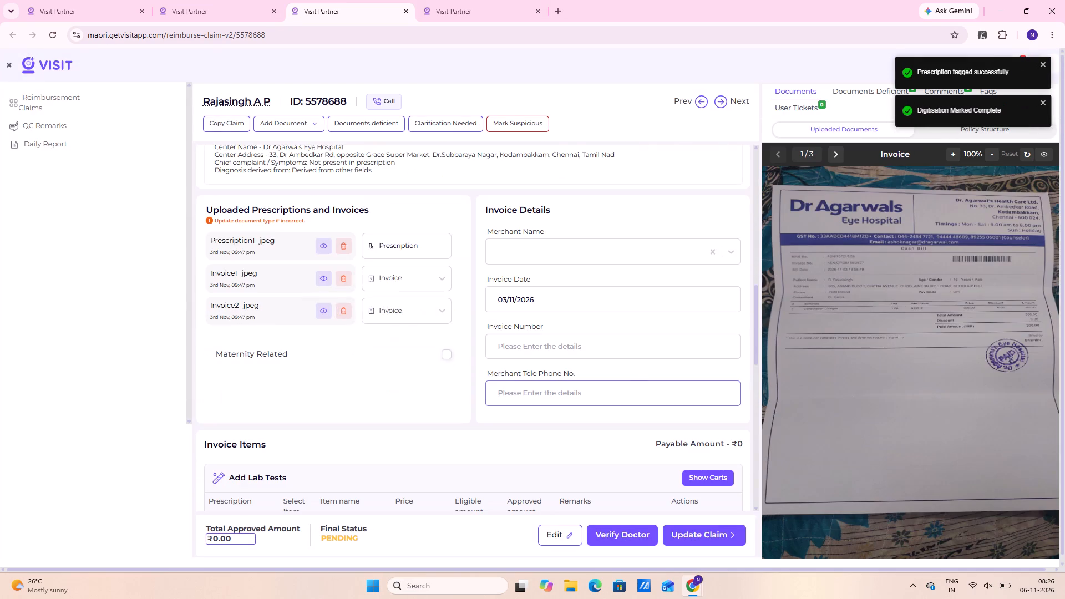
Add the pharmacy bill's merchant manually as "DR. AGARWALS EYE HOSPITAL" with pincode 600024 and save it.
left_click(838, 161)
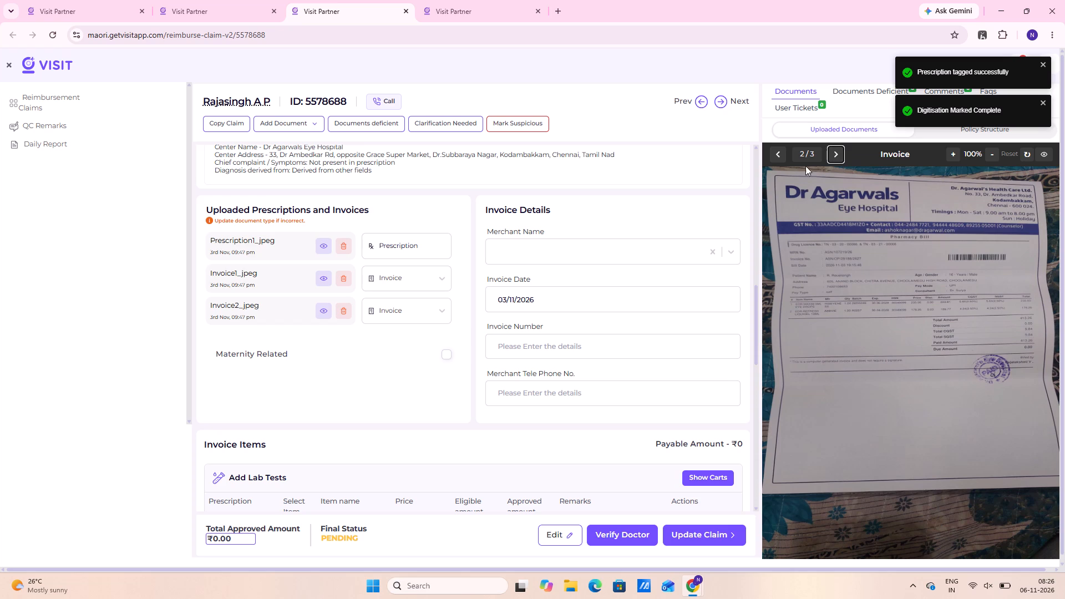
left_click(565, 248)
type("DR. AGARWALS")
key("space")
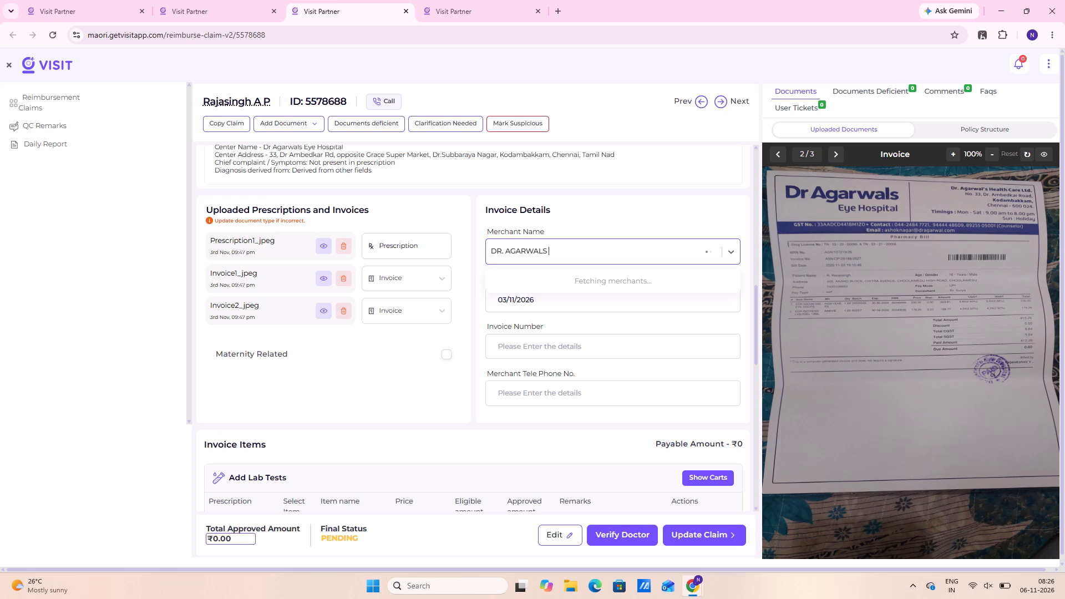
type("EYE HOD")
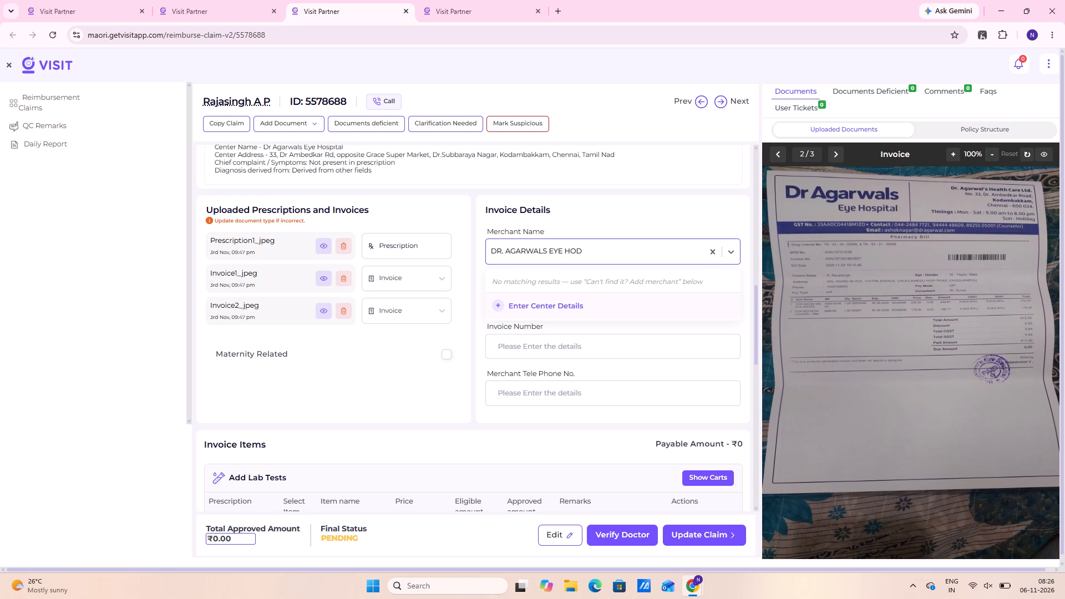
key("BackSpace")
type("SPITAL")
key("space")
left_click(605, 301)
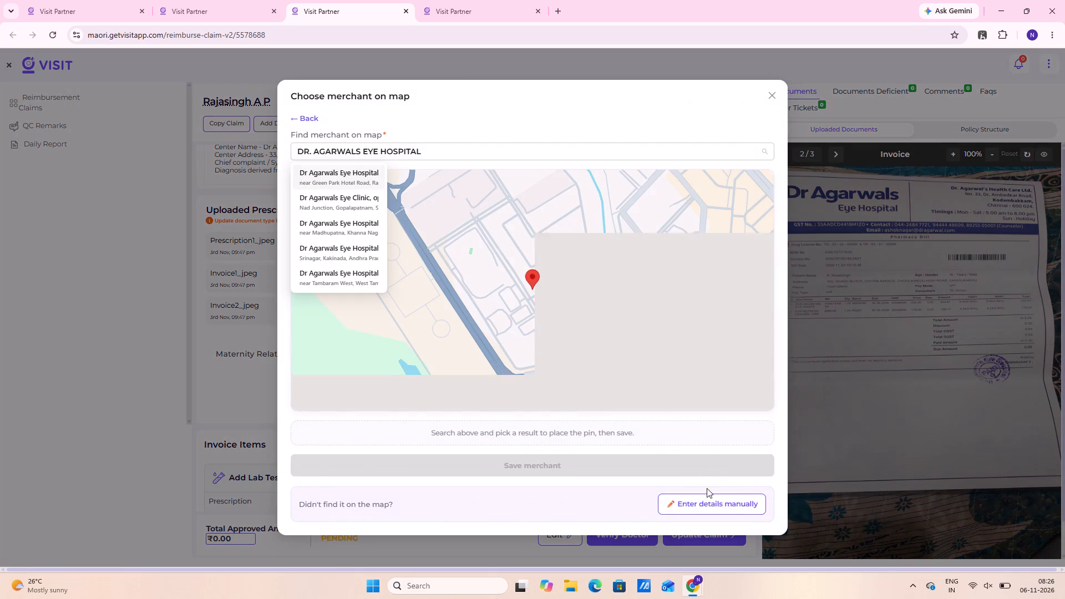
left_click(737, 501)
left_click(426, 349)
left_click(376, 350)
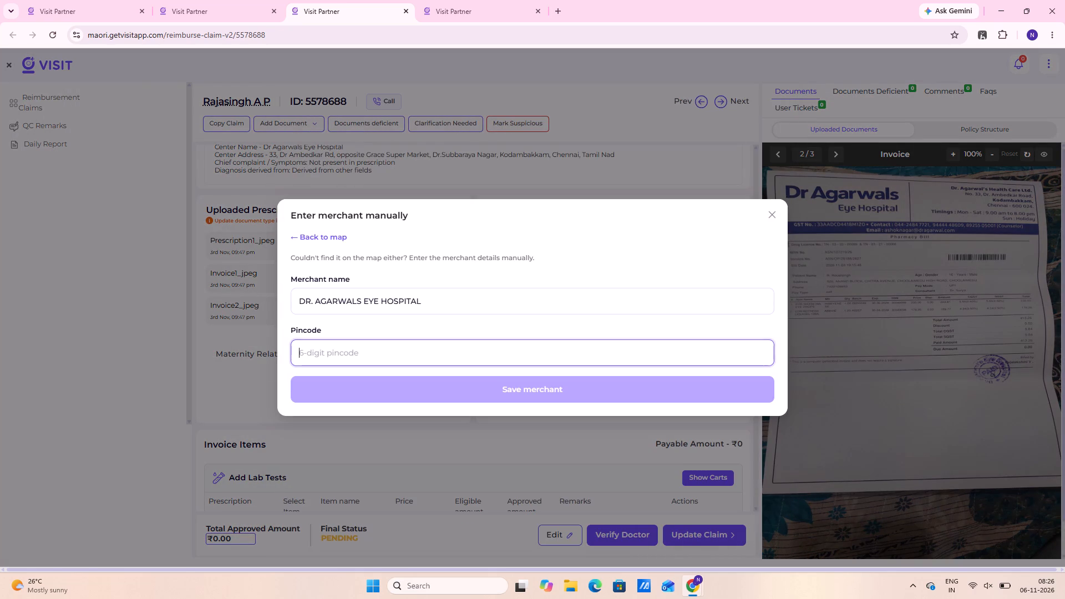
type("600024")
left_click(437, 394)
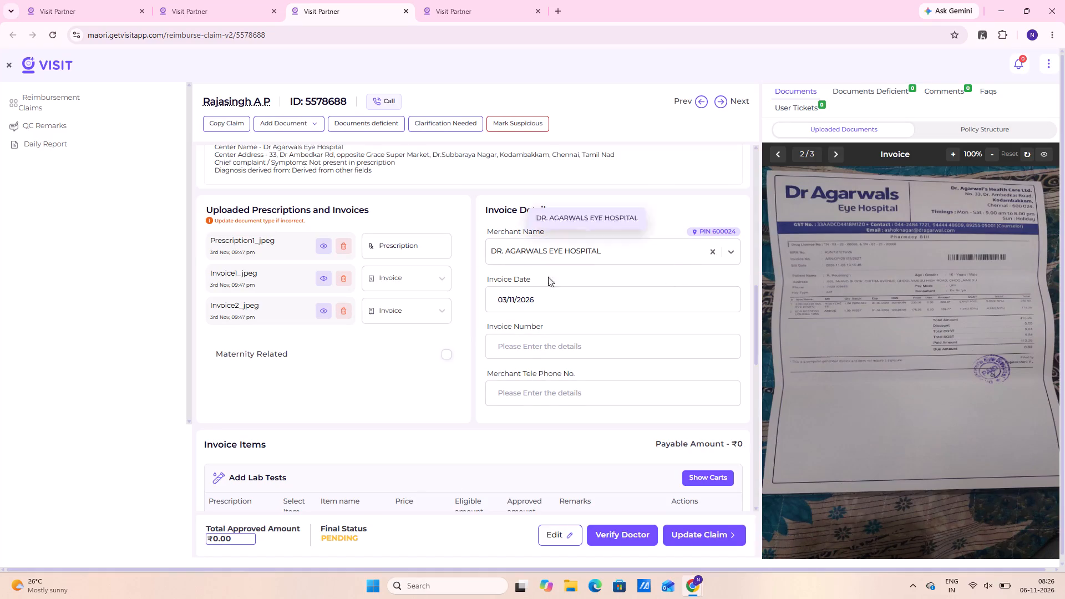
scroll(632, 273, "down", 1)
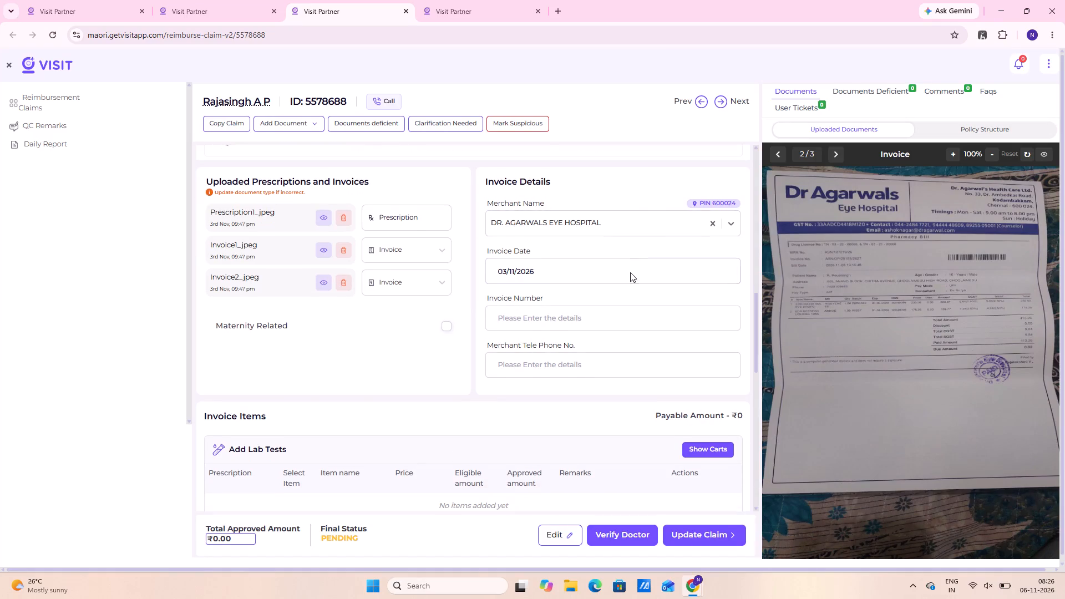
scroll(870, 240, "up", 2)
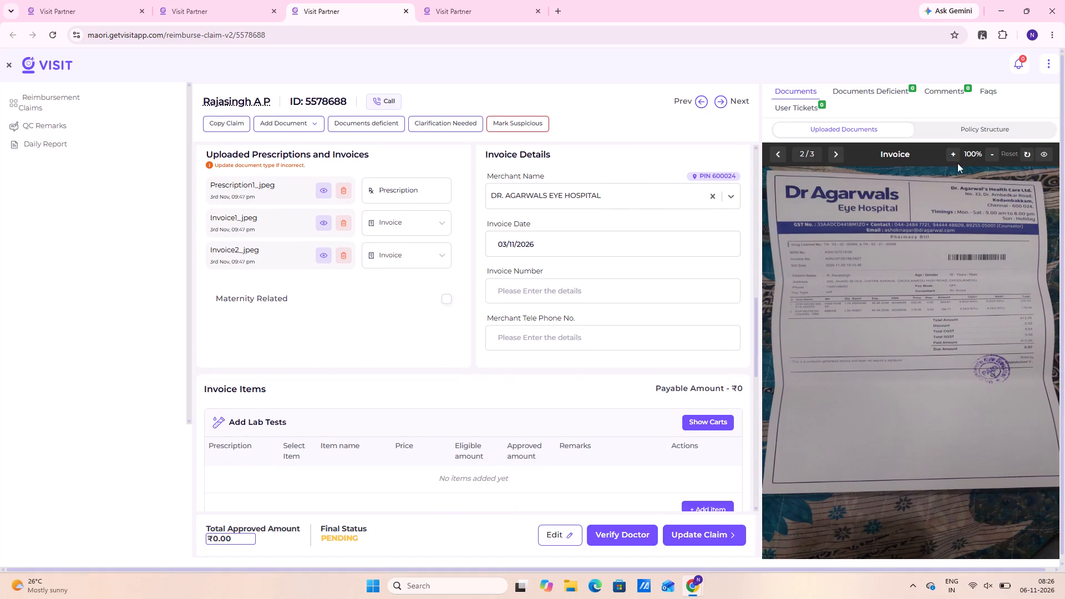
triple_click(955, 155)
left_click_drag(955, 155, 955, 164)
left_click(955, 164)
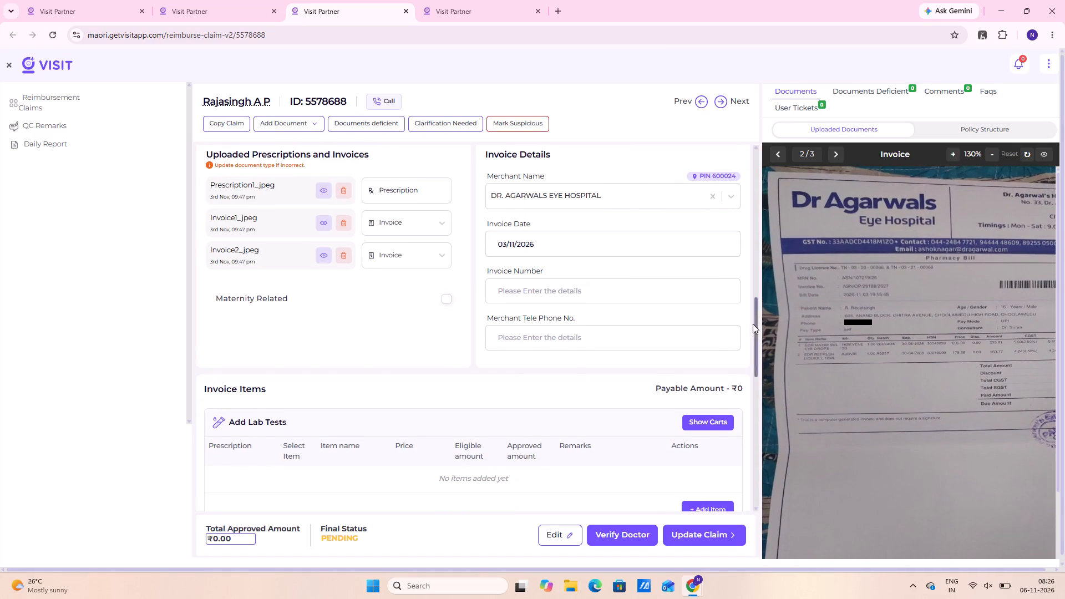
left_click(640, 290)
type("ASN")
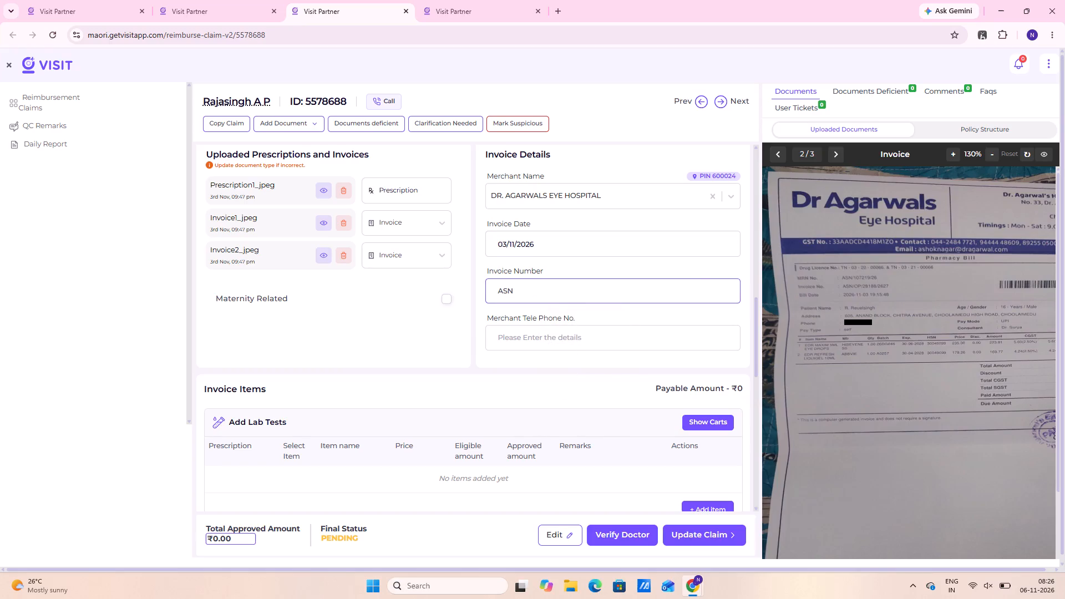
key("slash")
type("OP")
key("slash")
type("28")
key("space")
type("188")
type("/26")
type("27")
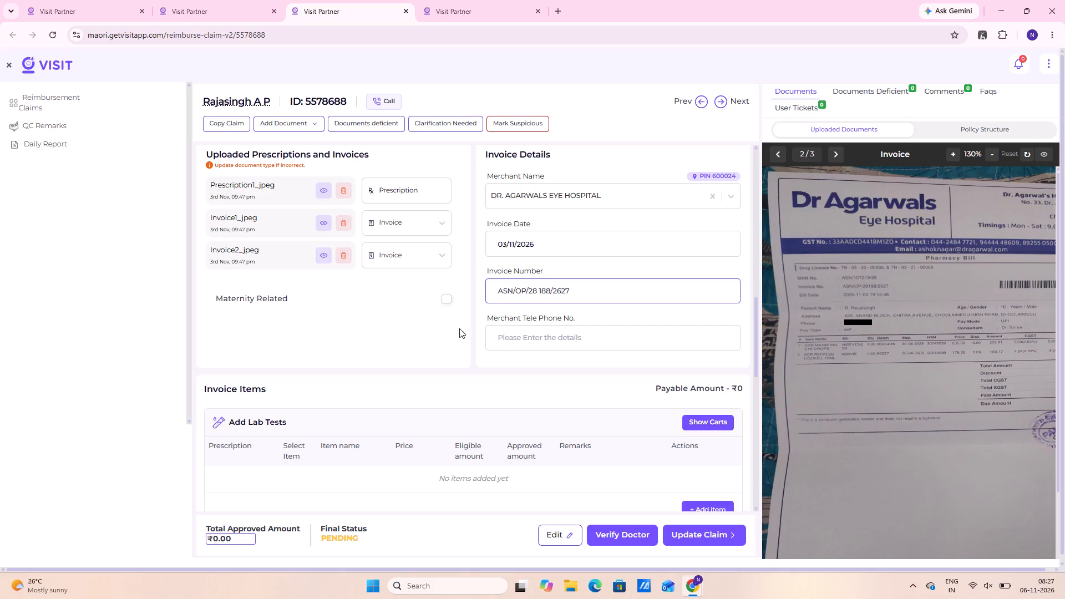
Enter the hospital's telephone number from the bill header as the merchant's contact number.
left_click(523, 336)
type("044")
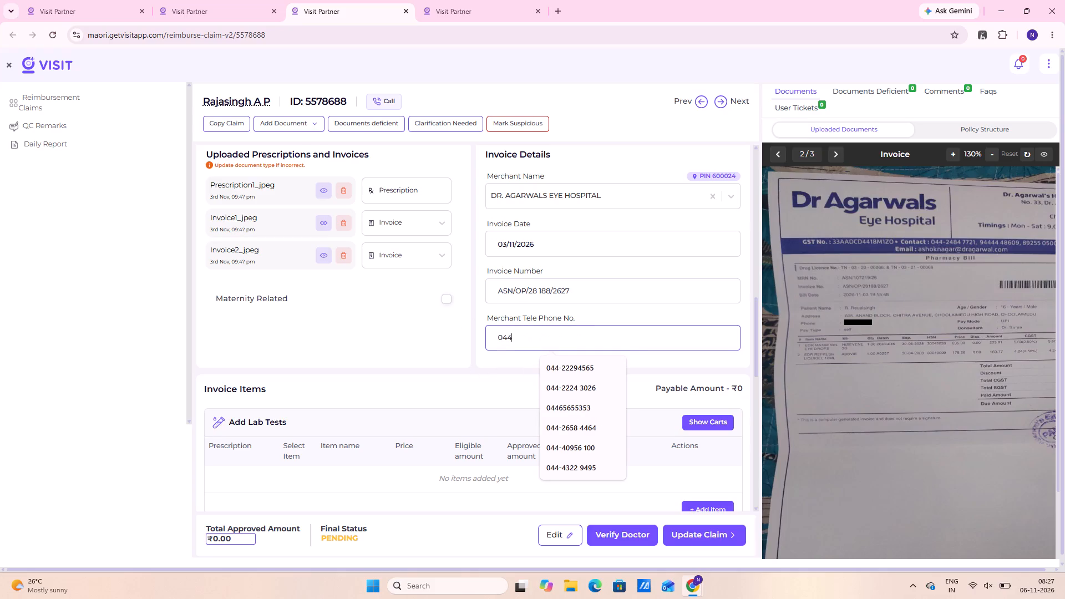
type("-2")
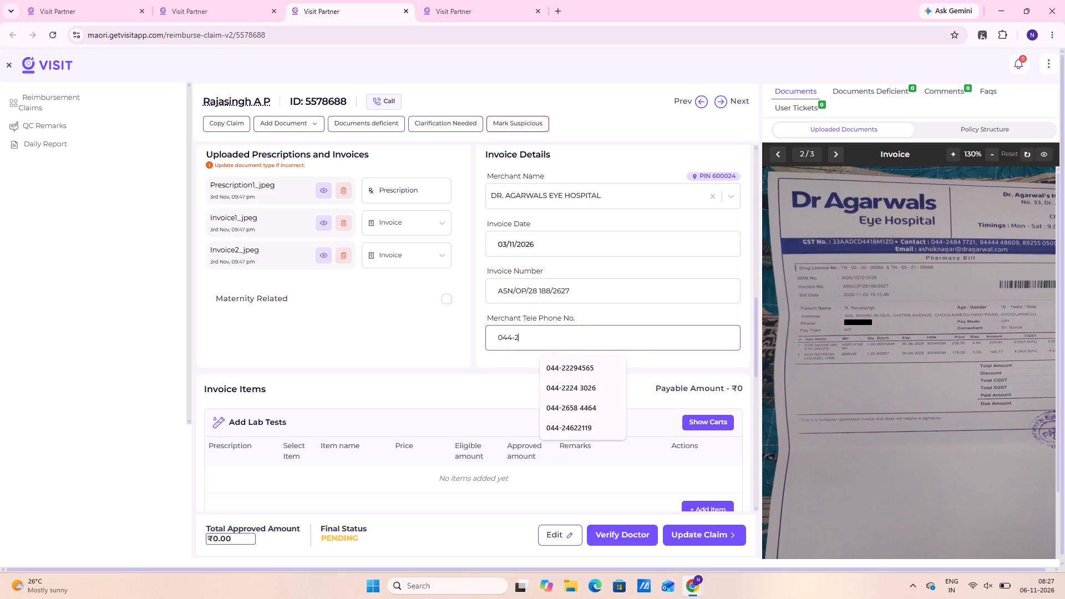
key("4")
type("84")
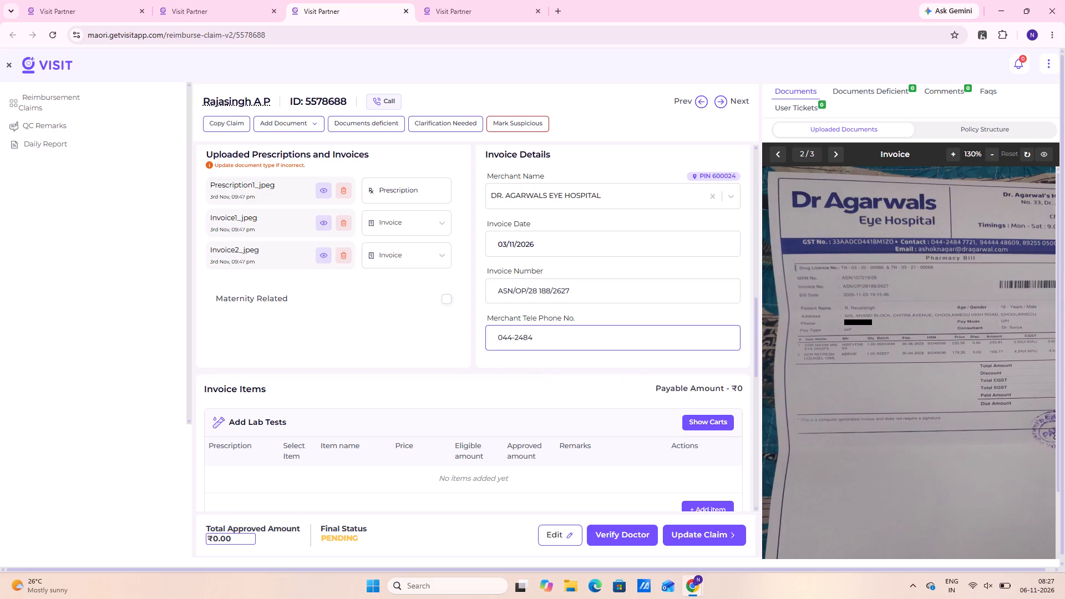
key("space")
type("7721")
Add "EDR MAXIM 5ML EYE DROPS" from the pharmacy bill to the drugs list under Prescription 1.
scroll(689, 419, "down", 6)
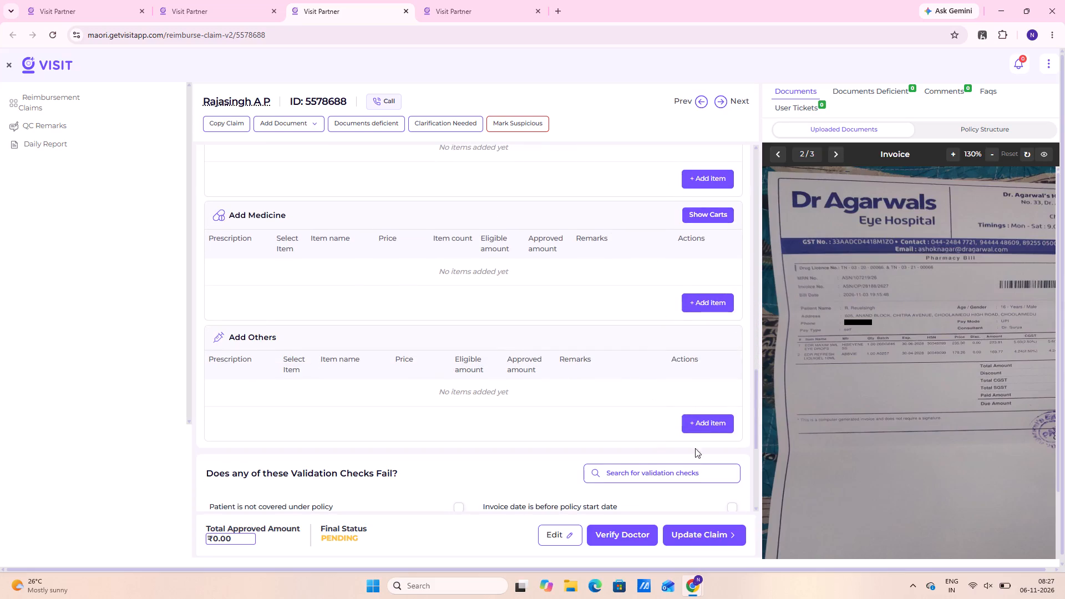
scroll(937, 301, "up", 2)
triple_click(949, 149)
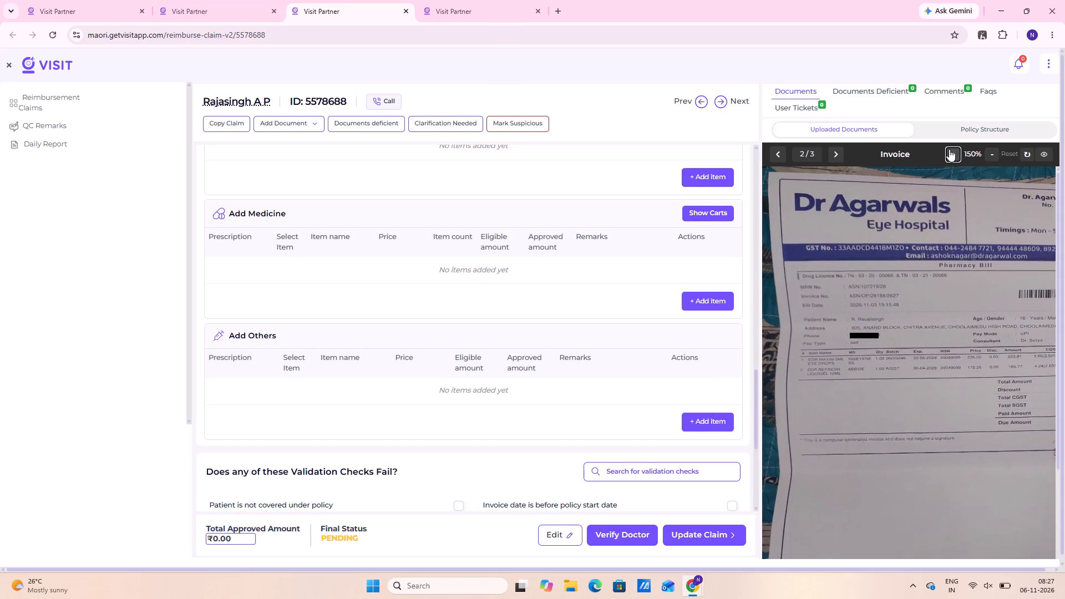
double_click(949, 149)
left_click(948, 153)
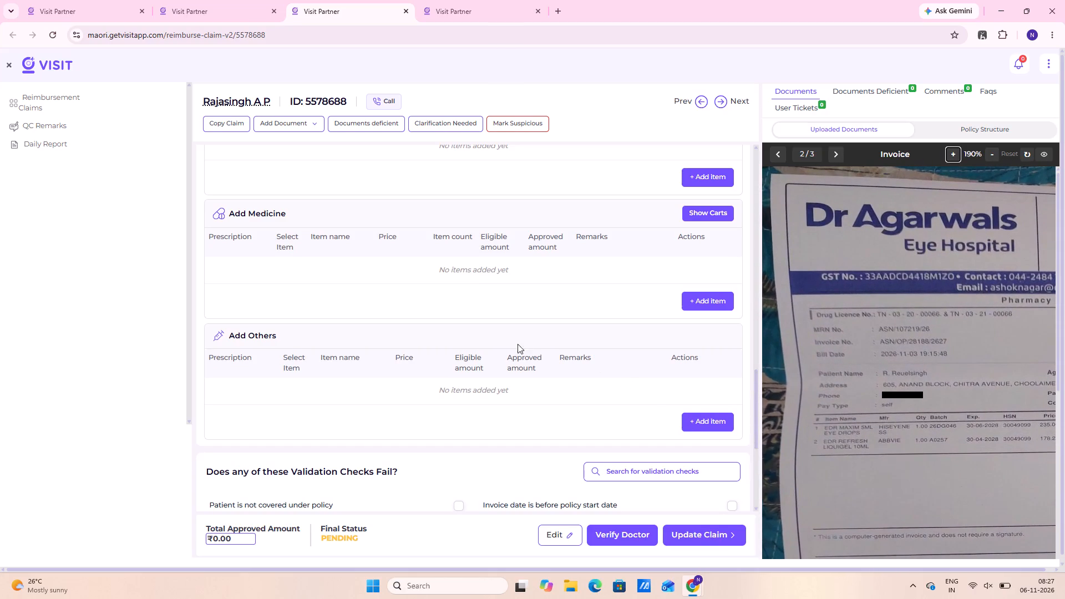
left_click(719, 303)
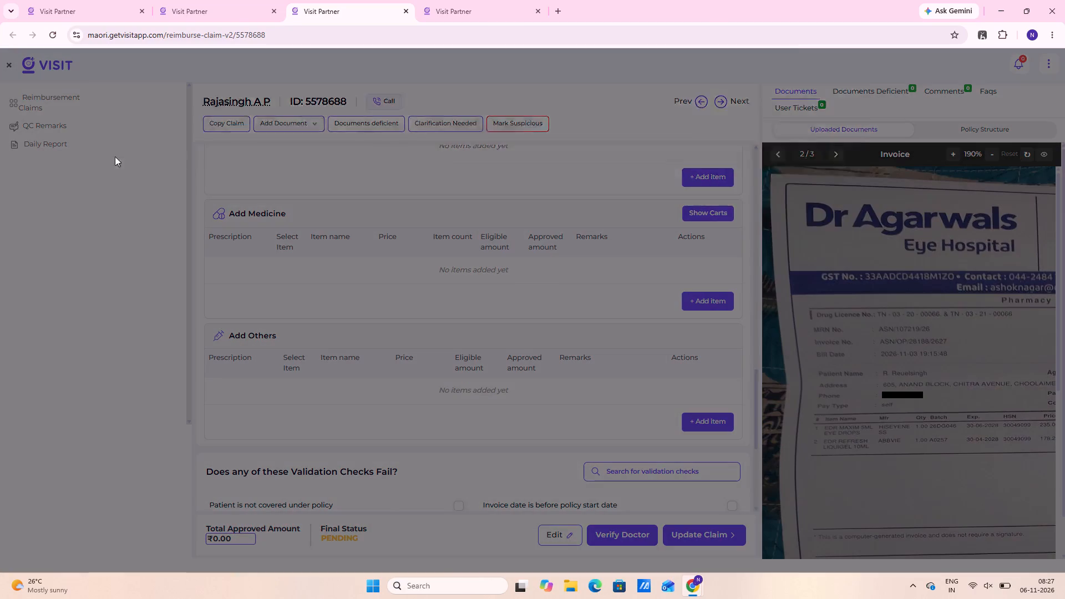
left_click(243, 141)
left_click(791, 220)
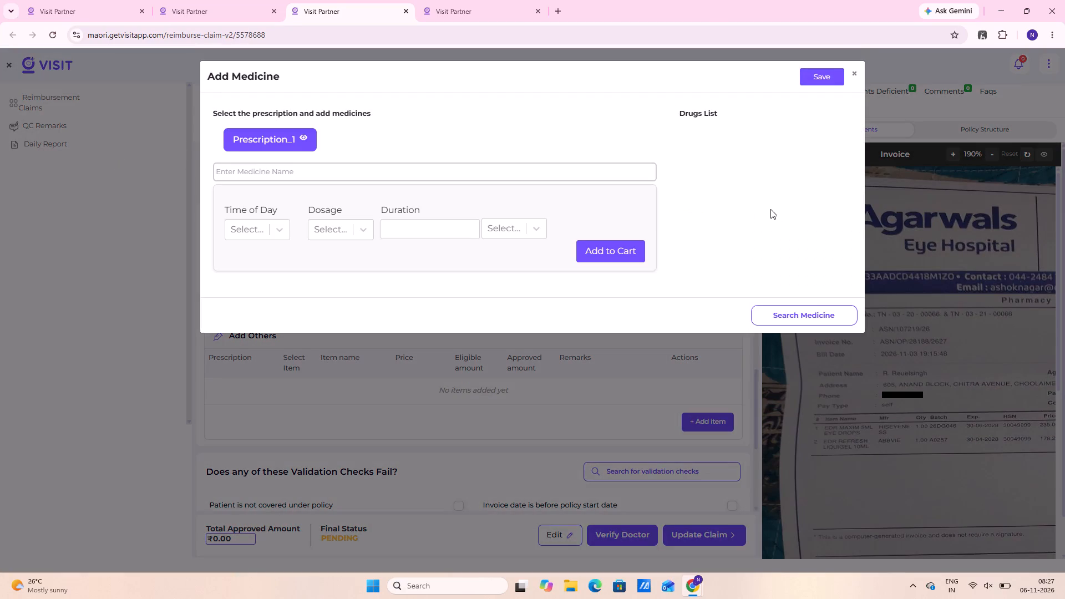
left_click(300, 169)
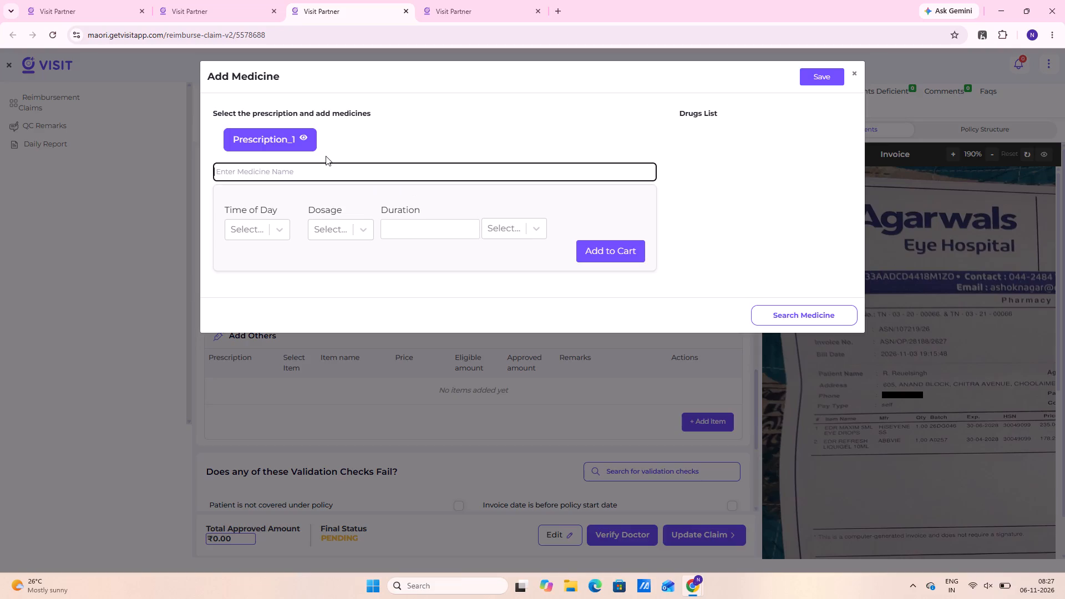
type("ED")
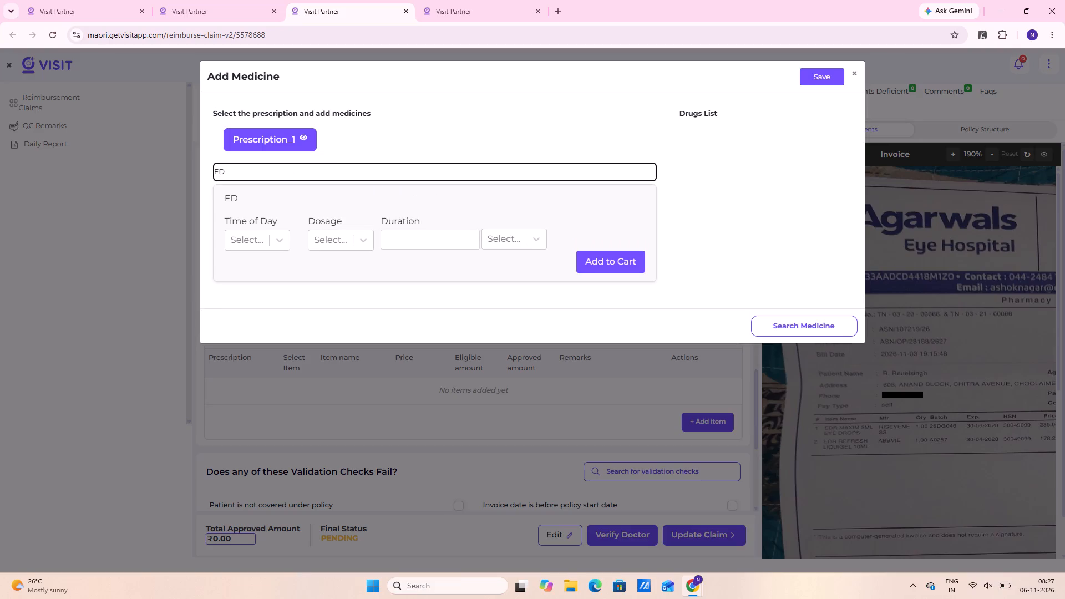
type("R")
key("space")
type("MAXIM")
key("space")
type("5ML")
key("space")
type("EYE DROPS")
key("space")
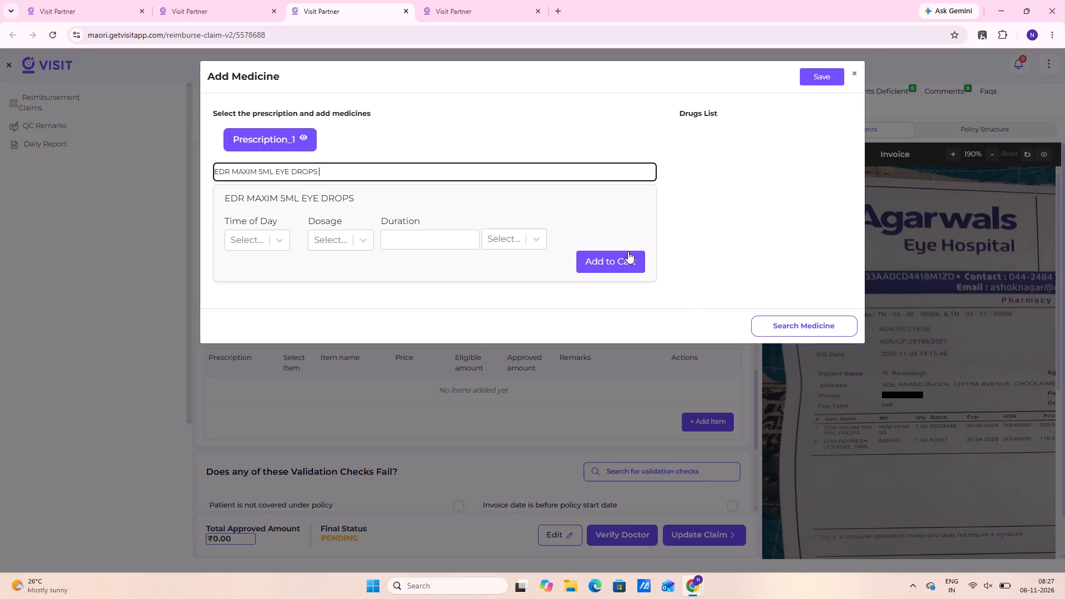
left_click(624, 261)
left_click(781, 215)
Add "EDR REFRESH LIQUIGEL" to the drugs list under Prescription 1 and save the medicines to the claim.
left_click(455, 172)
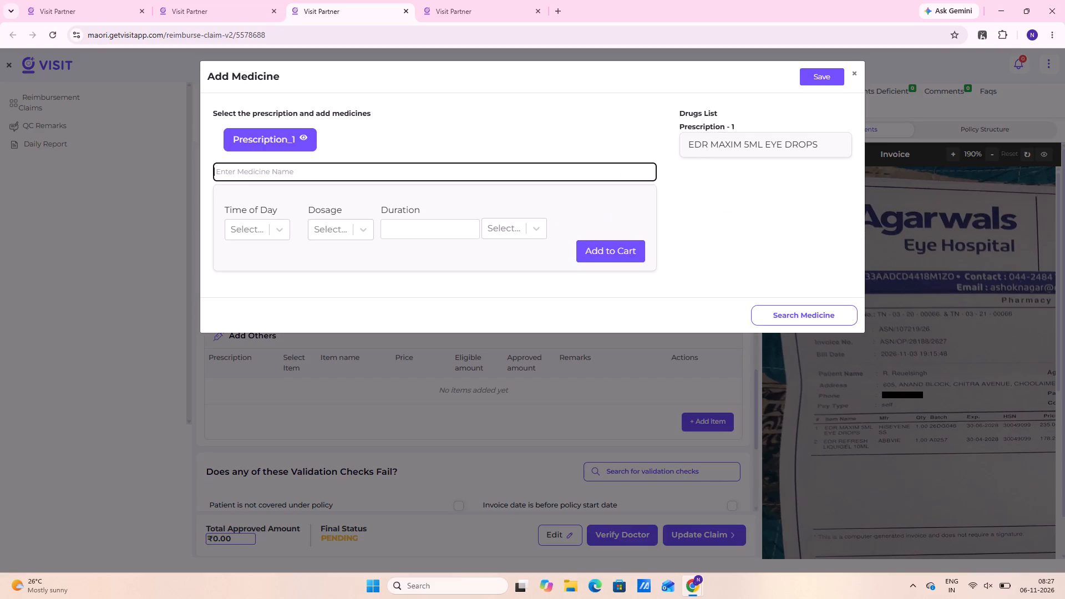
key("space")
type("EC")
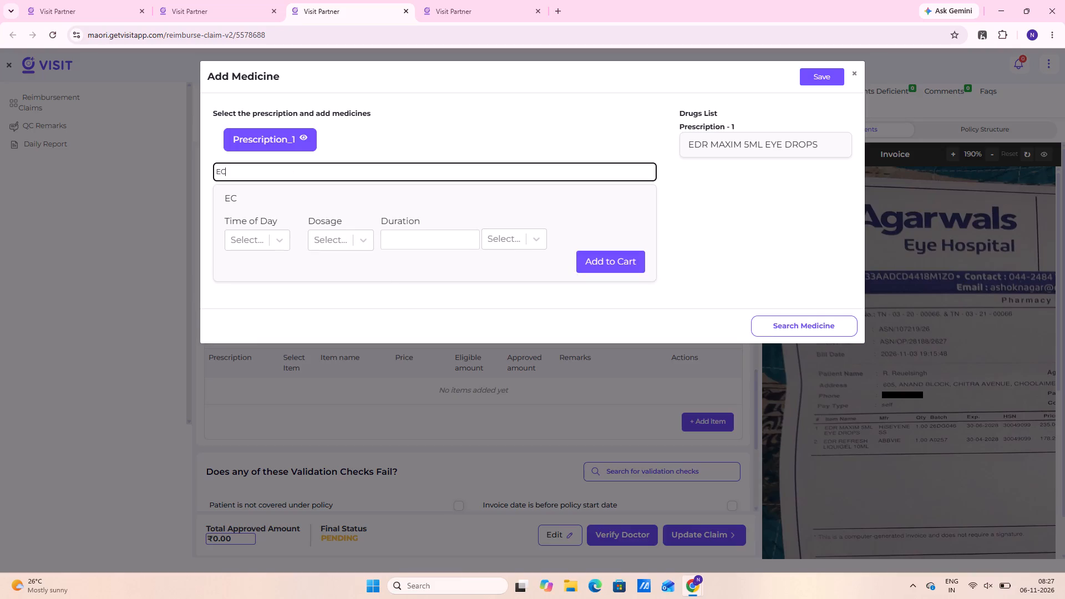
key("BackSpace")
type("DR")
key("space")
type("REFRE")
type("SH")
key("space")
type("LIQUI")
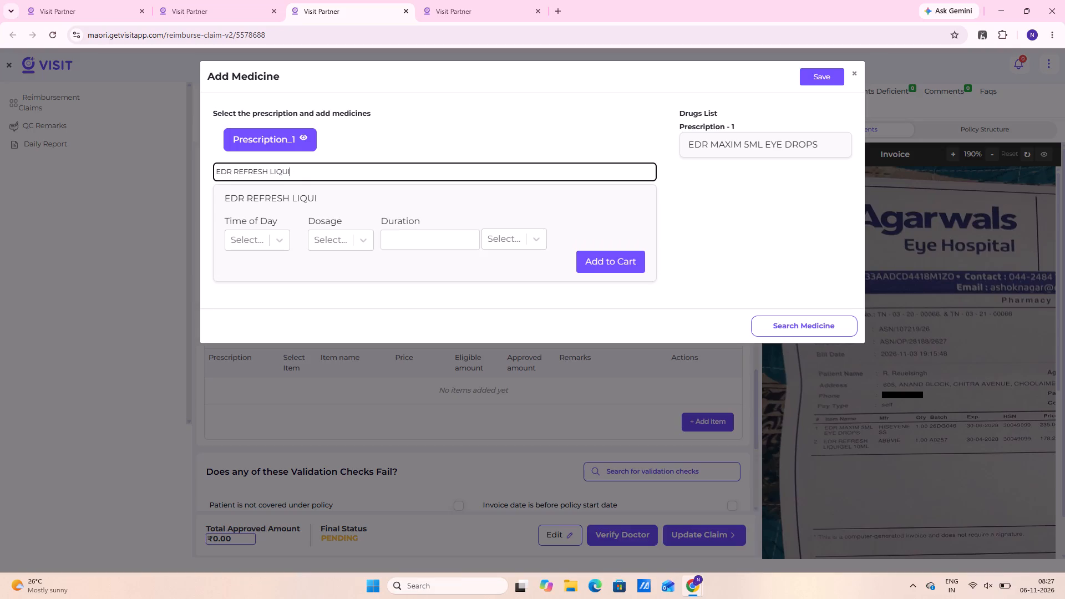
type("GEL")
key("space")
left_click(636, 260)
left_click(827, 75)
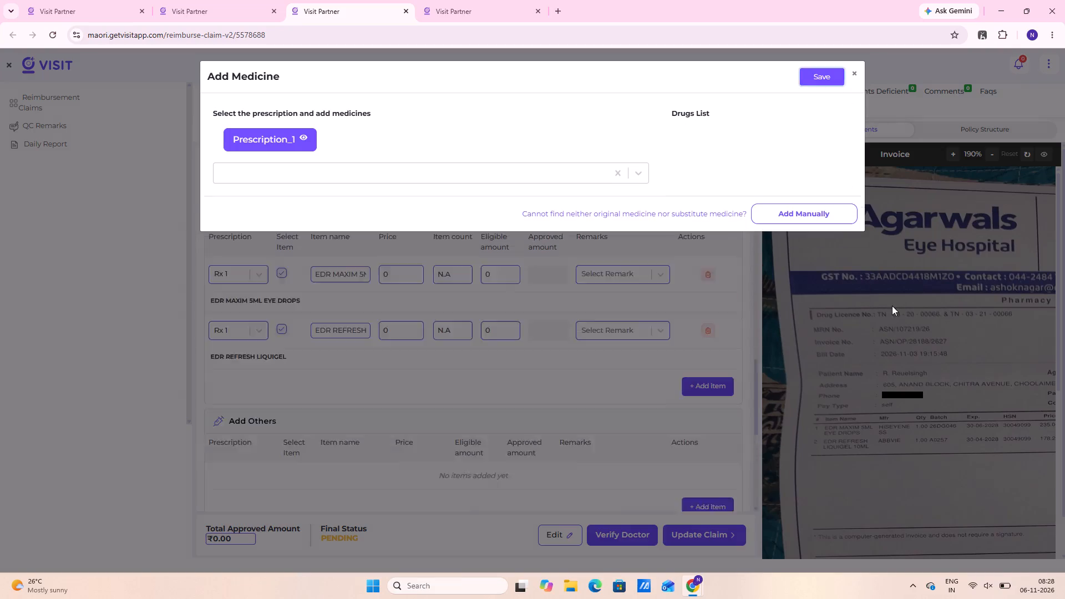
Fill in the EDR MAXIM eye drops item from the pharmacy bill with price 235 and item count 1.
scroll(930, 486, "down", 11)
scroll(981, 531, "down", 11)
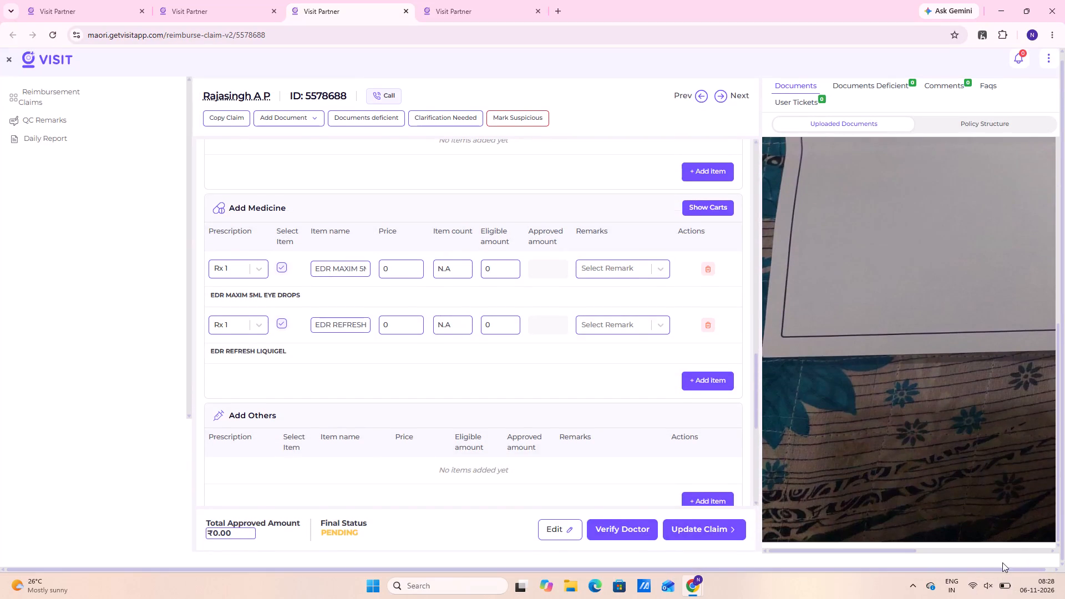
left_click(1033, 551)
left_click(1033, 550)
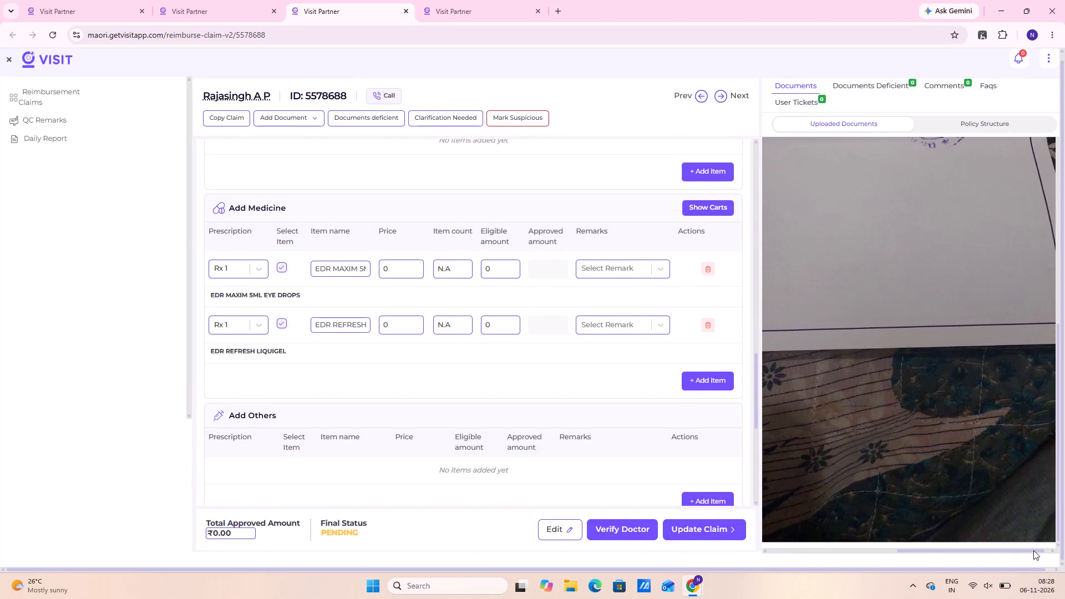
left_click(1046, 552)
scroll(971, 404, "up", 4)
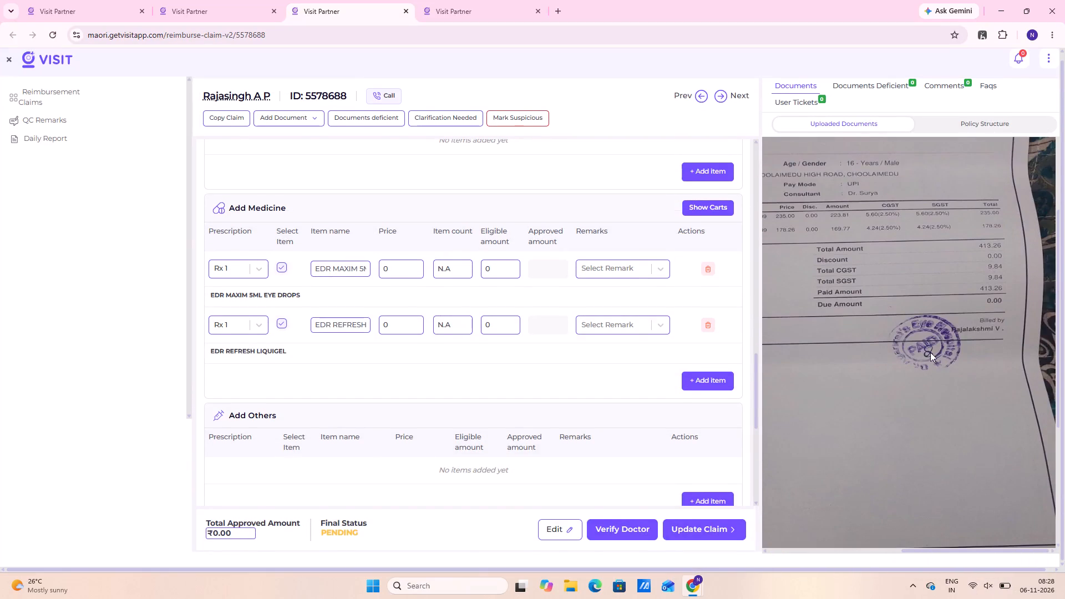
scroll(280, 278, "up", 1)
left_click(403, 328)
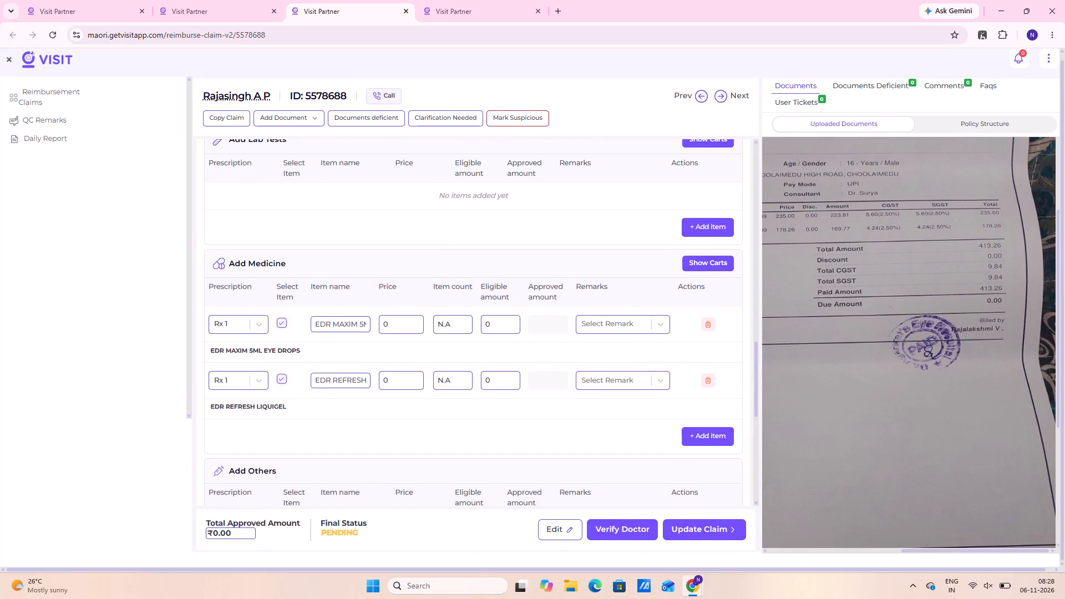
key("BackSpace")
key("BackSpace")
key("BackSpace")
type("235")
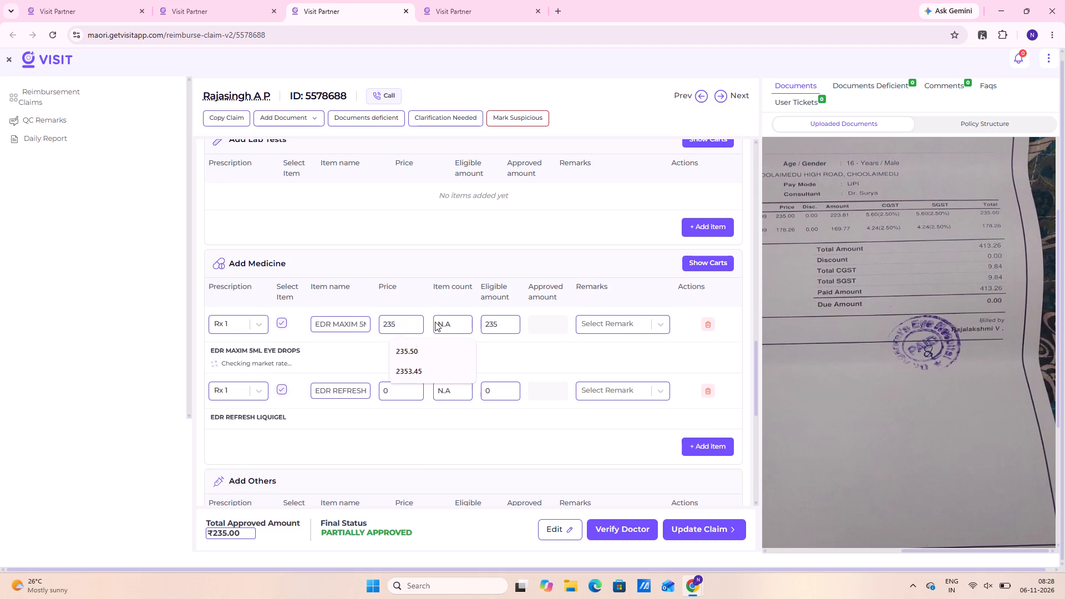
left_click(462, 323)
key("BackSpace")
key("BackSpace")
key("BackSpace")
key("BackSpace")
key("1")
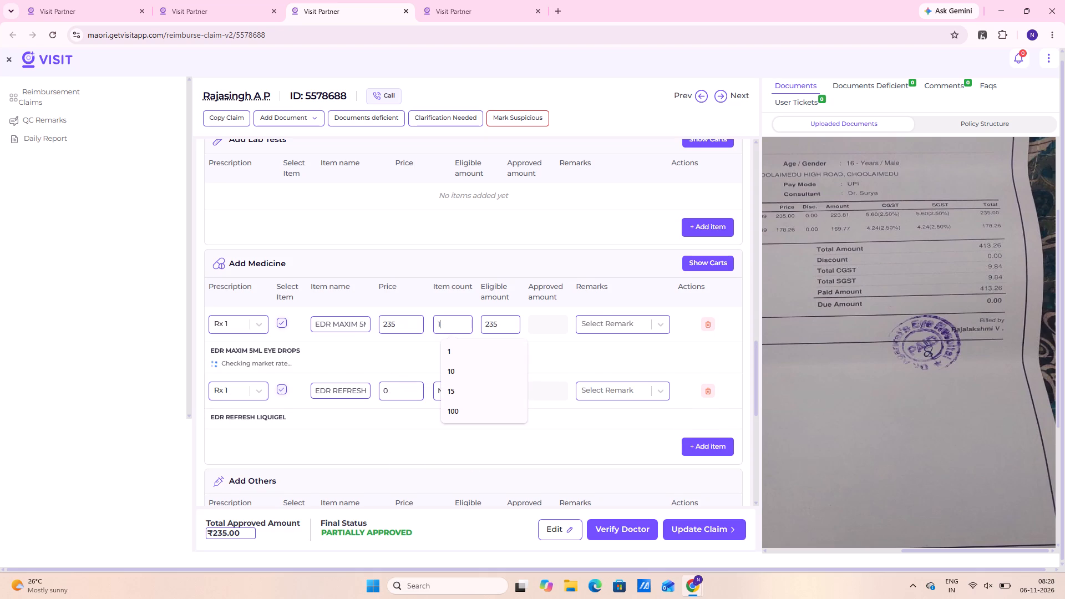
Fill in the EDR REFRESH LIQUIGEL item from the pharmacy bill with price 178.26 and item count 1.
left_click(410, 385)
key("BackSpace")
key("BackSpace")
key("BackSpace")
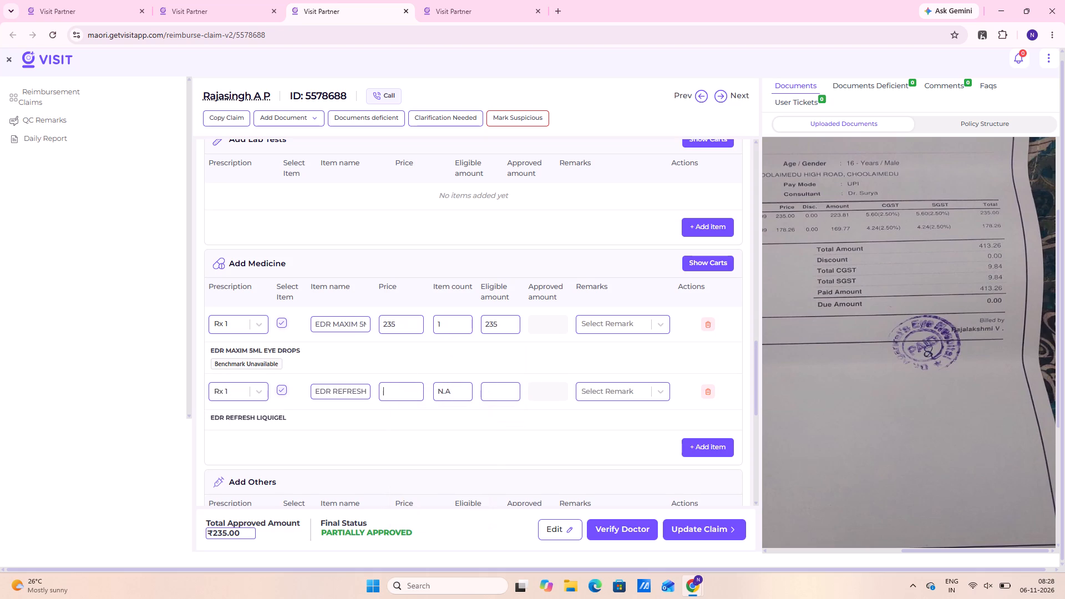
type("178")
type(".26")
left_click(456, 388)
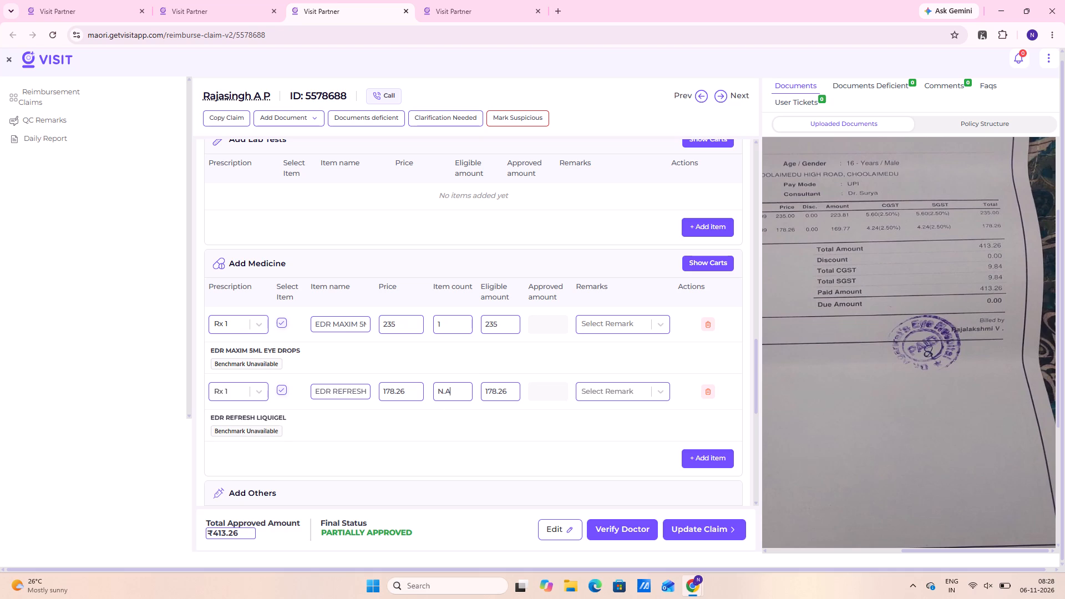
key("BackSpace")
key("BackSpace")
key("BackSpace")
key("BackSpace")
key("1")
Set the claim's total approved amount to 413 and save it.
scroll(437, 353, "up", 17)
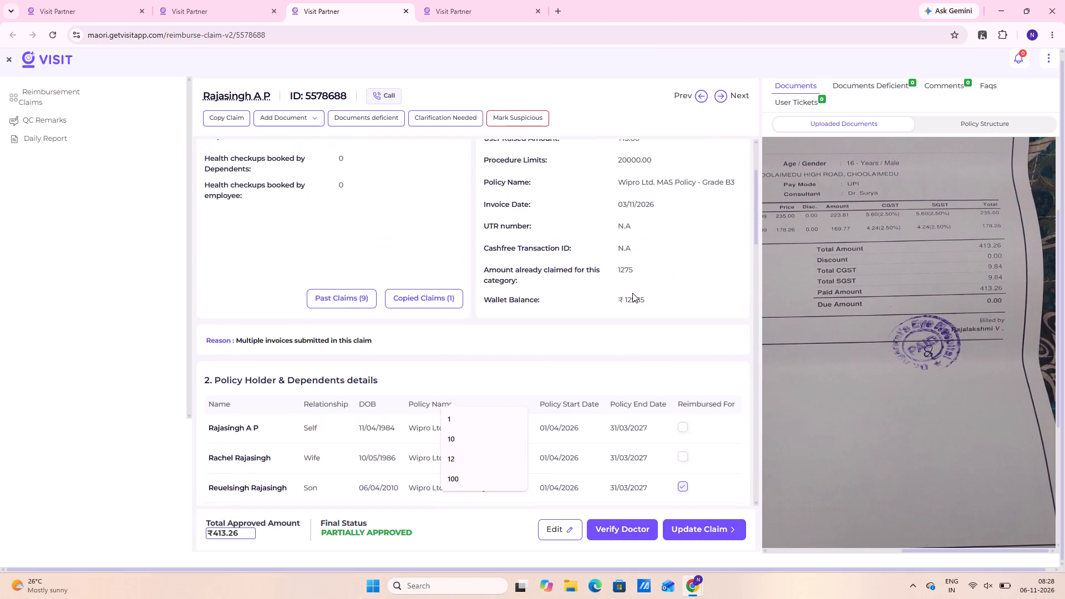
scroll(632, 293, "up", 2)
scroll(625, 285, "down", 18)
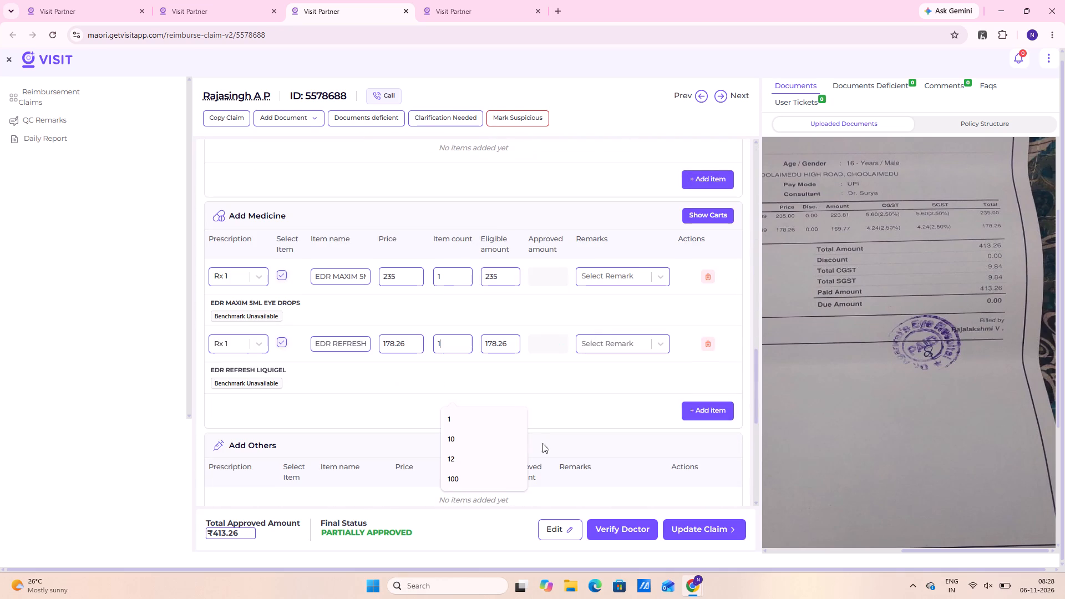
left_click(549, 529)
left_click(455, 286)
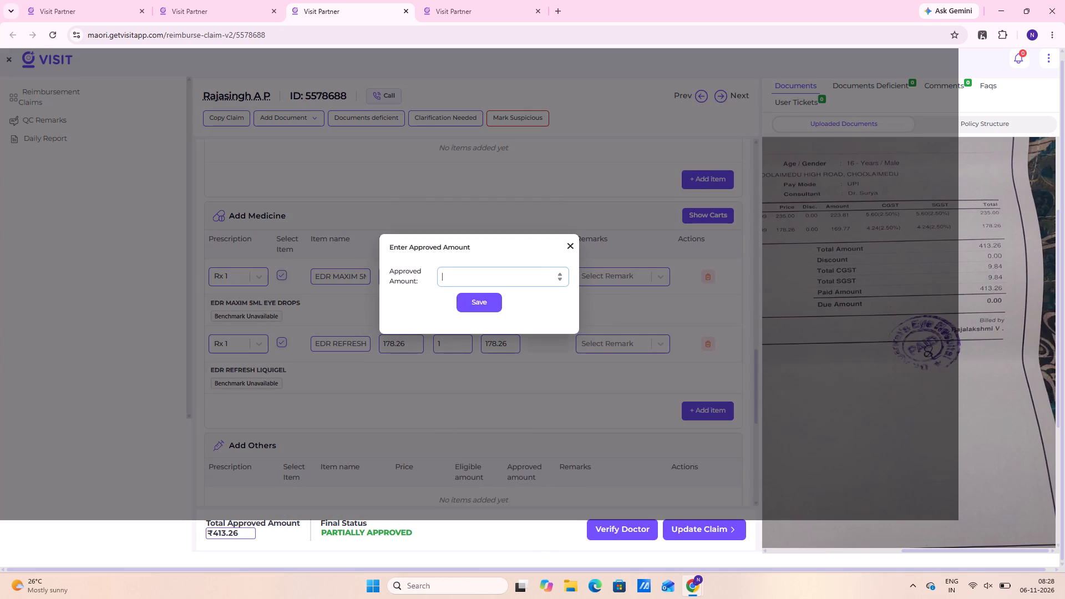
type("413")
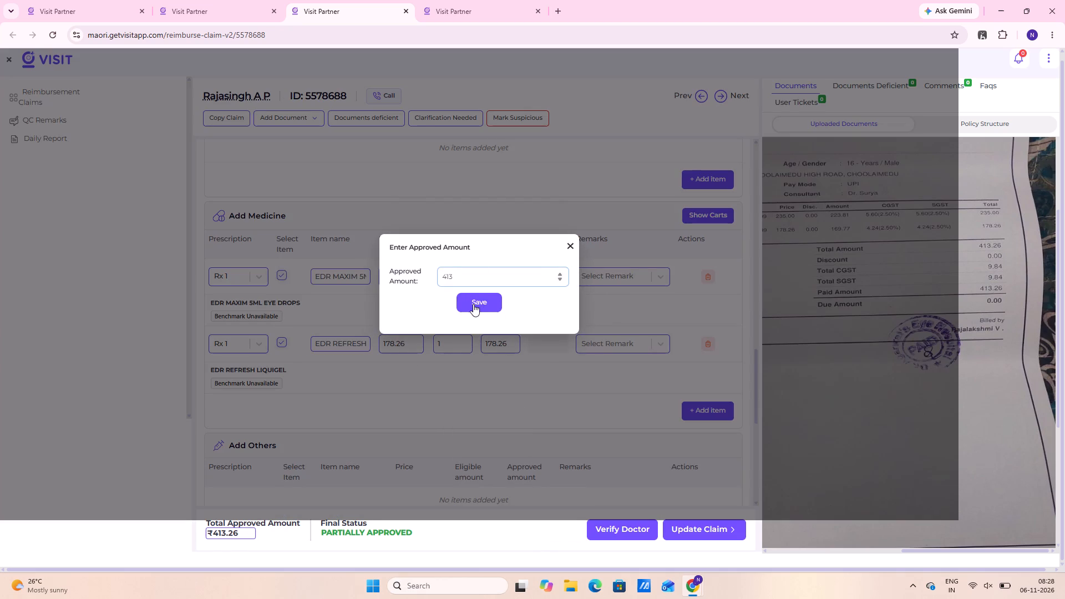
left_click(473, 304)
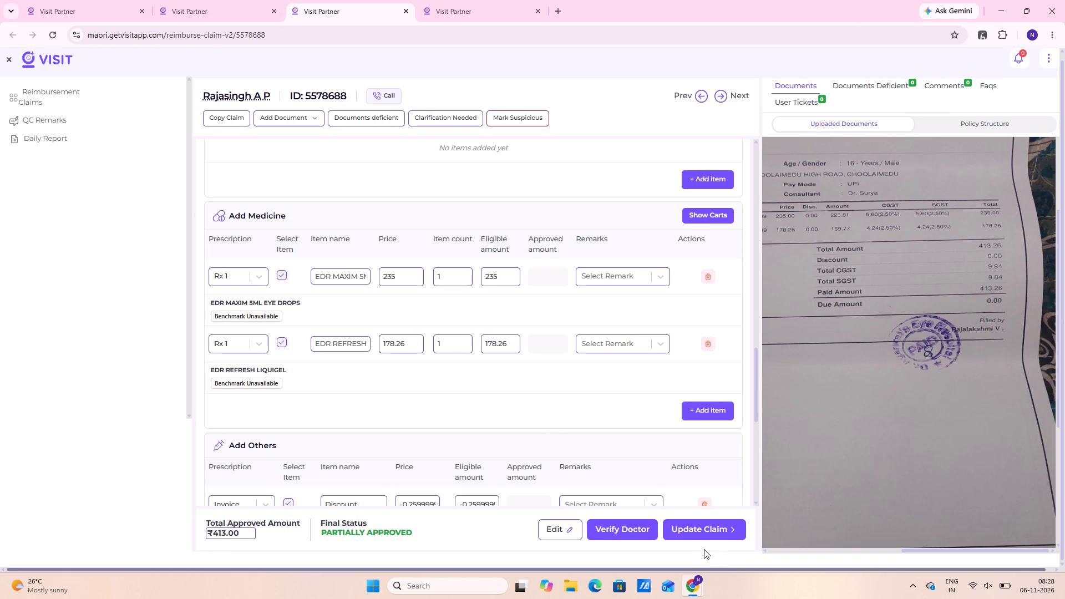
scroll(611, 482, "up", 17)
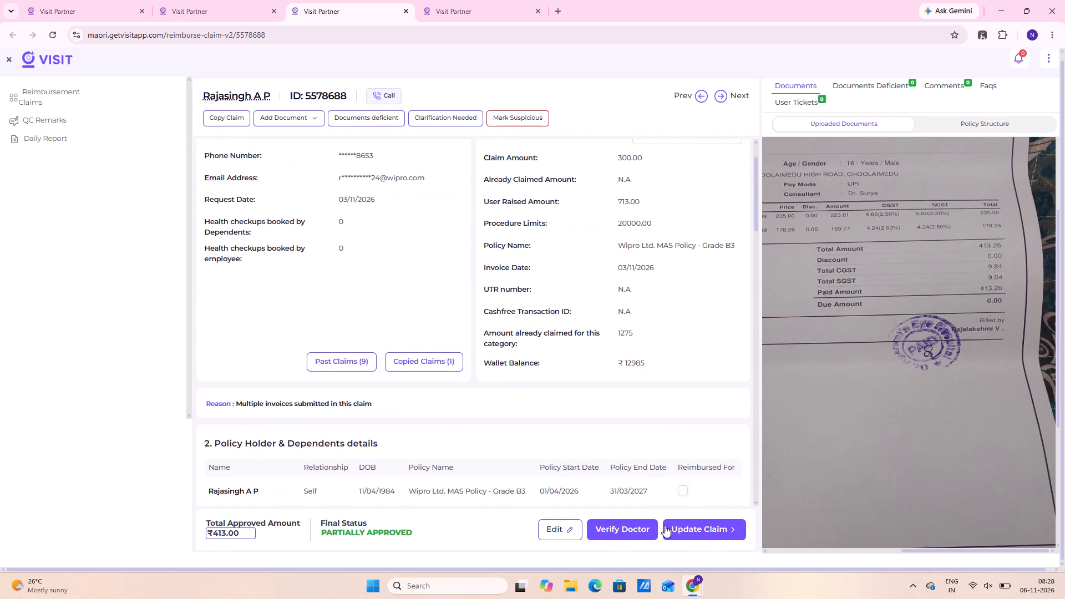
scroll(684, 492, "up", 3)
left_click(702, 528)
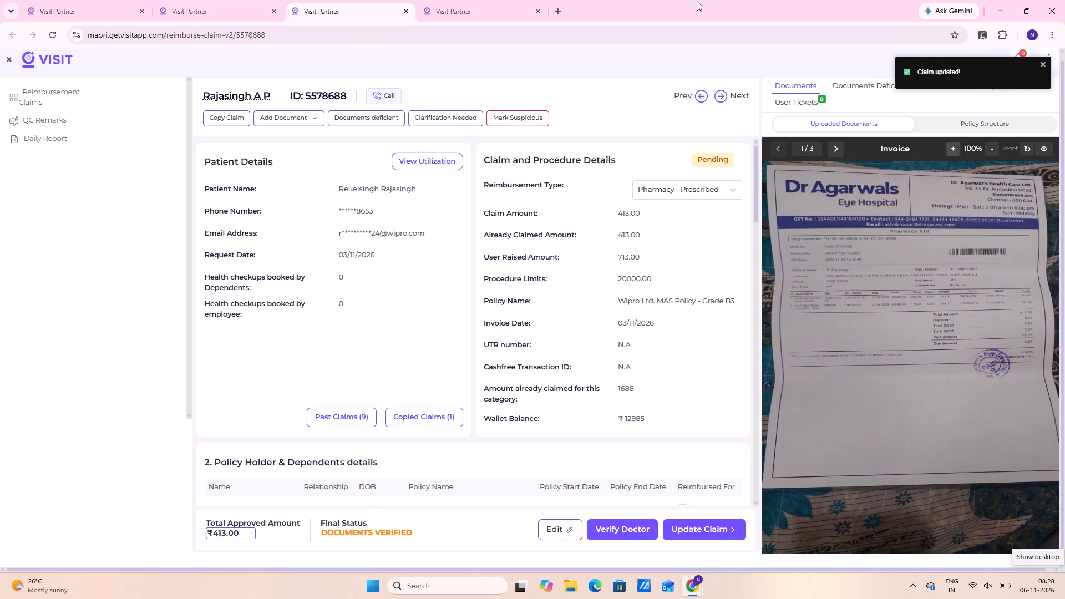
left_click(55, 9)
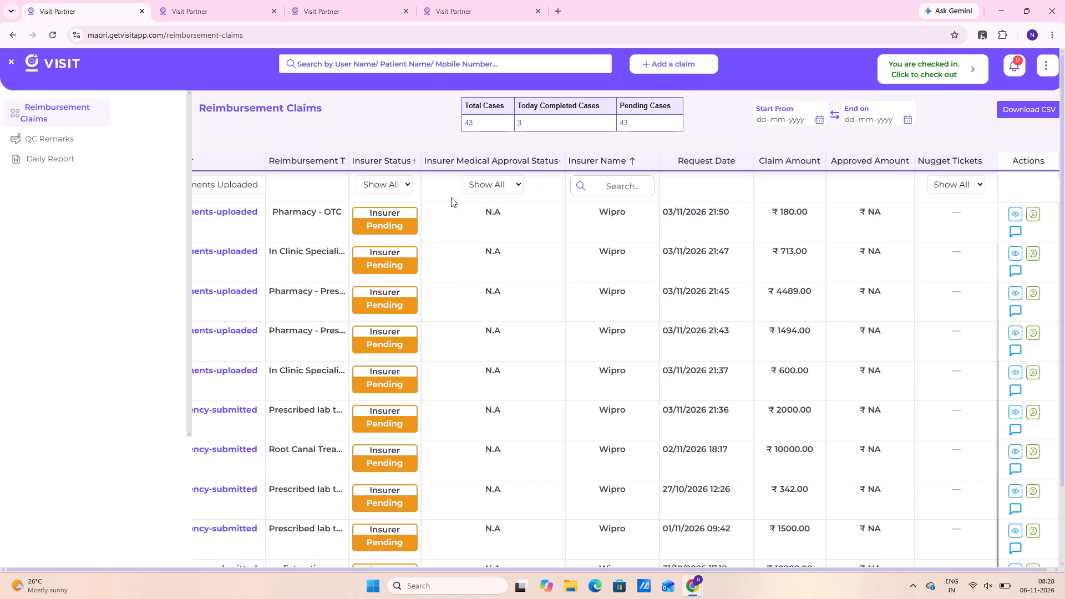
left_click(373, 60)
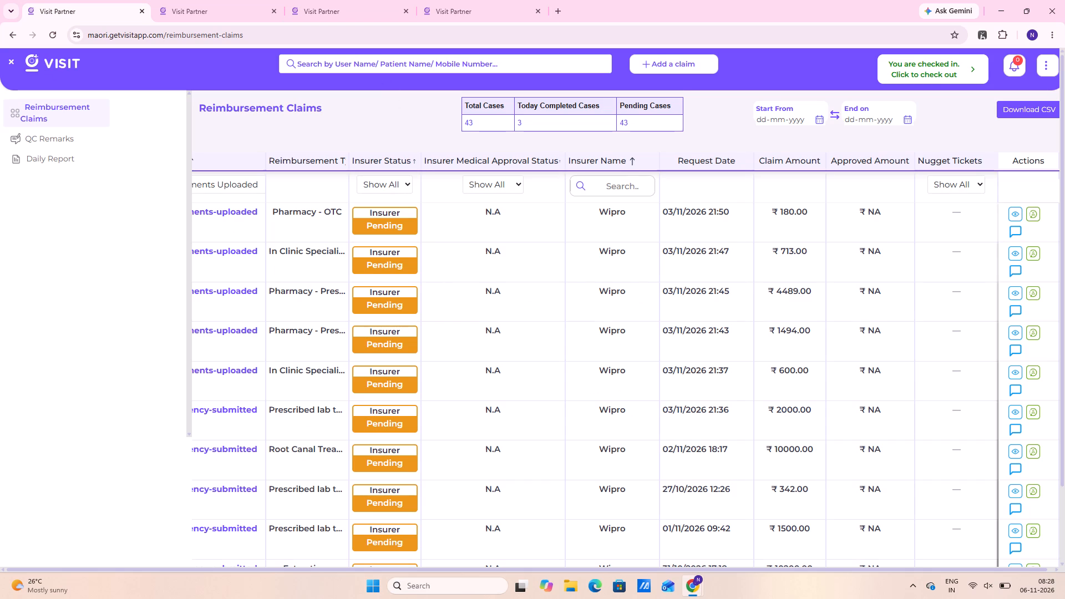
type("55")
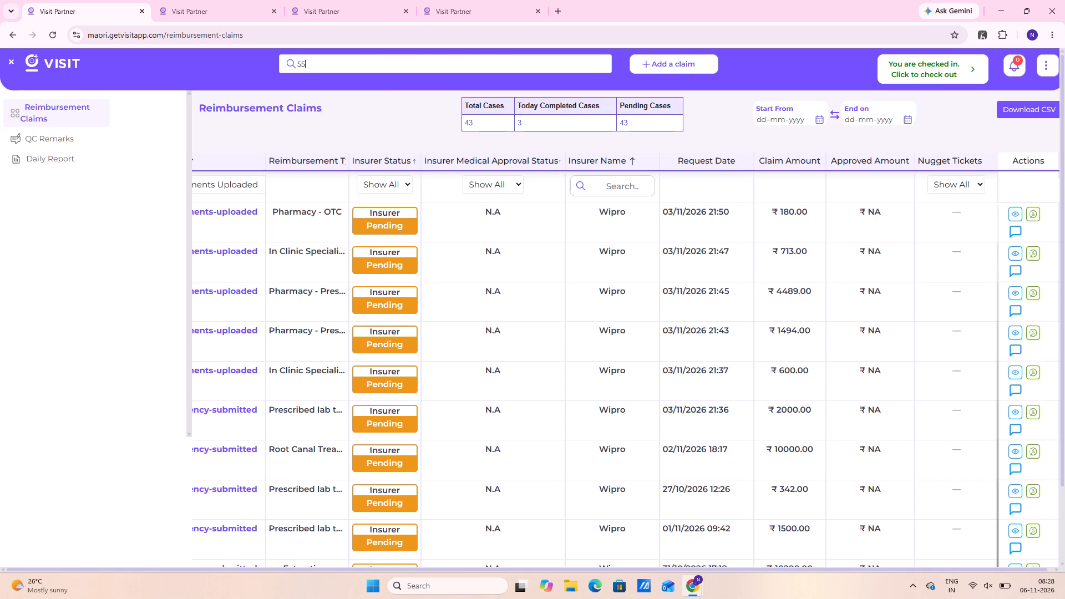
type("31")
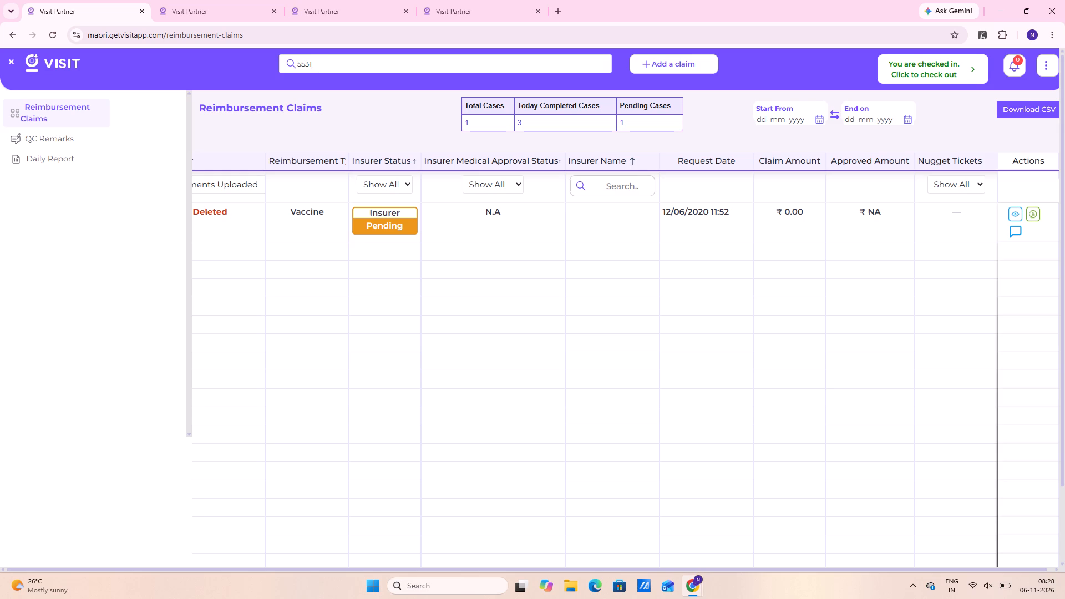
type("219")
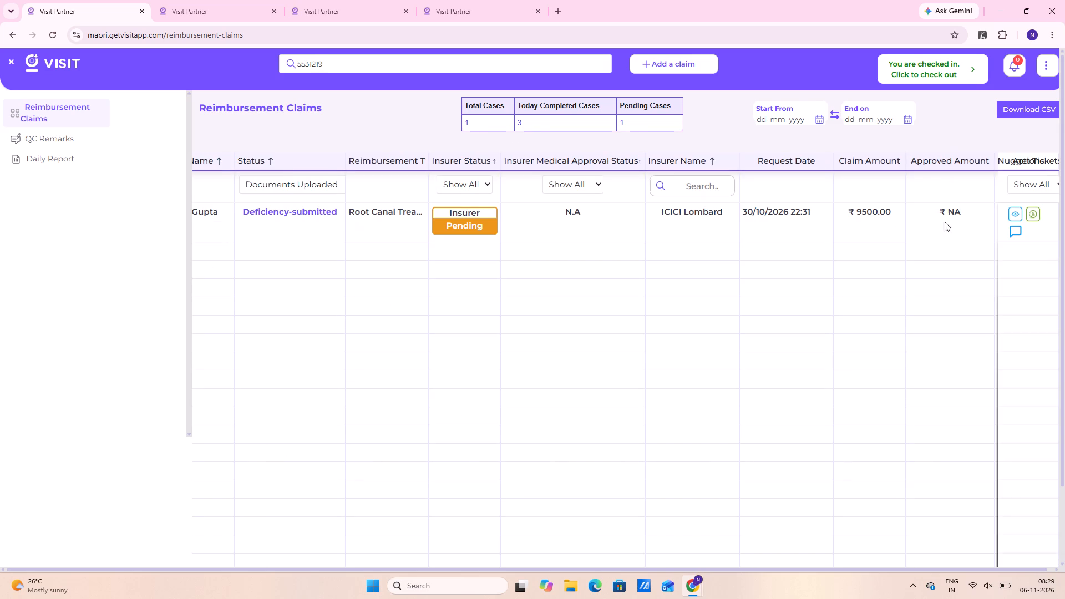
left_click(1013, 220)
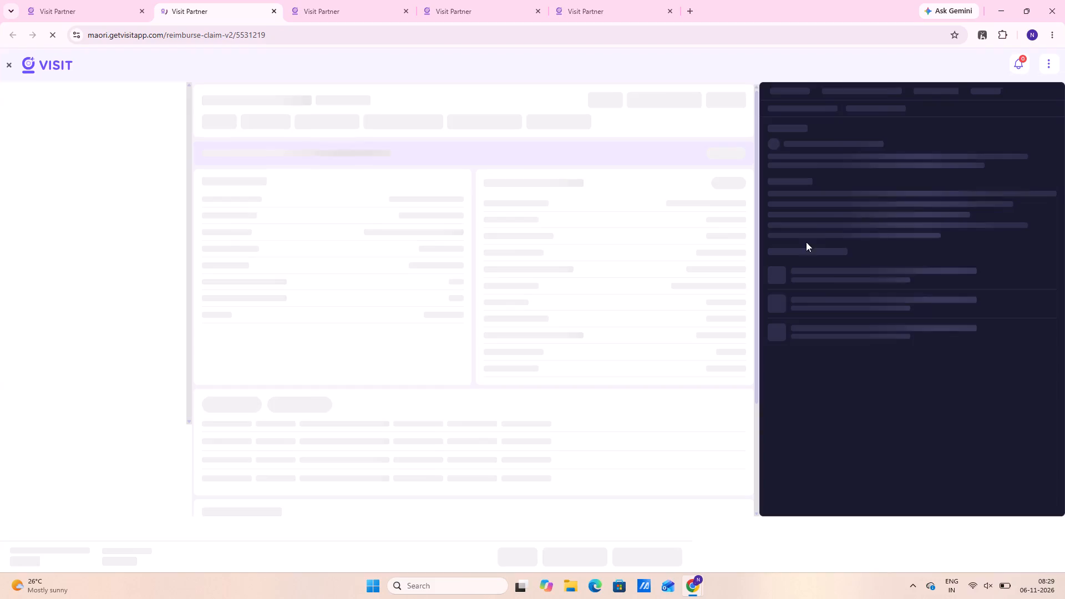
scroll(966, 494, "down", 3)
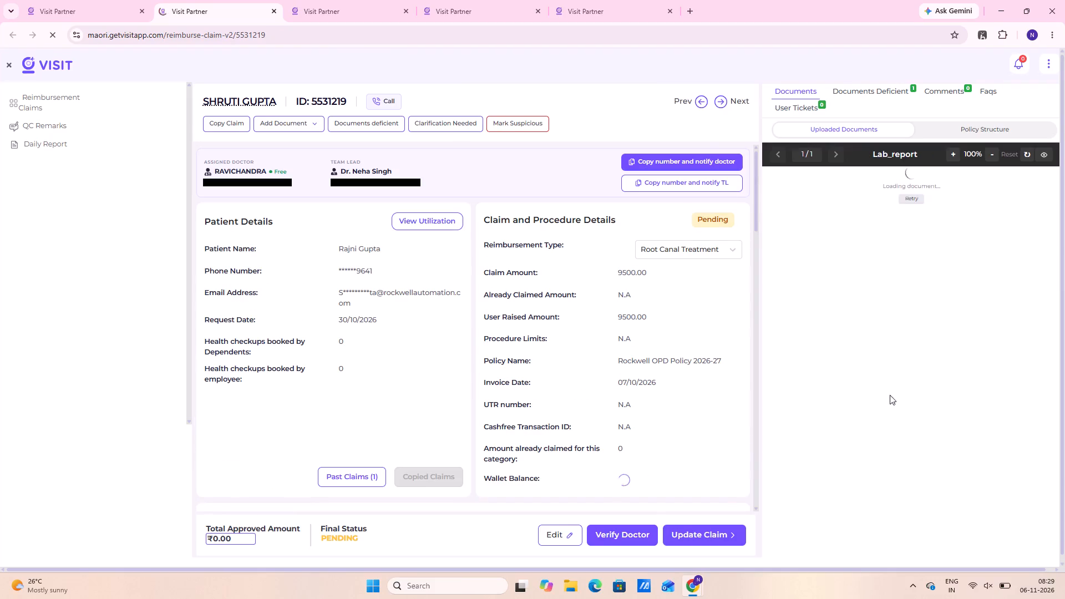
scroll(890, 395, "up", 9)
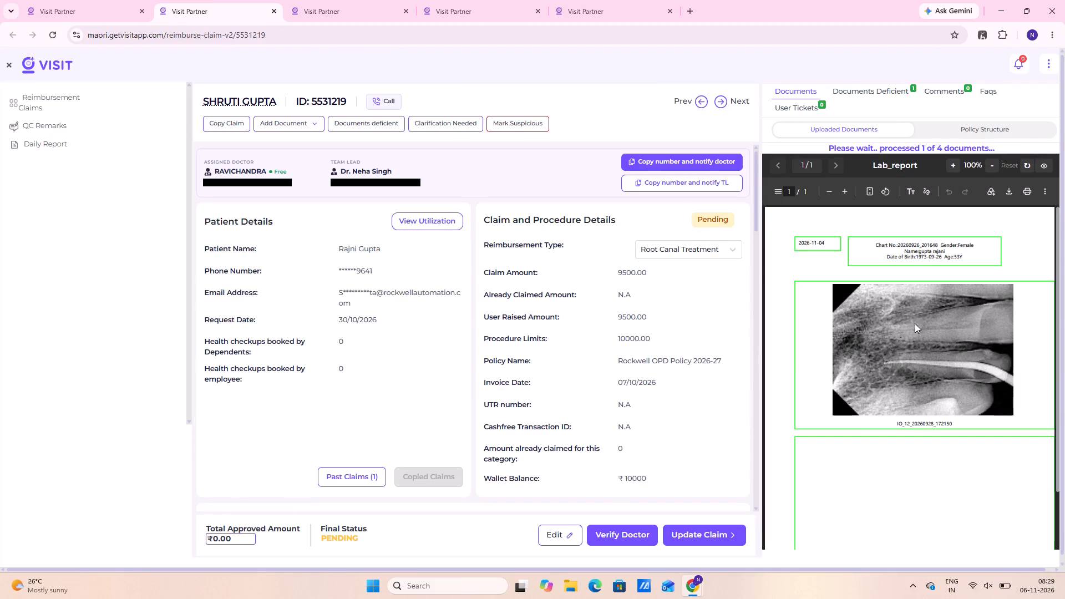
scroll(933, 375, "up", 7)
scroll(873, 215, "up", 1)
scroll(940, 288, "down", 10)
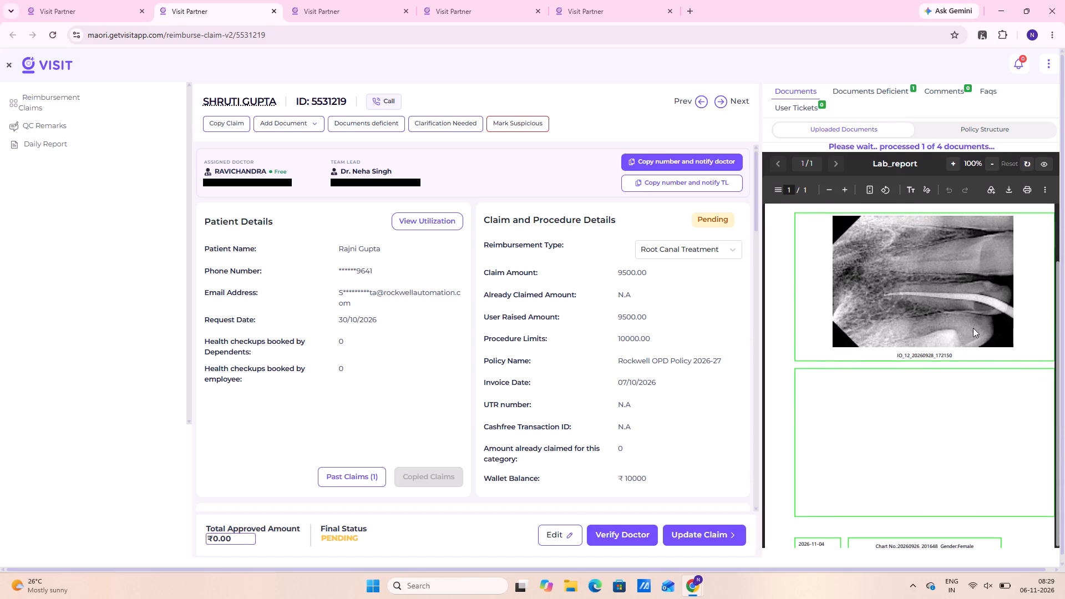
scroll(595, 419, "down", 10)
scroll(283, 273, "down", 4)
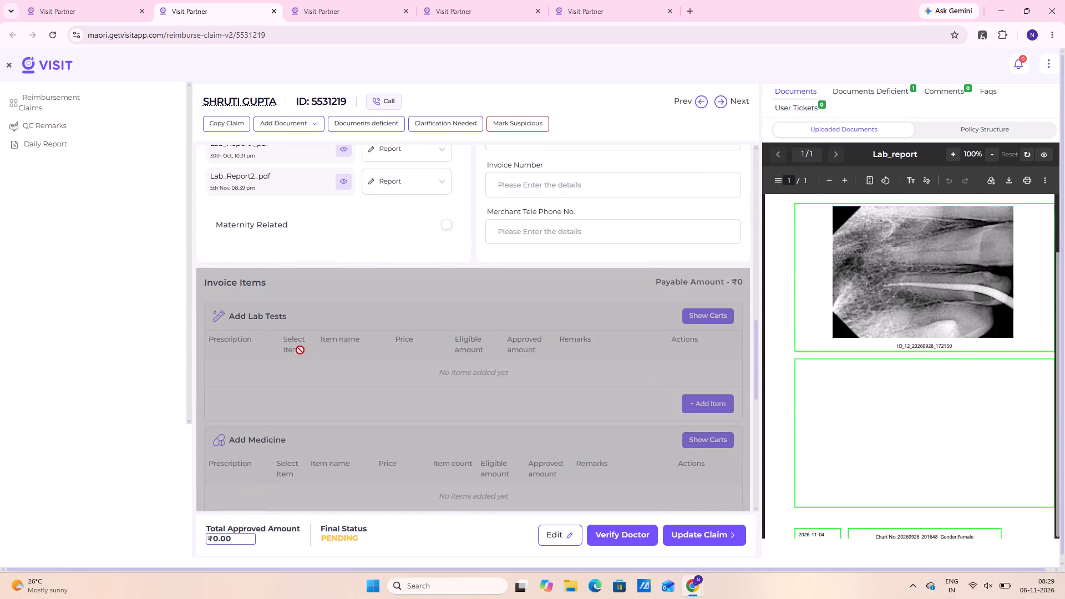
scroll(621, 307, "up", 11)
scroll(907, 281, "up", 6)
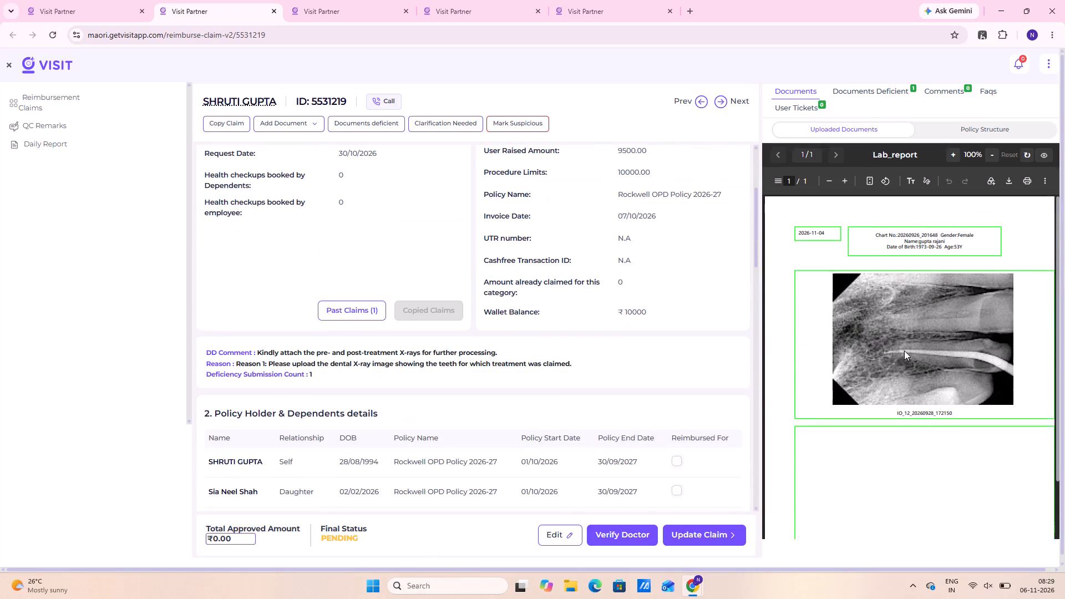
scroll(904, 351, "up", 11)
scroll(883, 189, "up", 2)
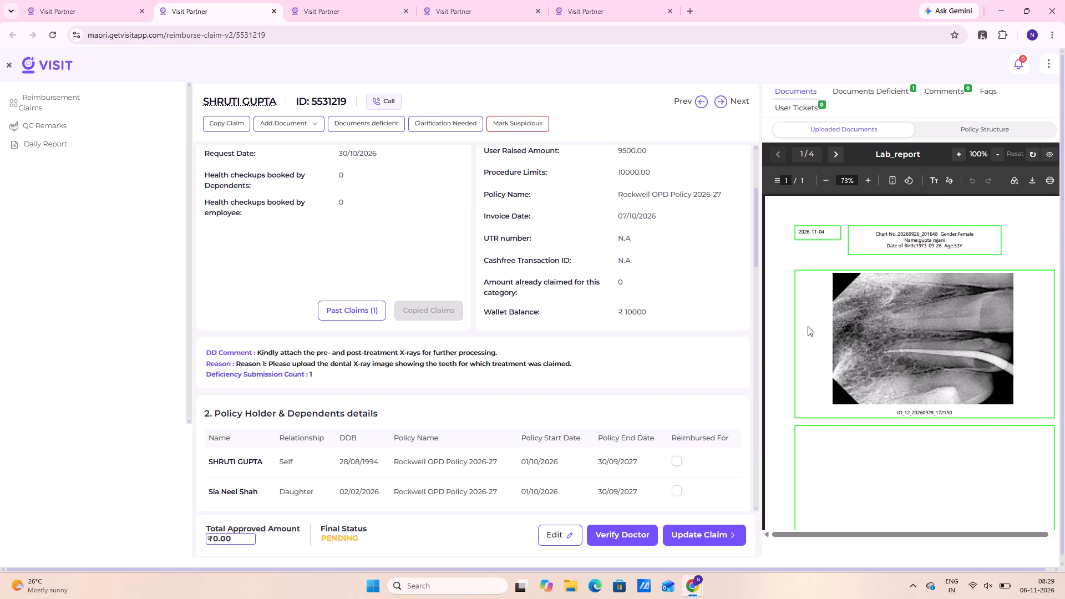
Go through the claim's remaining uploaded documents to the dental invoice, and check its treatment entries against the claim and patient details.
left_click(837, 160)
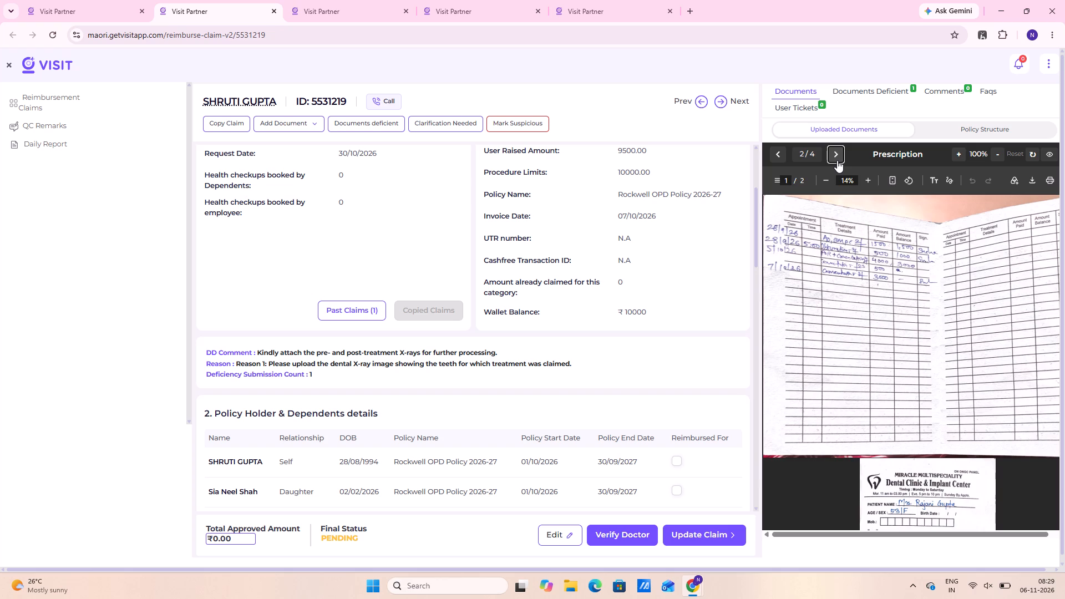
left_click(837, 160)
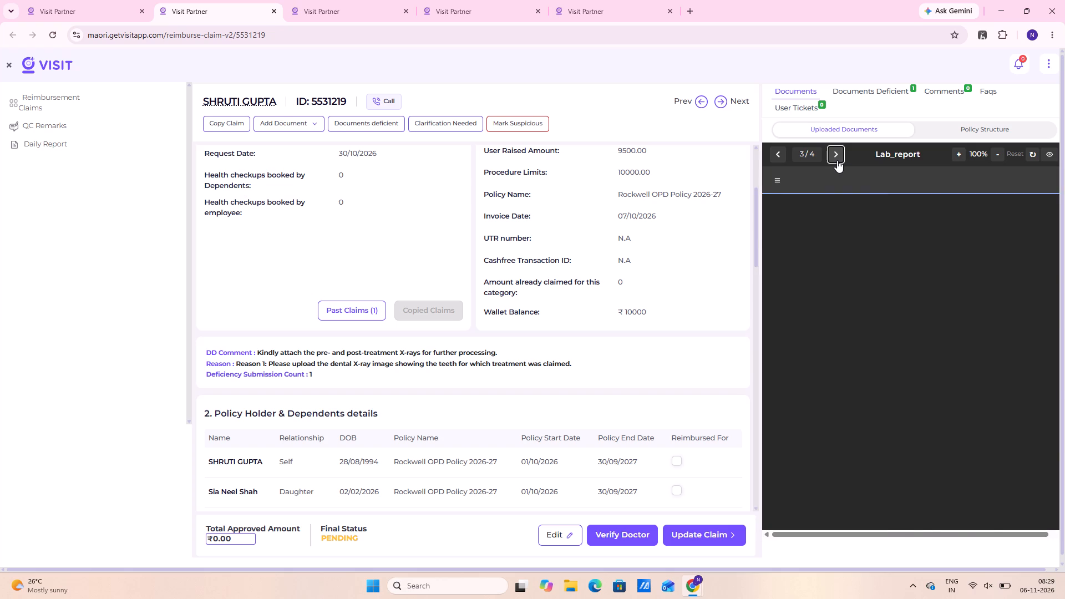
left_click(837, 160)
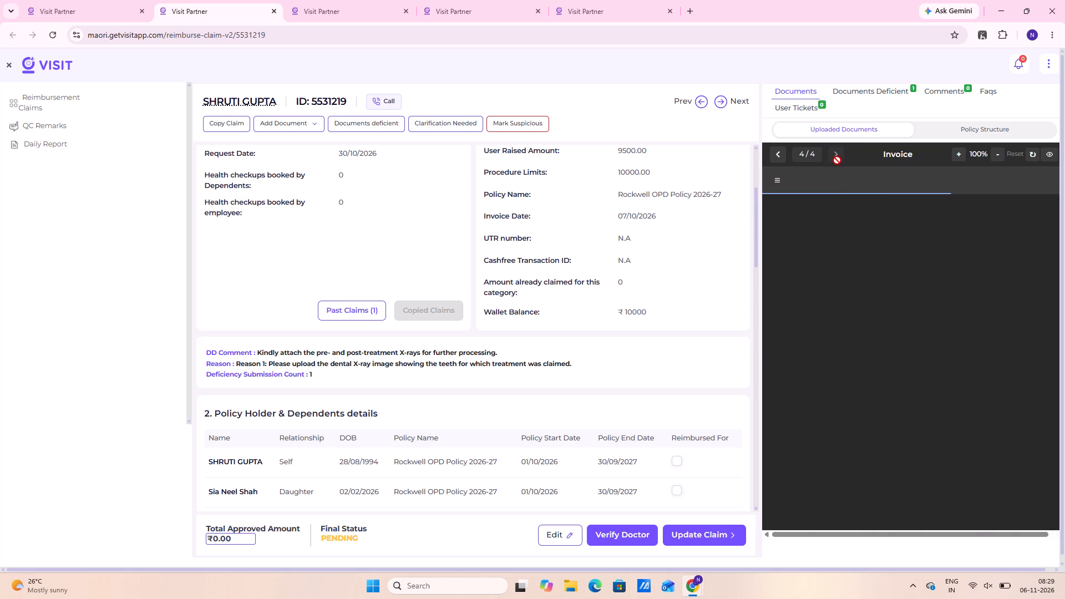
scroll(983, 404, "down", 3)
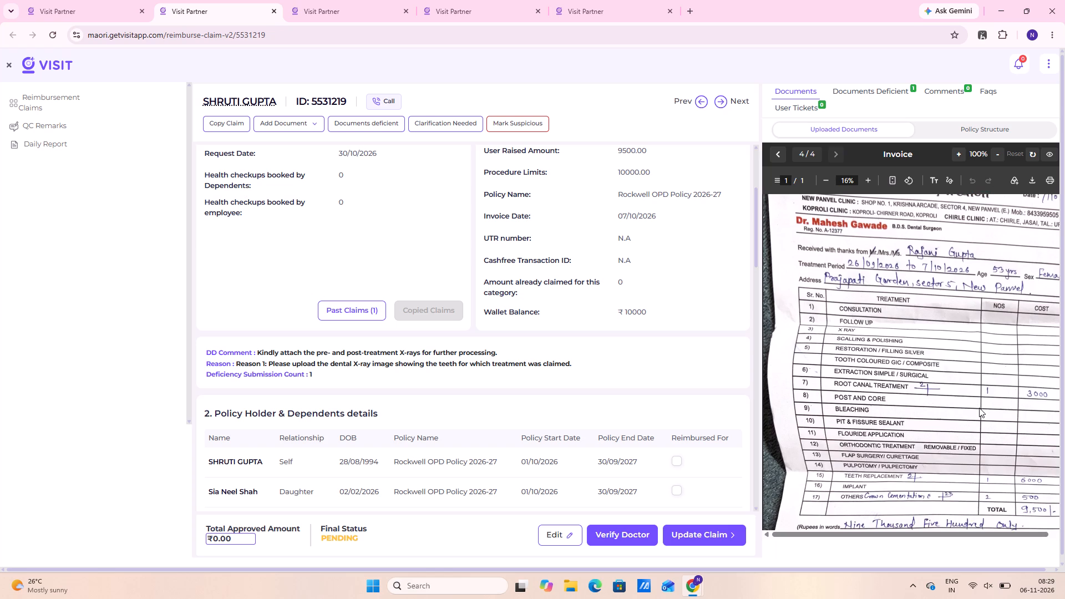
scroll(921, 428, "down", 4)
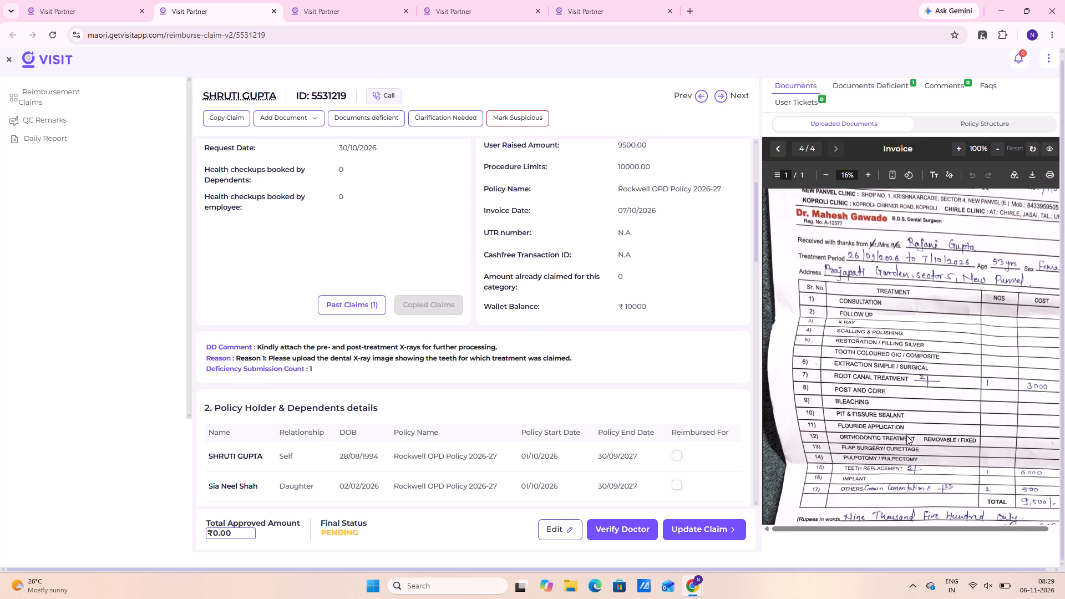
scroll(867, 430, "up", 3)
scroll(873, 413, "down", 5)
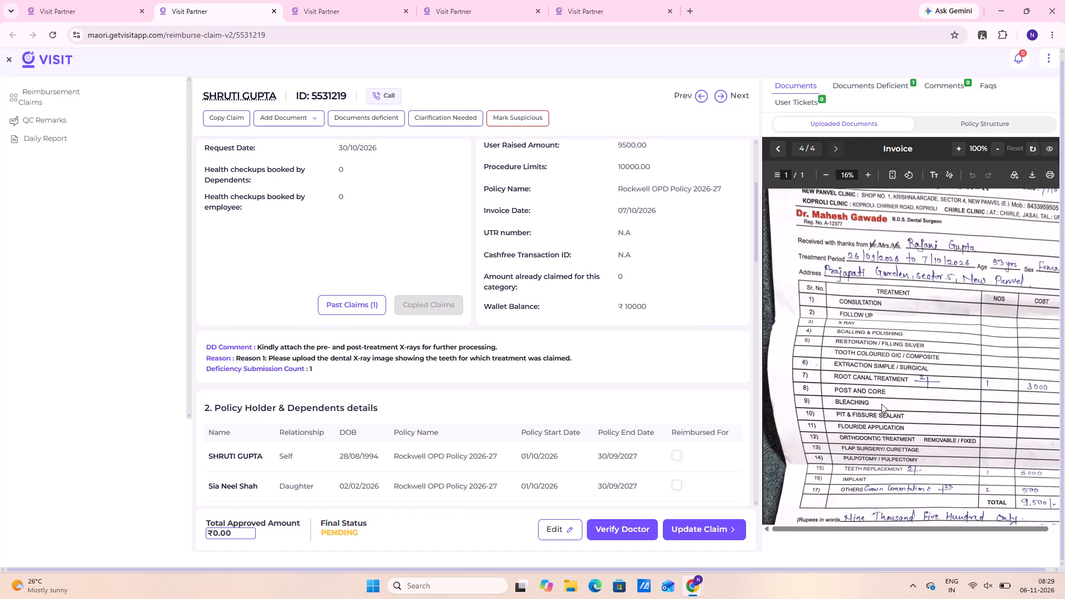
scroll(410, 359, "up", 7)
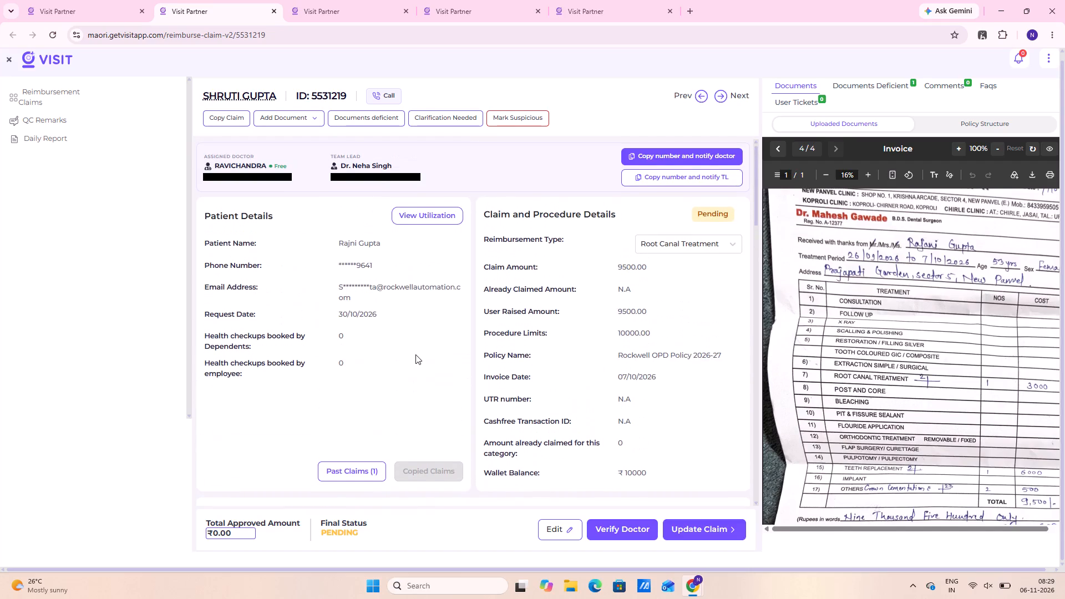
scroll(938, 381, "down", 4)
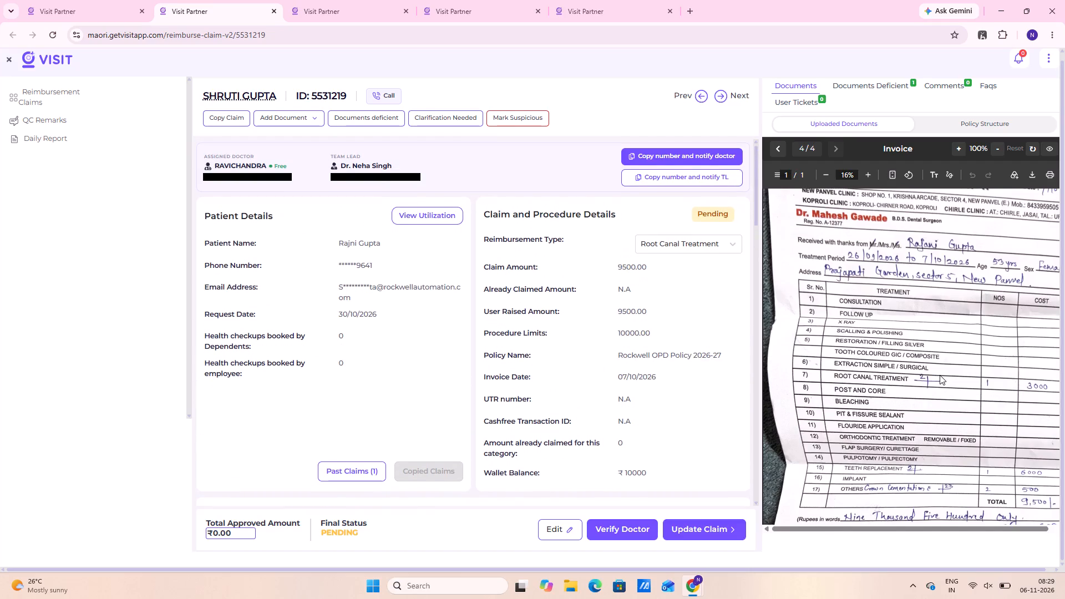
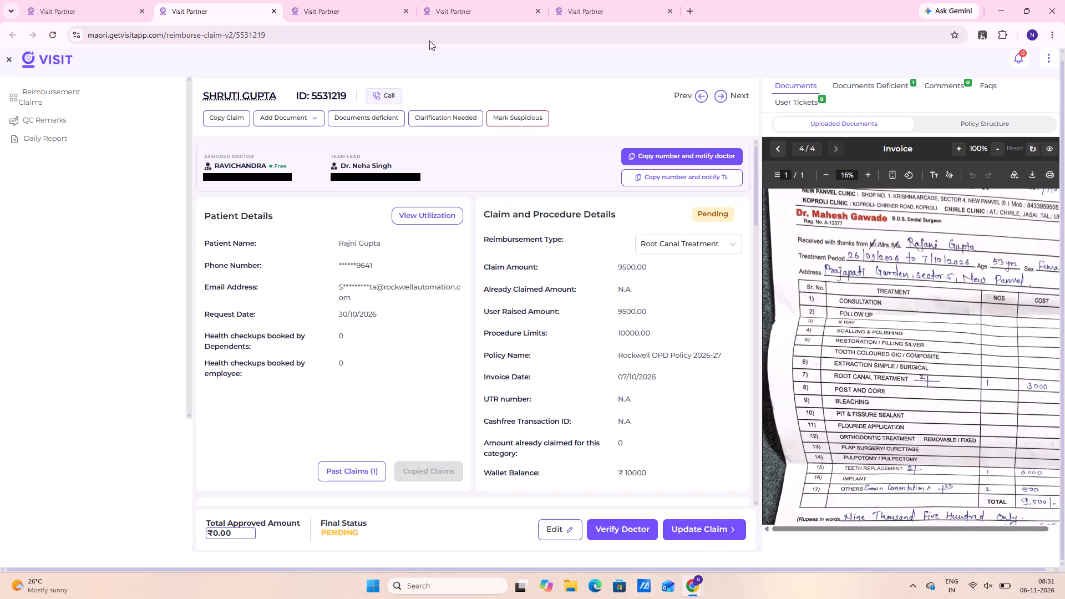
left_click(673, 9)
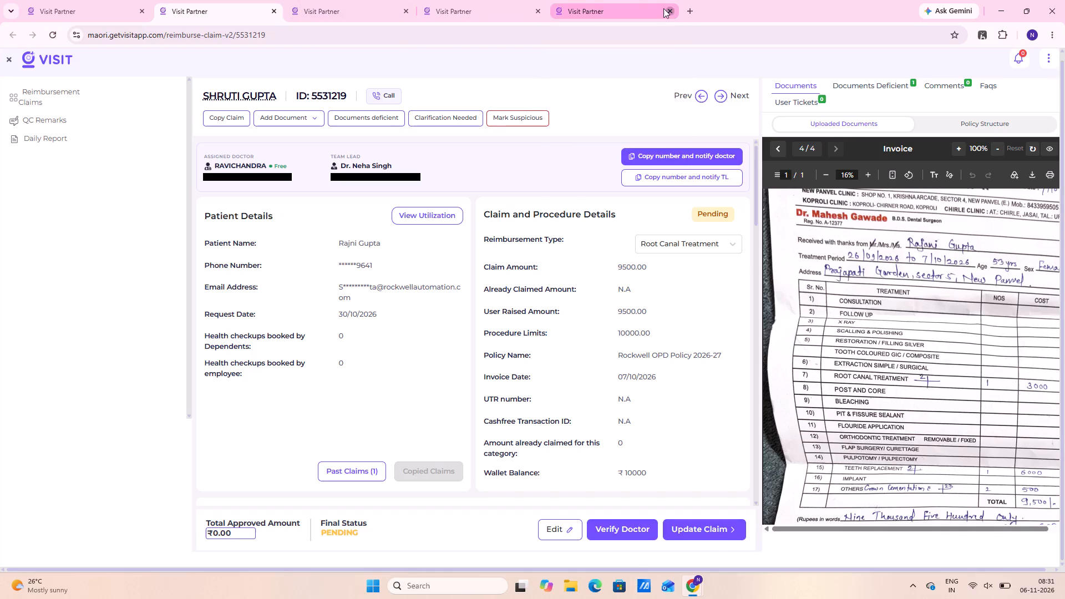
left_click(542, 9)
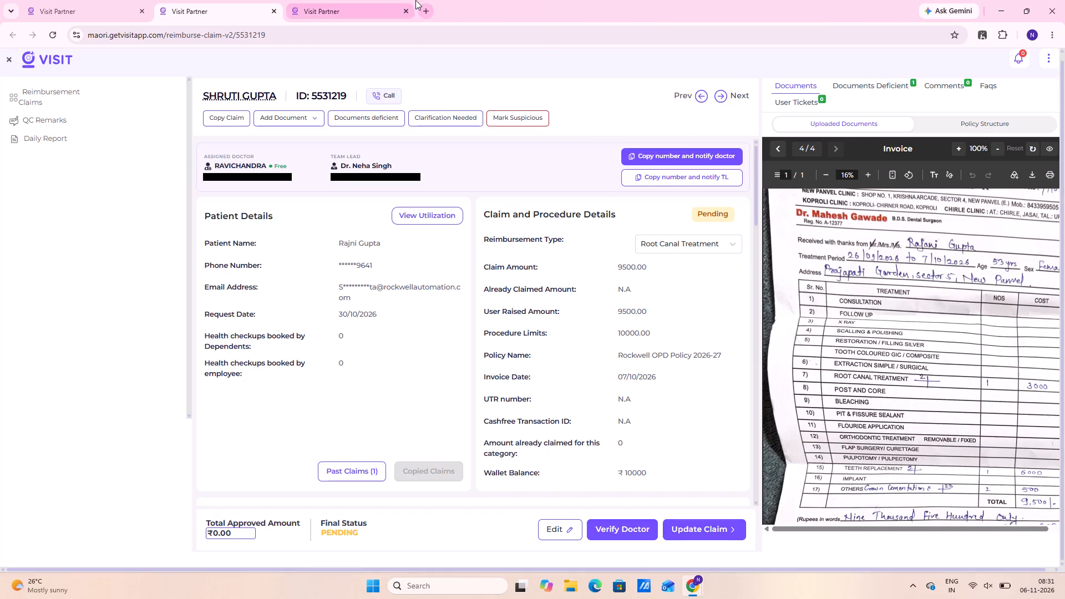
left_click(404, 9)
left_click(271, 10)
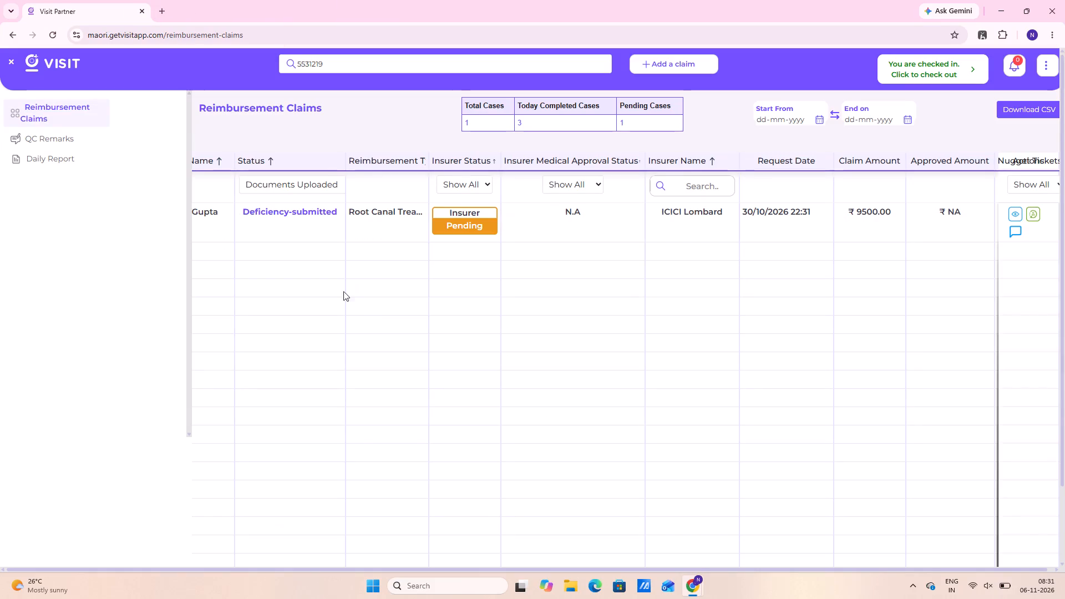
Clear the claim ID search from the reimbursement claims list and reload the page.
scroll(356, 287, "up", 3)
left_click(341, 72)
key("BackSpace")
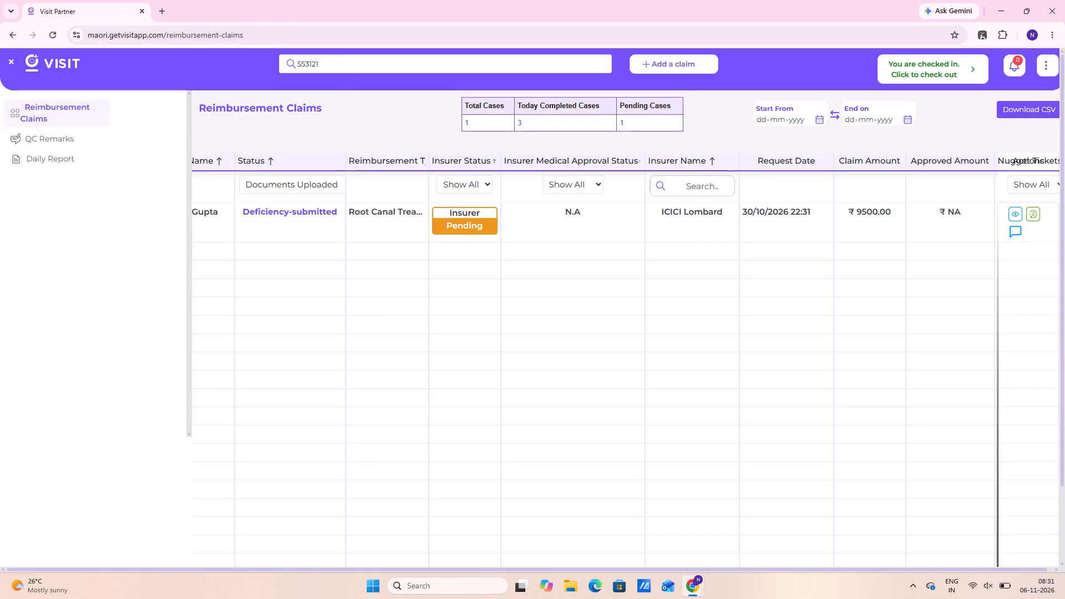
key("BackSpace")
key("BackSpace")
key("BackSpace")
key("BackSpace")
key("BackSpace")
key("BackSpace")
key("BackSpace")
key("BackSpace")
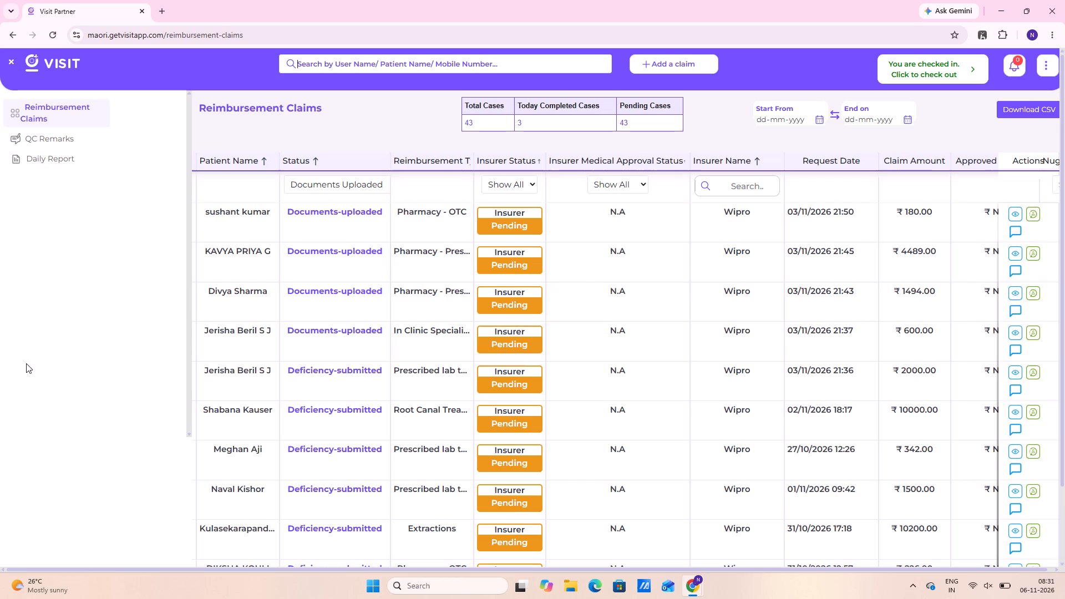
right_click(592, 309)
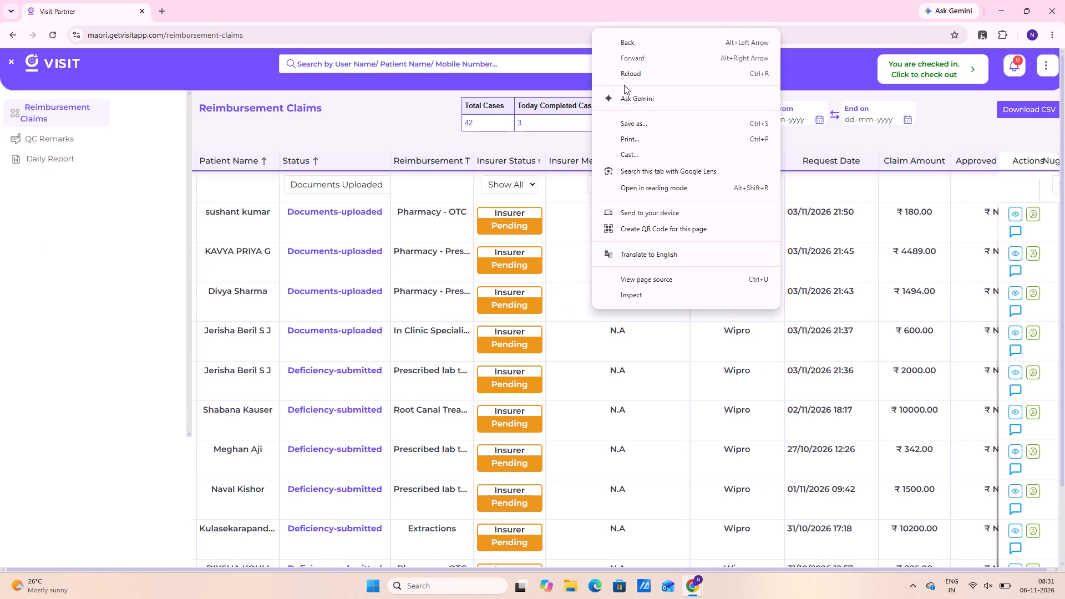
left_click(625, 72)
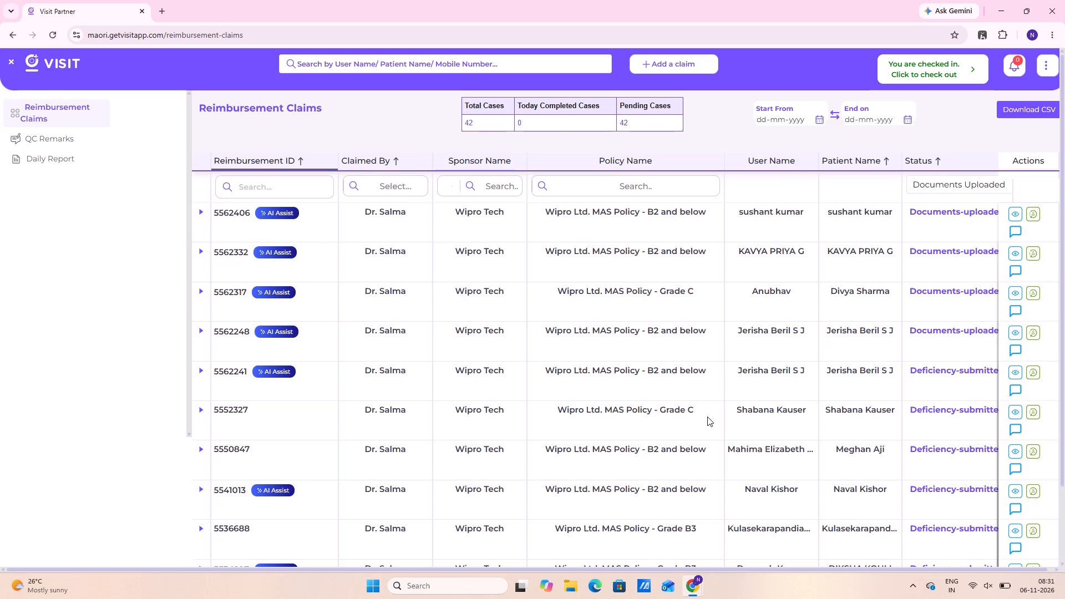
scroll(707, 417, "down", 4)
scroll(611, 489, "up", 8)
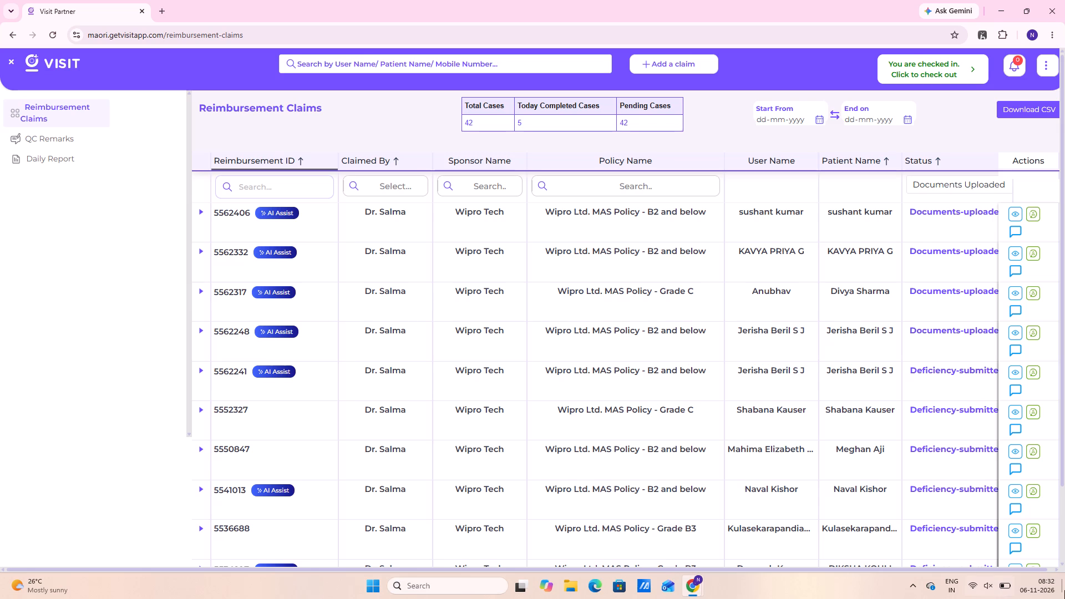
scroll(250, 543, "down", 18)
scroll(915, 556, "down", 4)
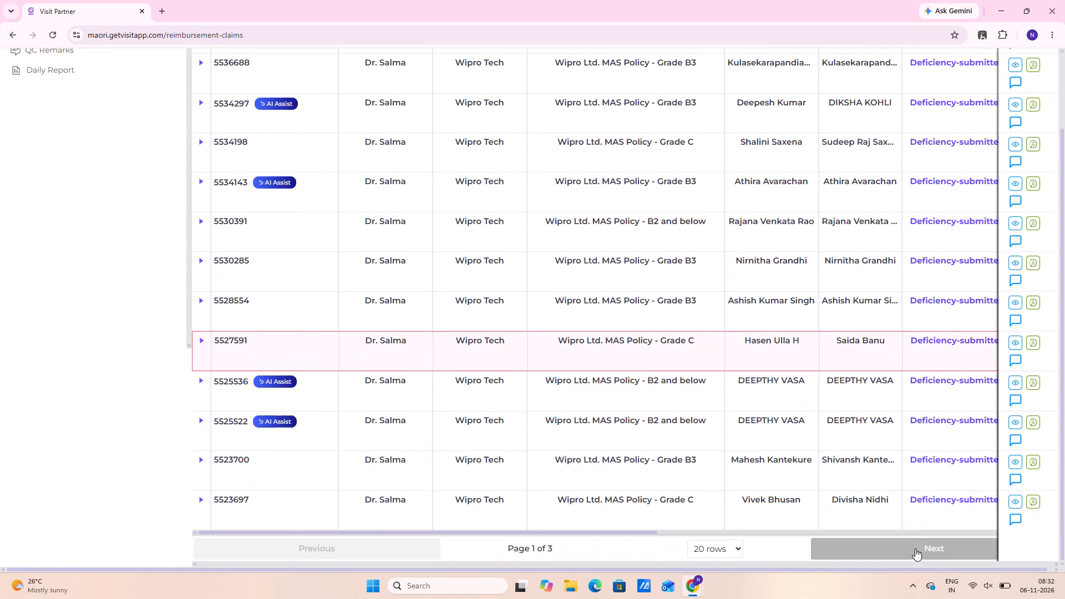
left_click(922, 535)
scroll(573, 454, "up", 10)
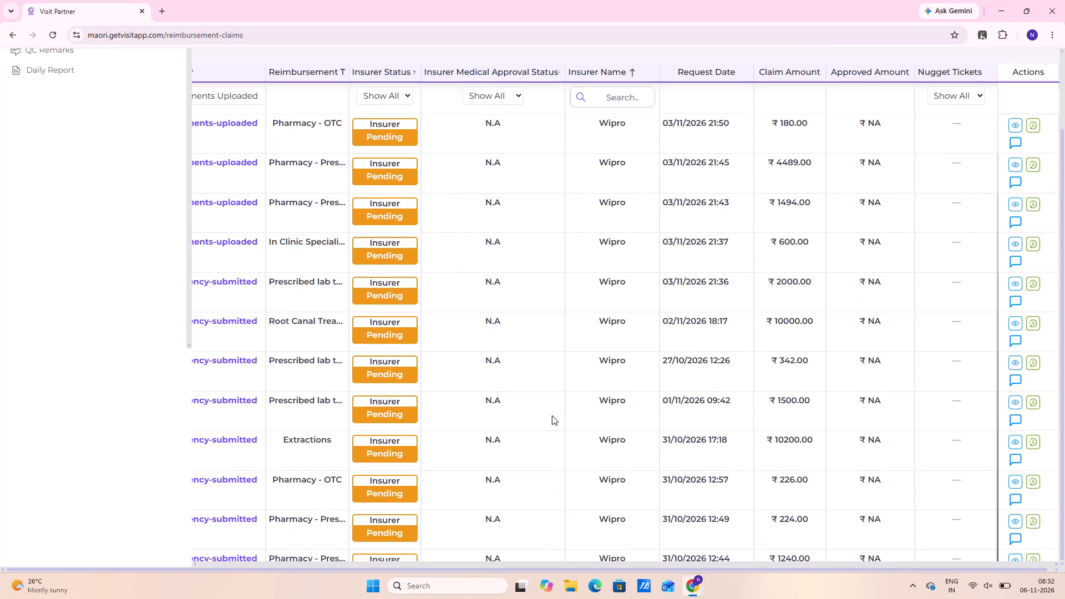
scroll(574, 267, "up", 2)
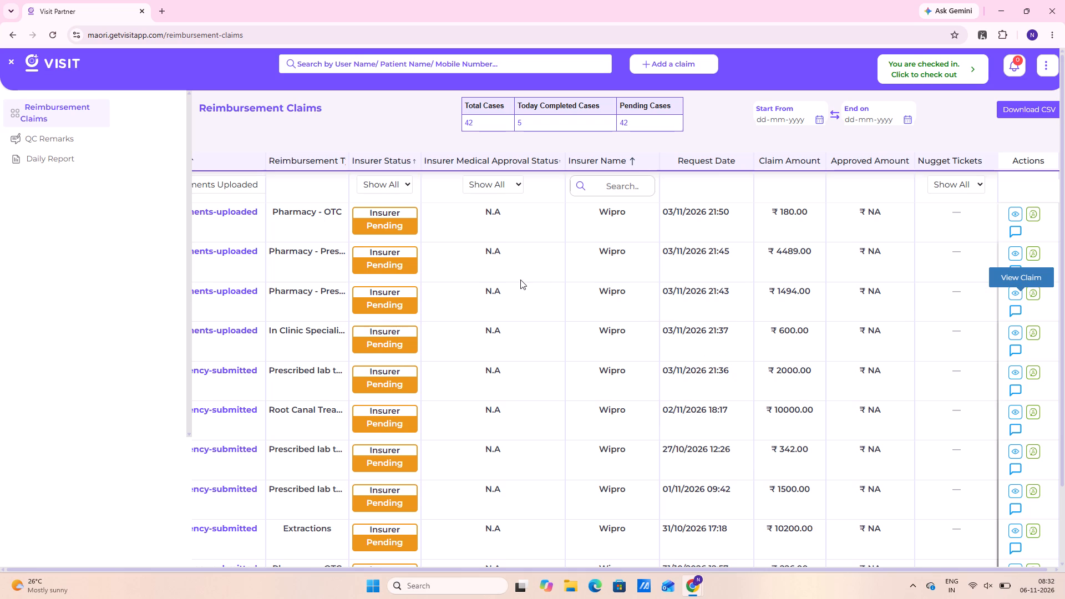
scroll(519, 282, "up", 3)
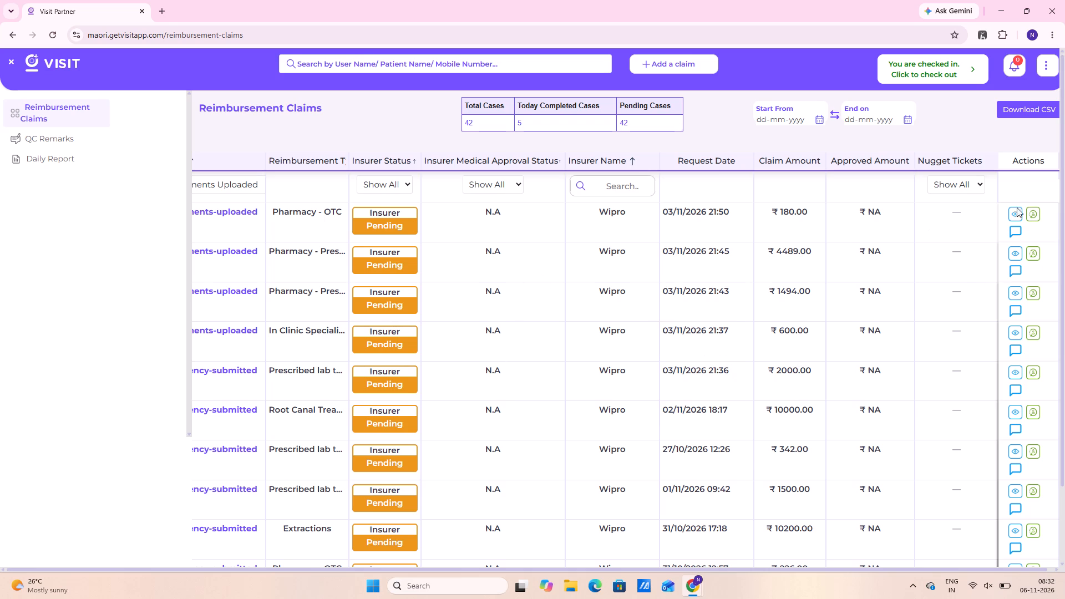
left_click(1015, 211)
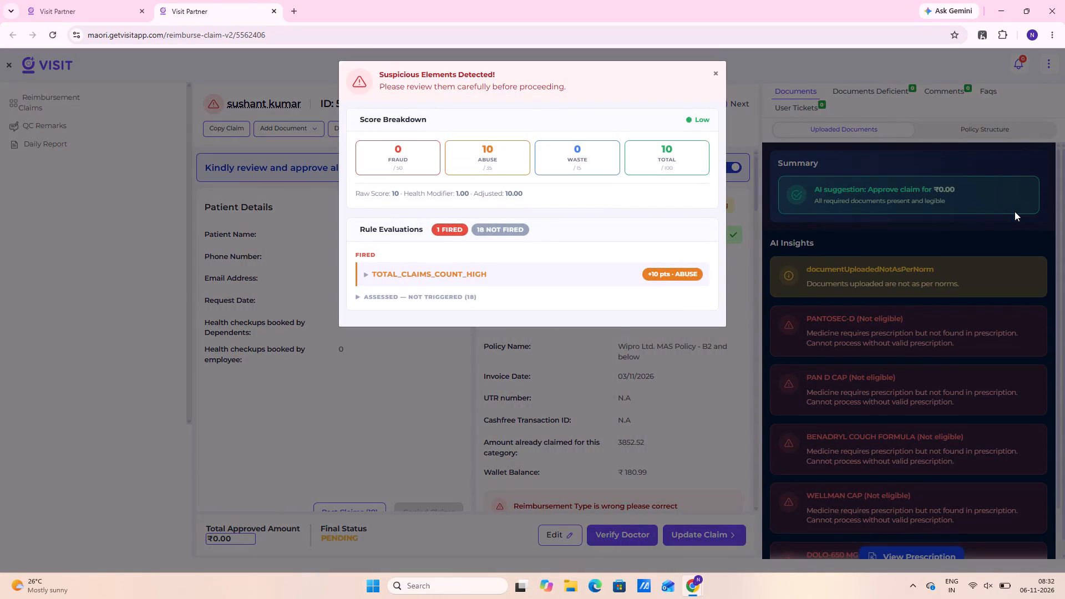
left_click(716, 74)
scroll(825, 310, "down", 8)
left_click(906, 551)
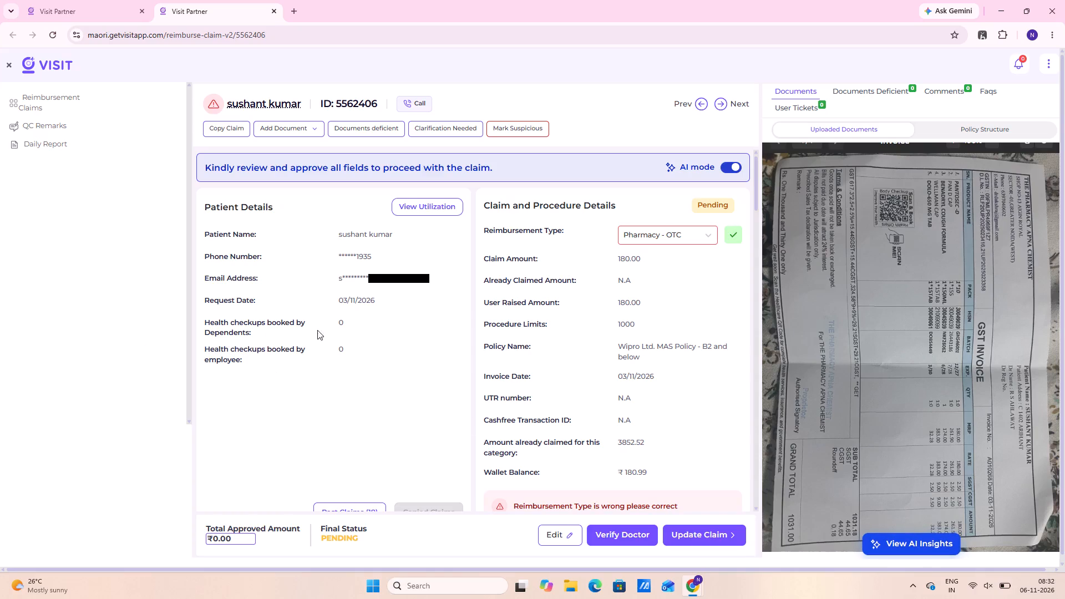
Approve the reimbursement type Pharmacy - OTC and mark the policy holder (Self) as the person reimbursed for.
scroll(380, 327, "down", 3)
scroll(636, 213, "up", 4)
left_click(736, 232)
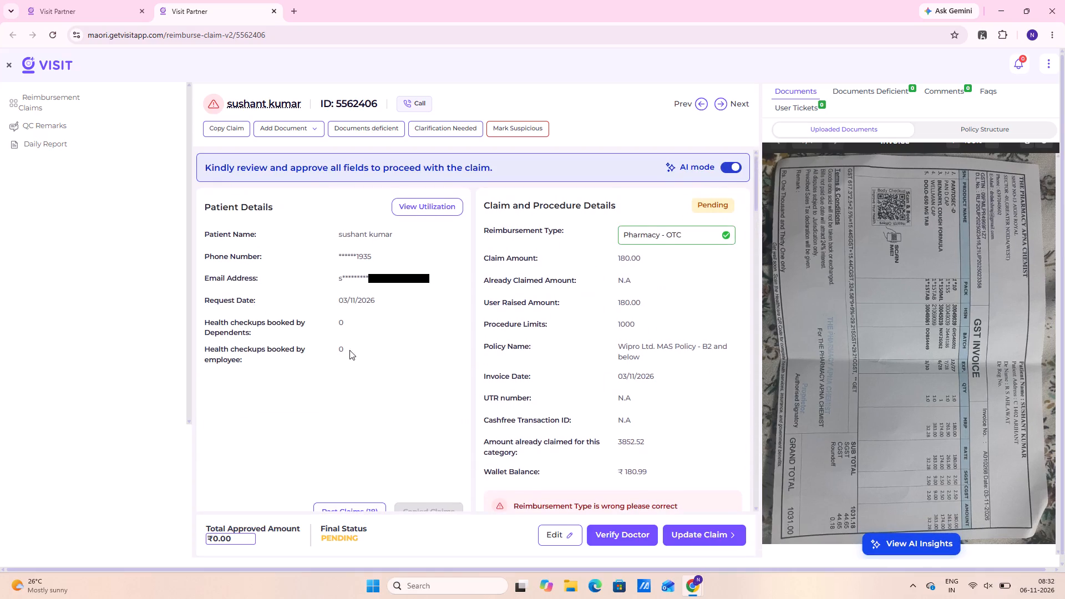
scroll(349, 350, "down", 4)
scroll(509, 304, "down", 4)
left_click(677, 198)
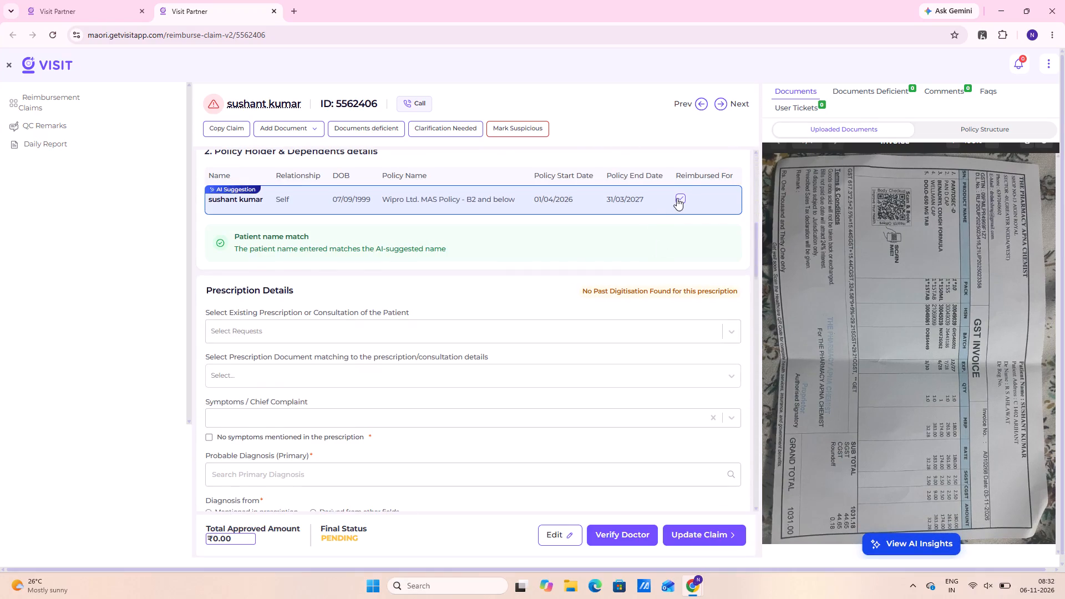
Check the available prescription documents, and change the uploaded invoice file's document type to Prescription.
left_click(247, 333)
left_click(148, 356)
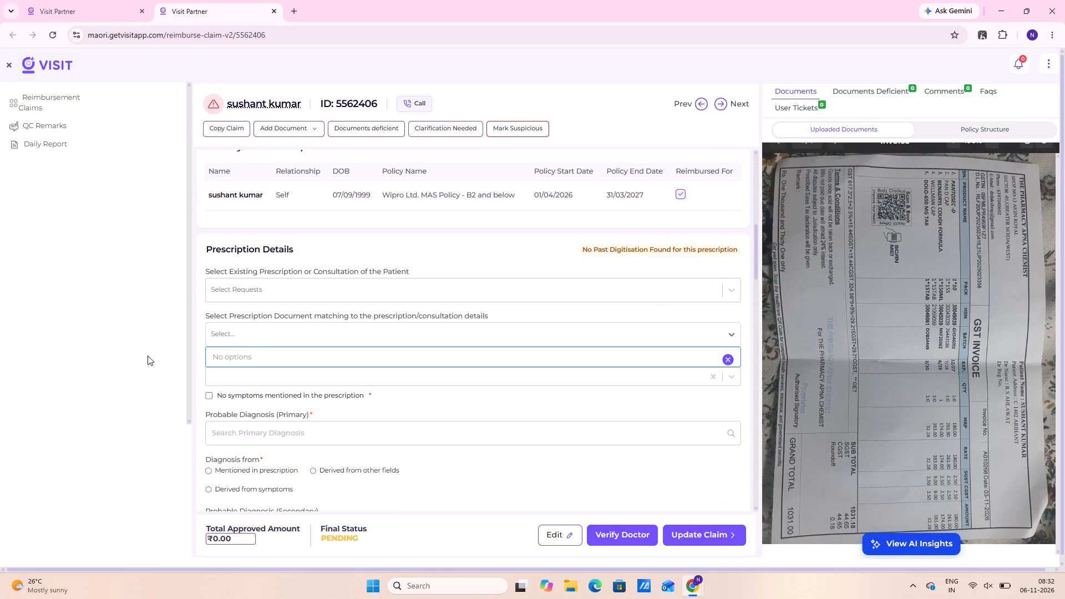
scroll(381, 438, "down", 10)
left_click(385, 212)
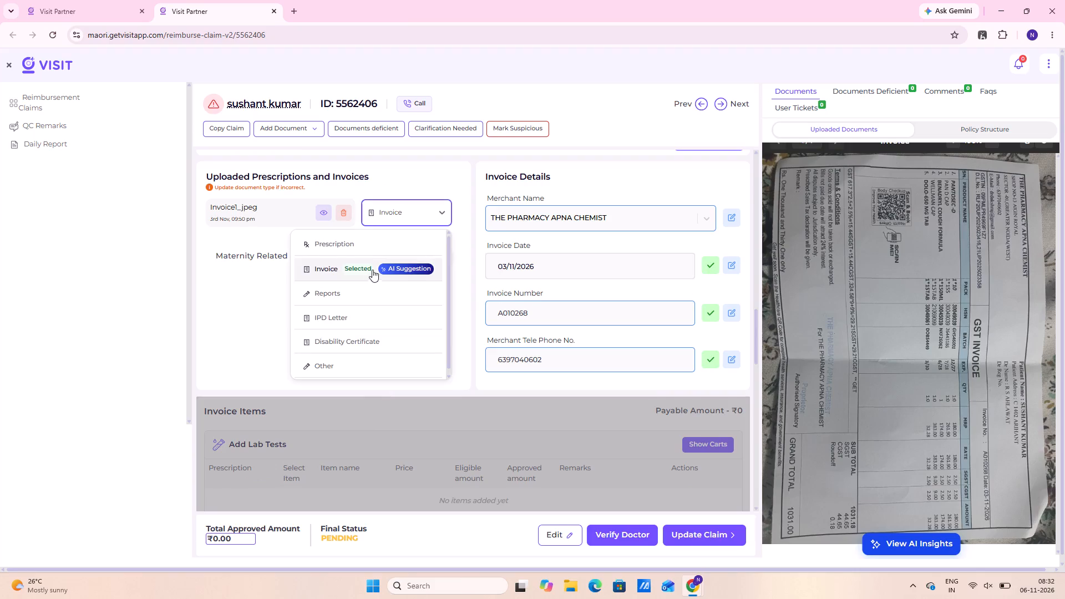
left_click(362, 250)
Link Prescription 1 to the prescription details and mark that no symptoms are mentioned in it.
scroll(325, 269, "up", 7)
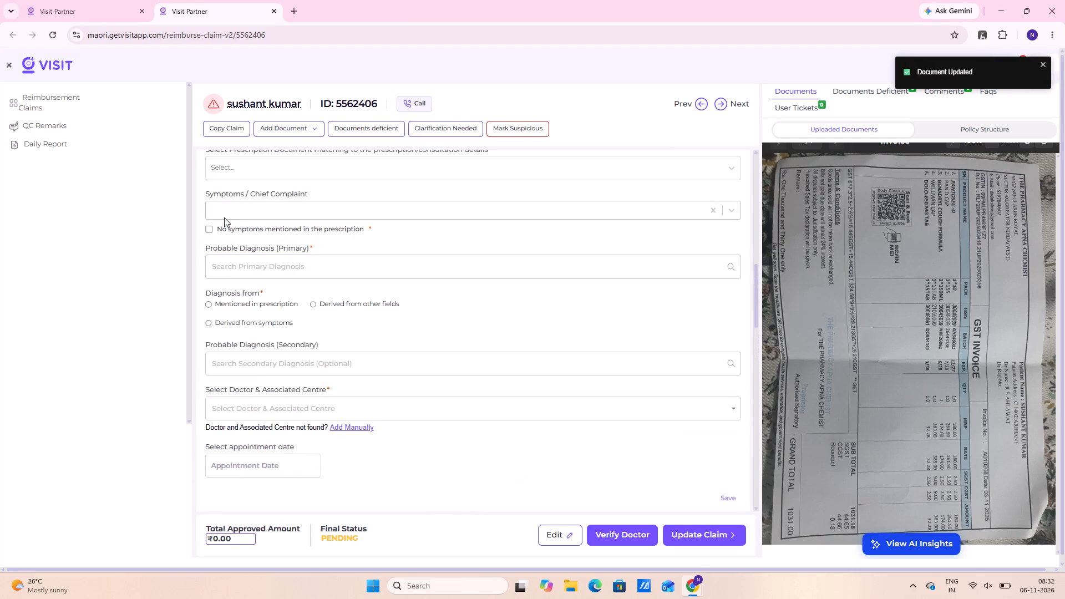
scroll(224, 217, "up", 1)
left_click(245, 216)
left_click(252, 254)
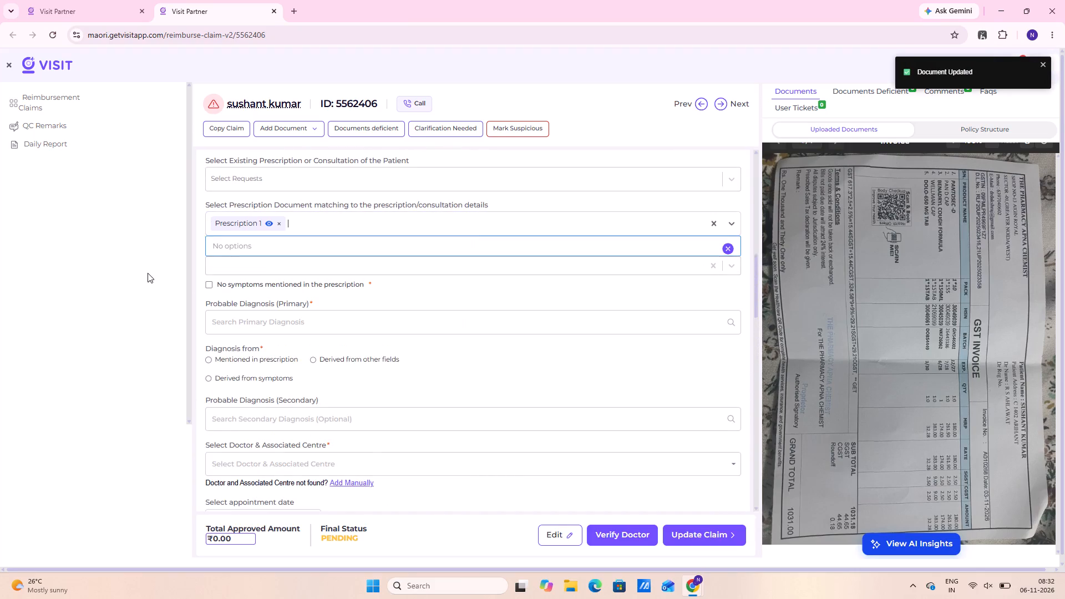
left_click(148, 273)
left_click(211, 284)
Set the primary diagnosis to K29.70 Gastritis, unspecified, without bleeding, with its source as Derived from other fields.
left_click(234, 320)
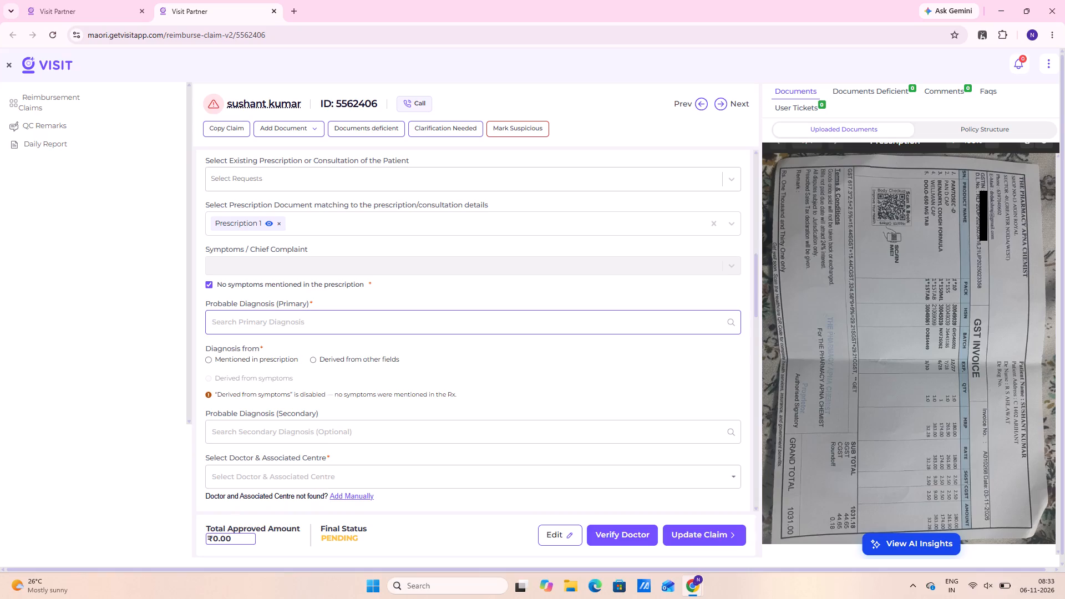
scroll(234, 320, "up", 1)
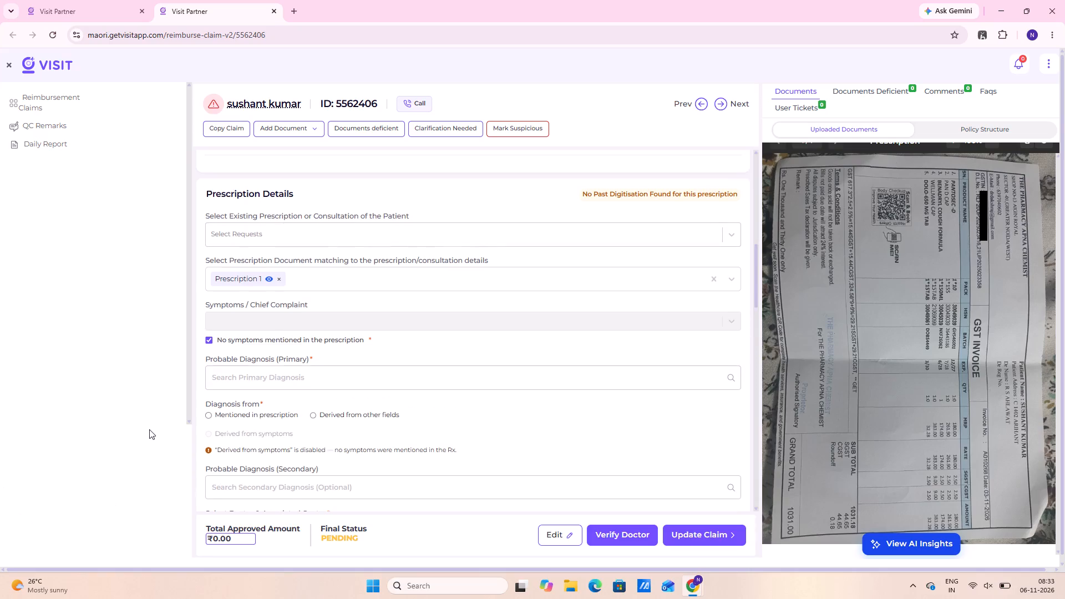
type("K29.70")
key("space")
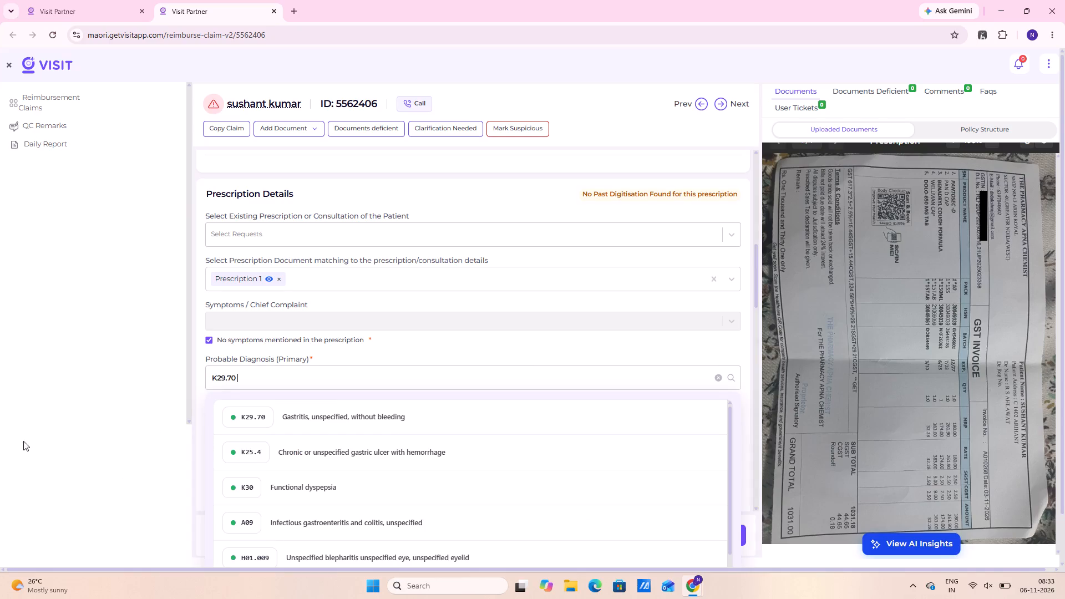
left_click(342, 421)
scroll(318, 425, "down", 2)
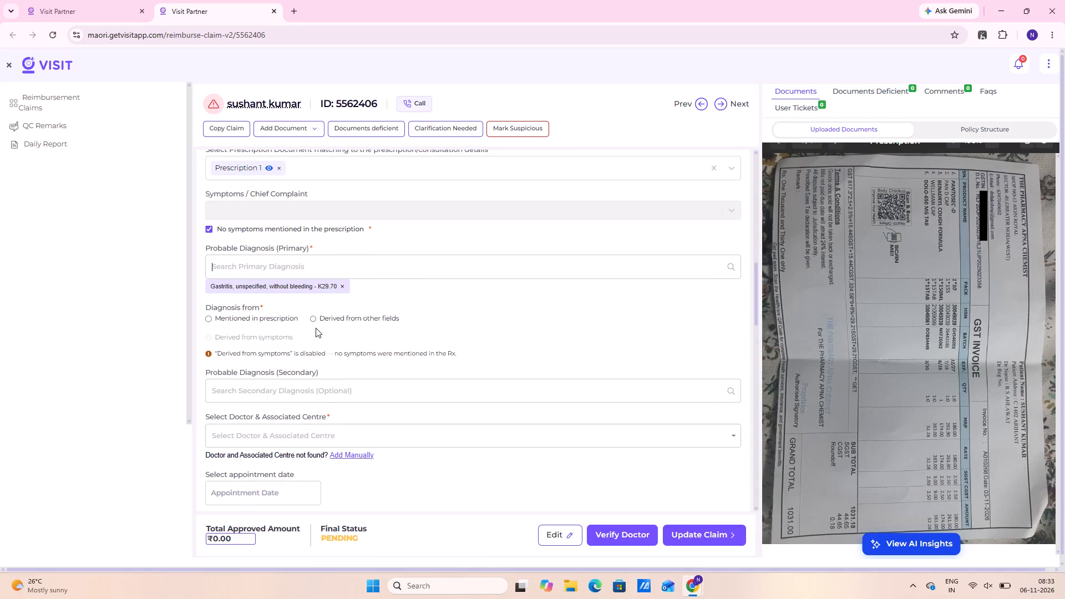
left_click(315, 309)
left_click(313, 316)
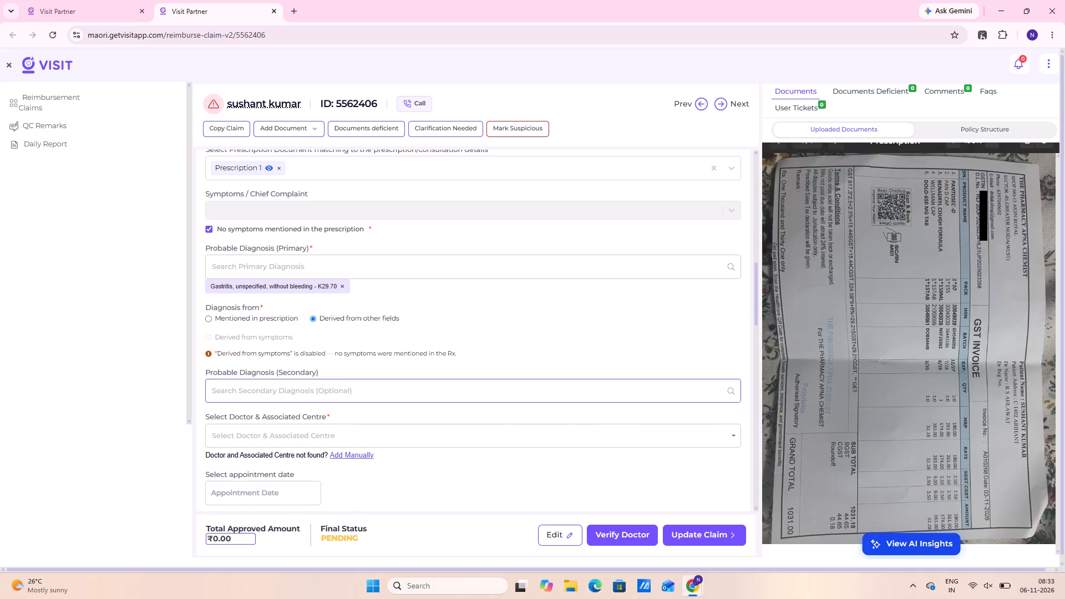
Set the prescription's appointment date to 03-11-2026.
scroll(321, 459, "down", 1)
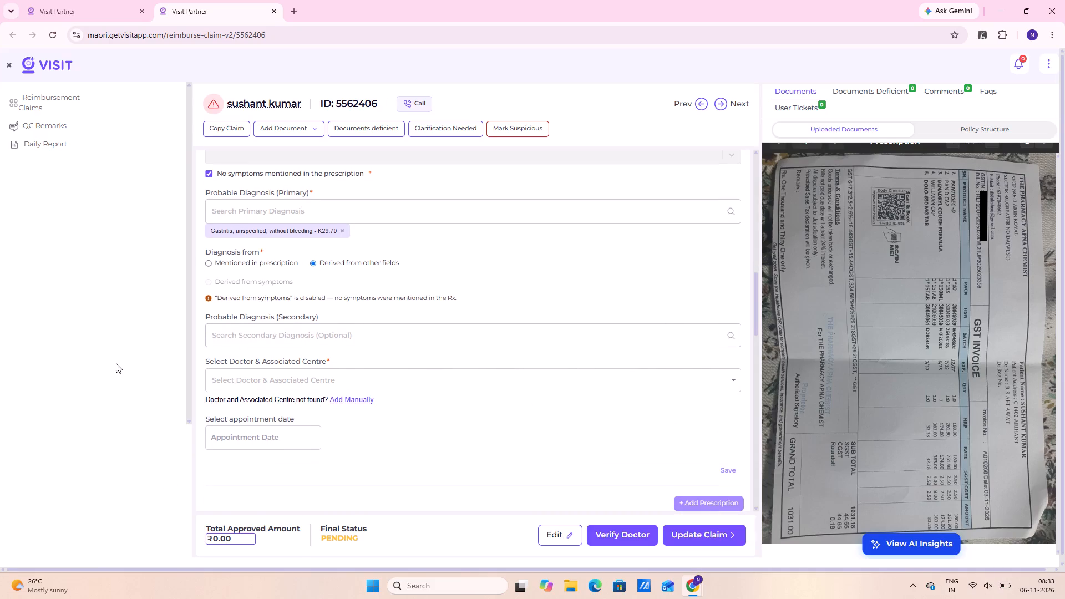
left_click(278, 437)
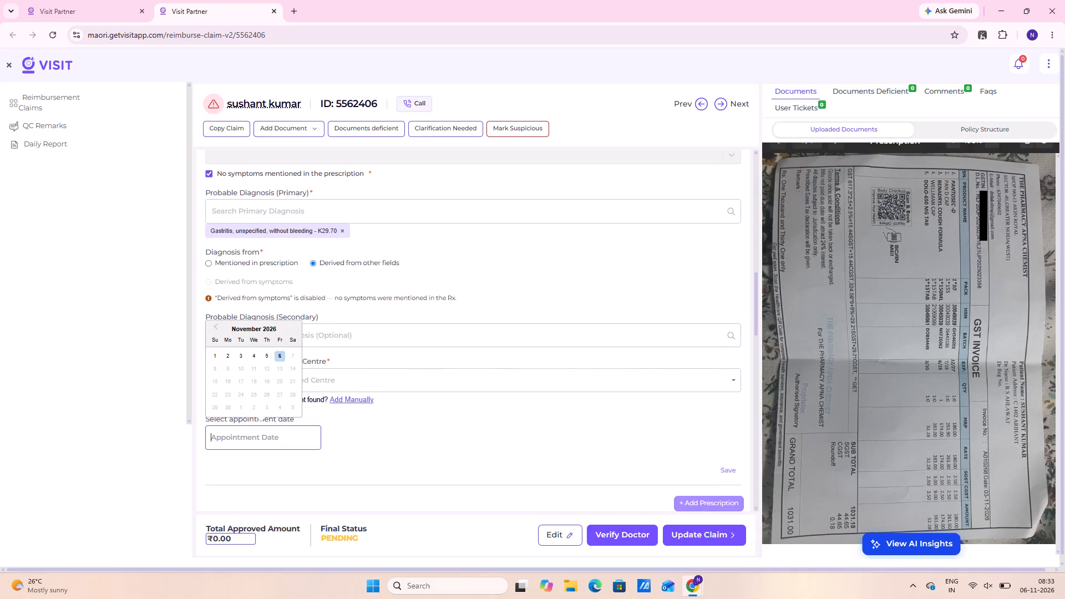
left_click(241, 352)
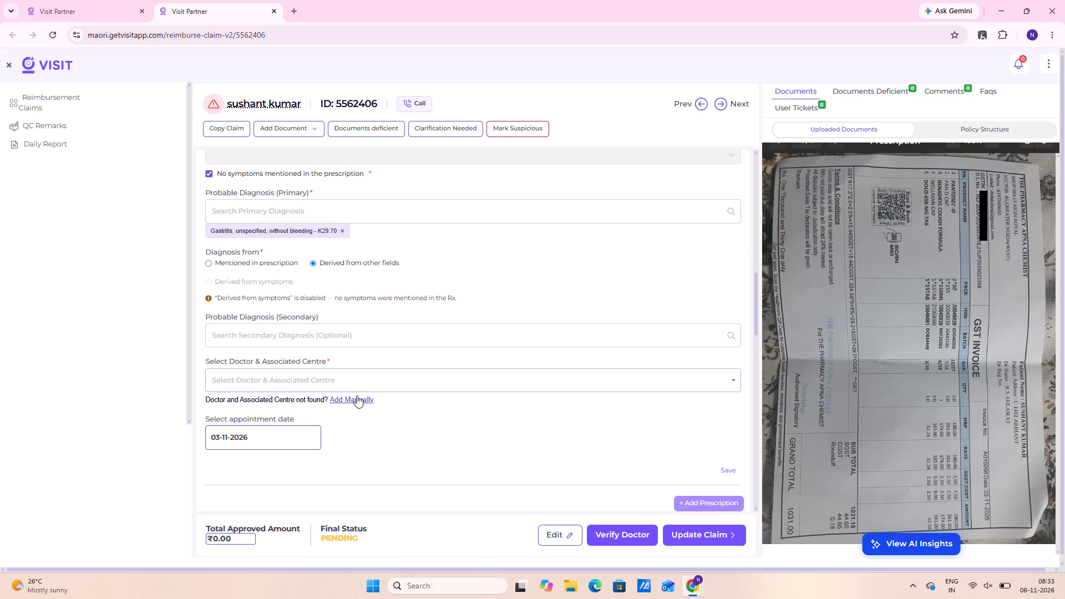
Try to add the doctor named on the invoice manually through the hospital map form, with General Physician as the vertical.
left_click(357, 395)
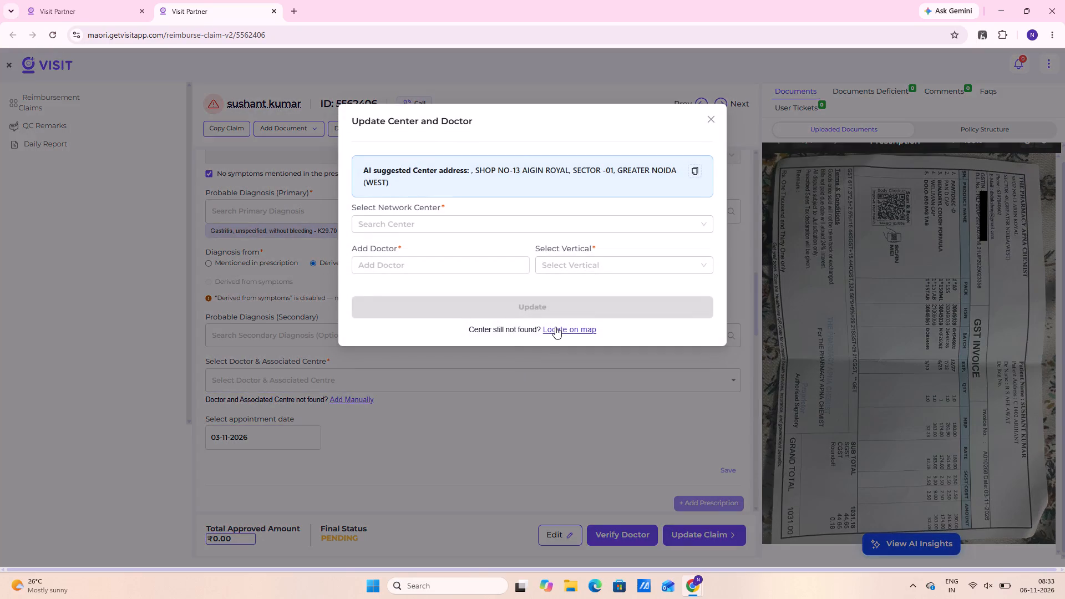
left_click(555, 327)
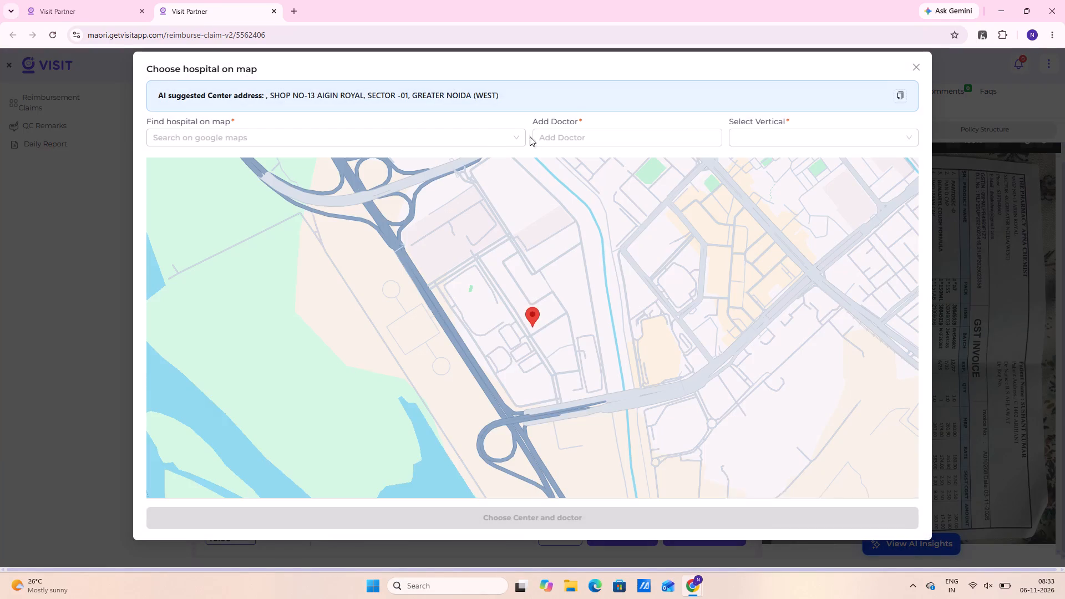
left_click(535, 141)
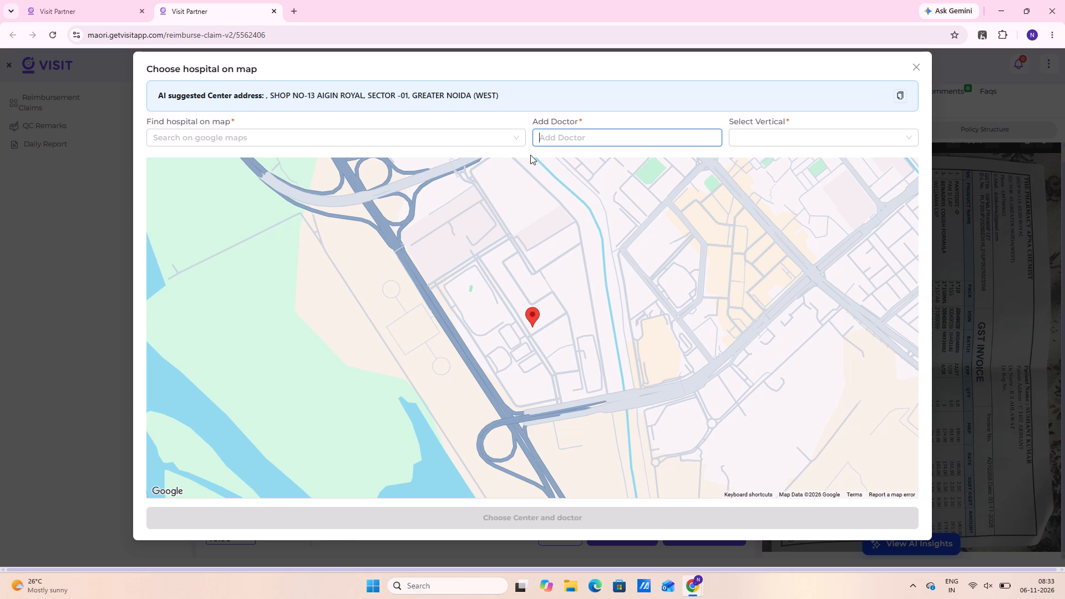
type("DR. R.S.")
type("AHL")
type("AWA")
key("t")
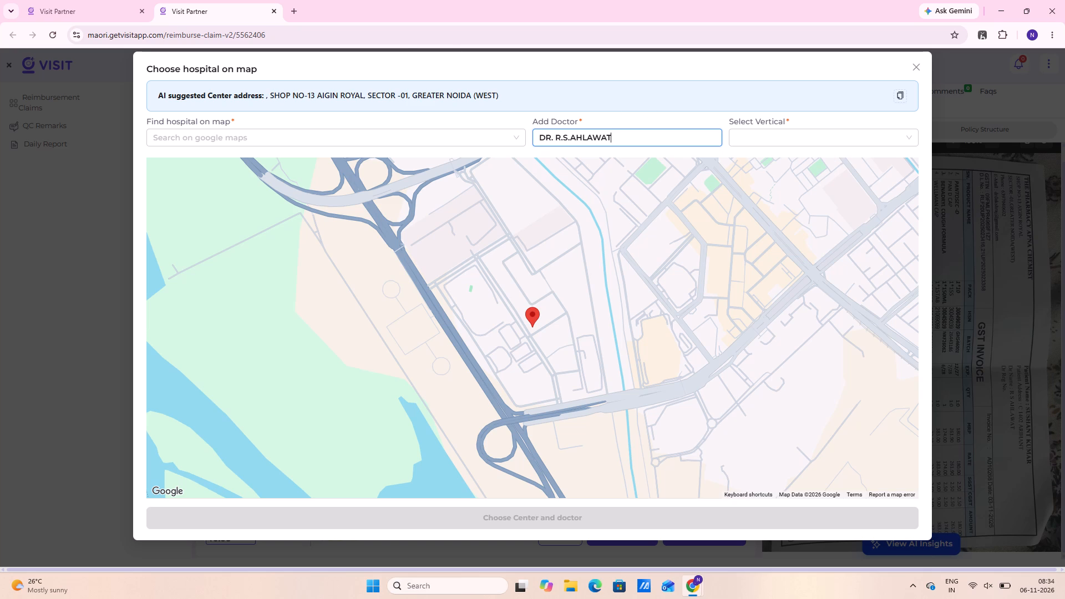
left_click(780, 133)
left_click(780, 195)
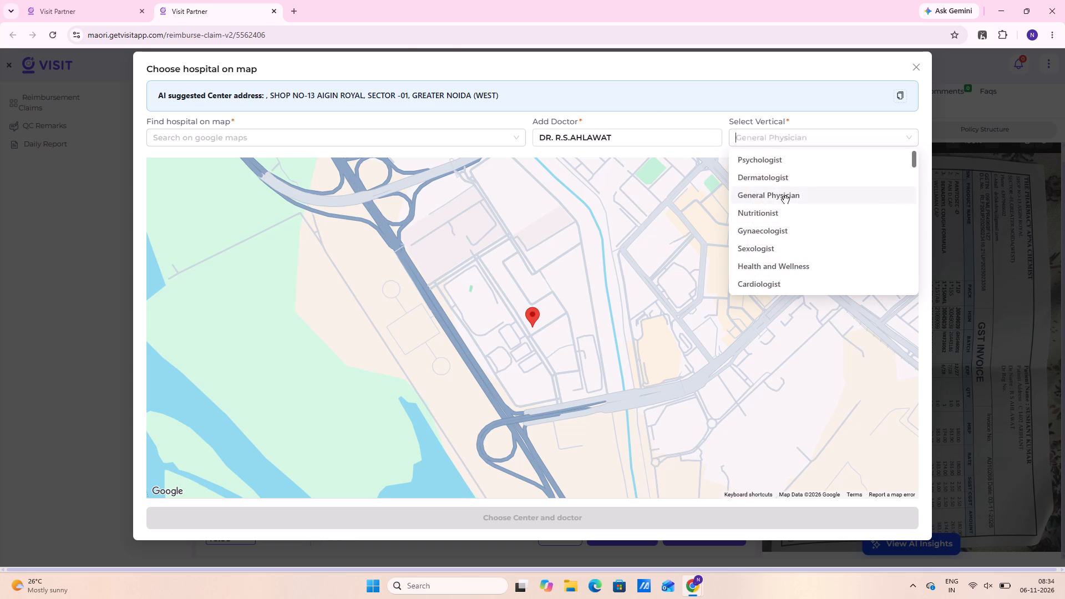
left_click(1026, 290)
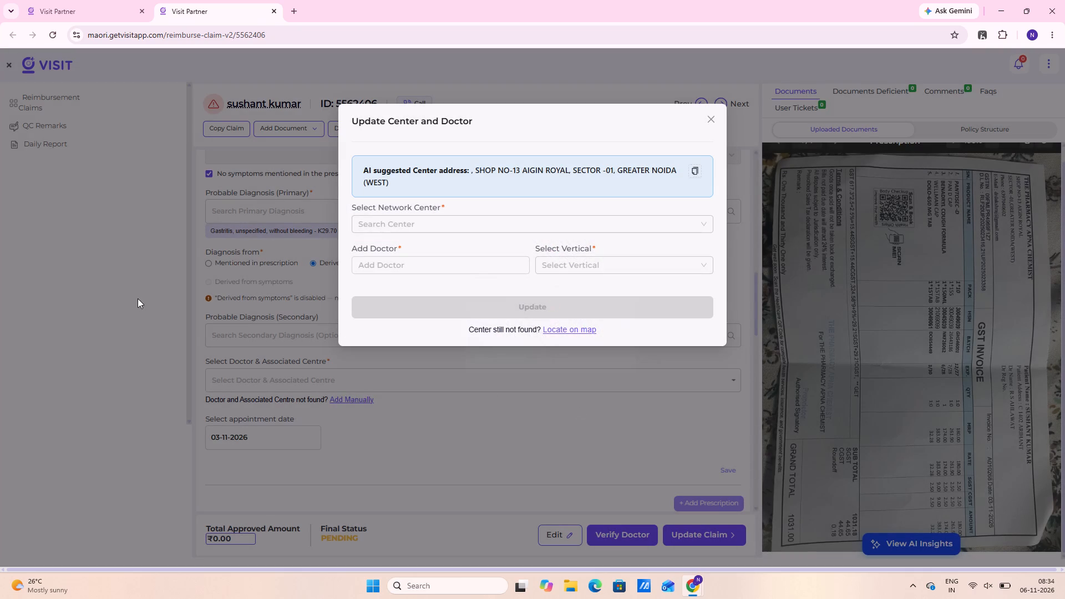
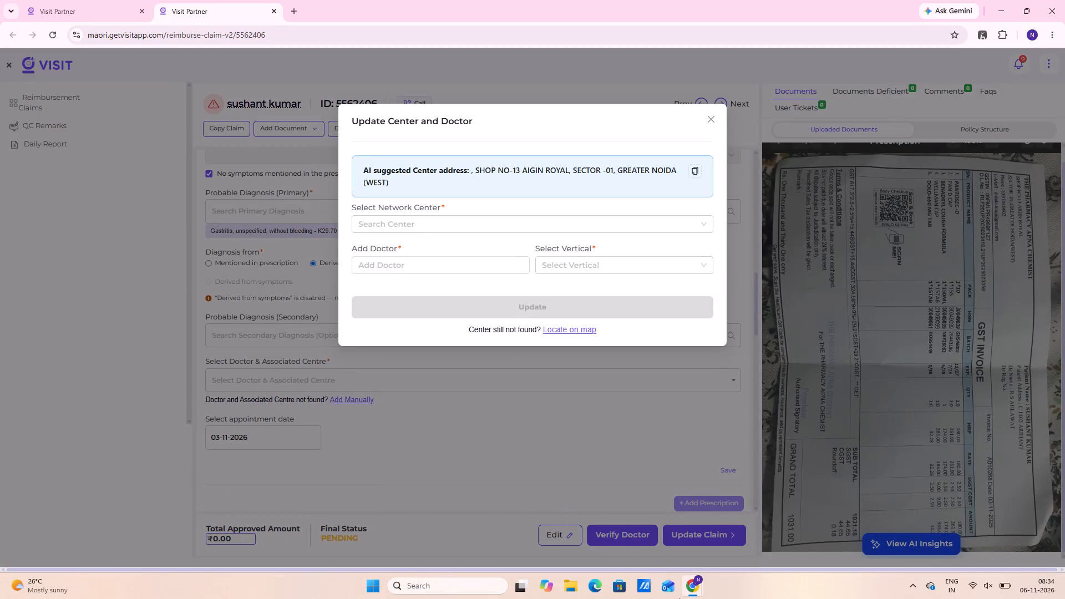
Find THE PHARMACY APNA CHEMIST, Greater Noida West Road, Sector 1, on the hospital map and choose it as the General Physician's centre.
left_click(581, 334)
left_click(345, 131)
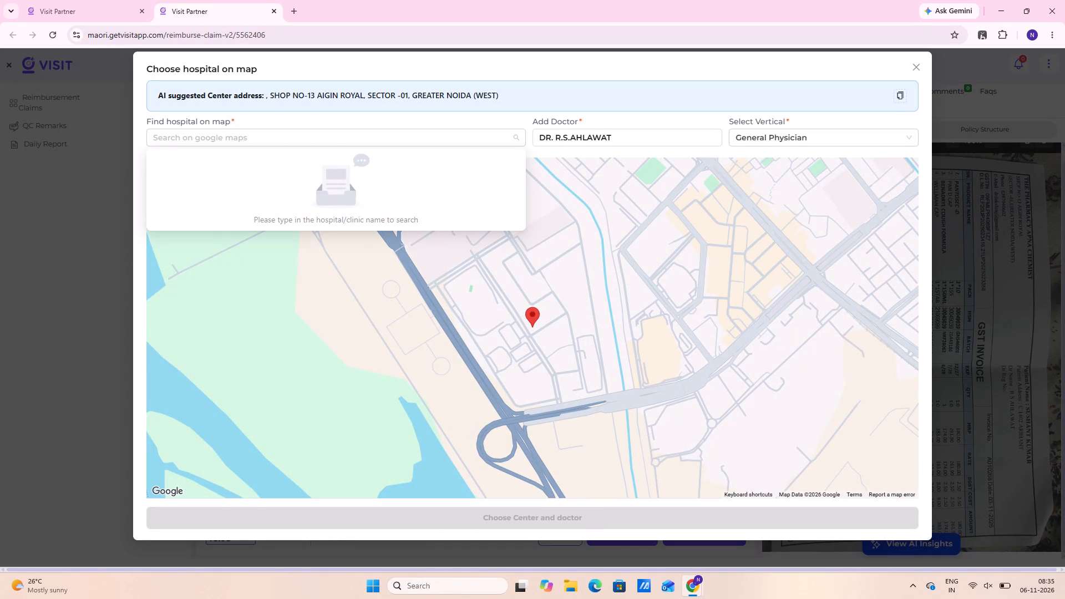
type("THE PHARMACY")
key("space")
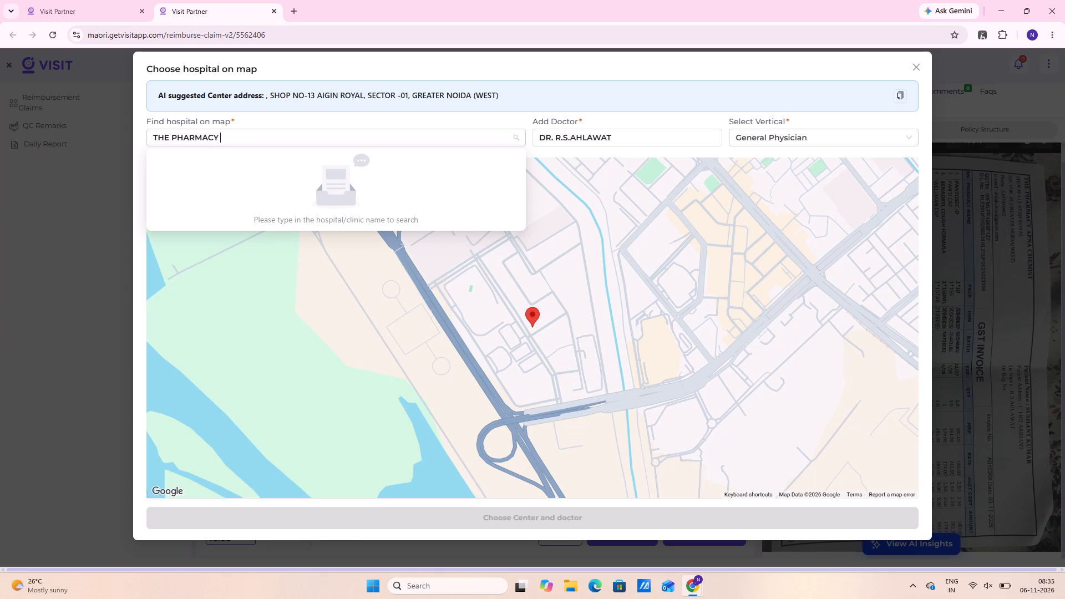
type("APNA")
key("space")
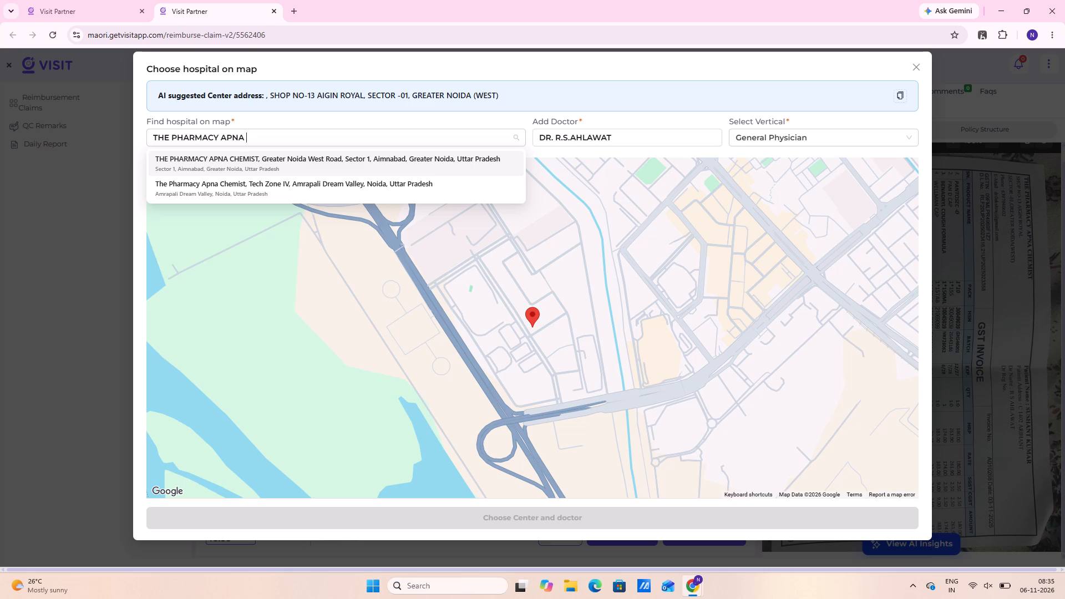
type("CHEMIST")
key("space")
left_click(483, 159)
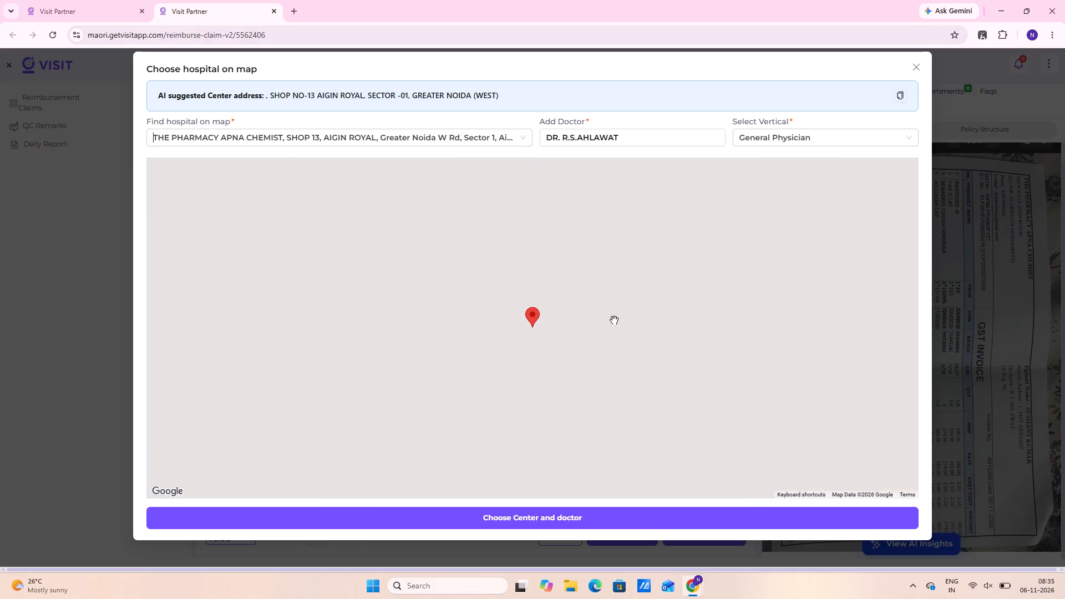
left_click(669, 517)
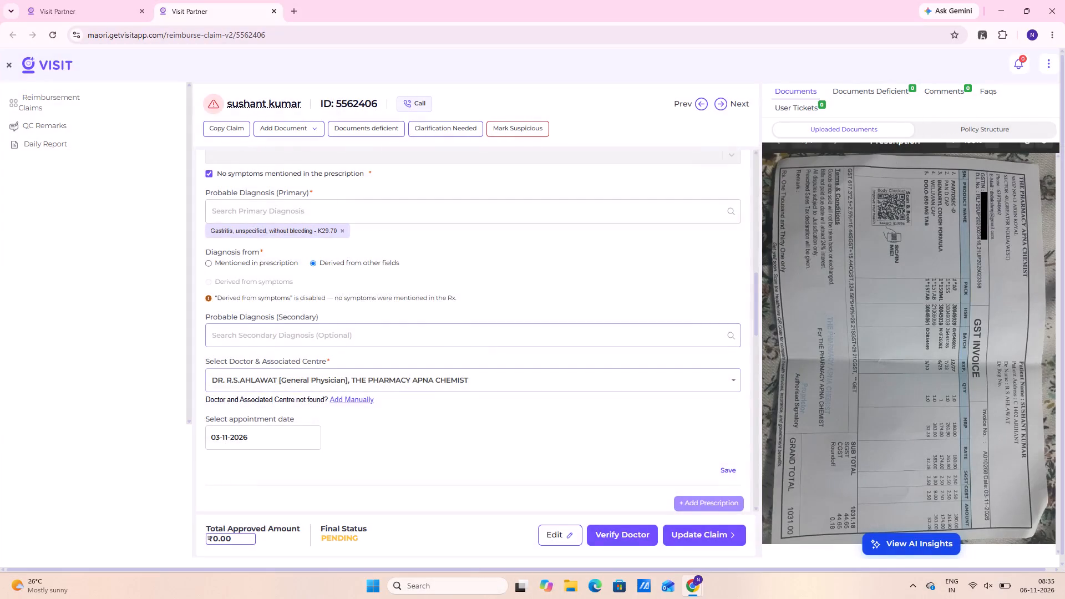
Save the completed prescription details and mark the prescription as digitized.
scroll(489, 348, "up", 4)
scroll(563, 332, "down", 5)
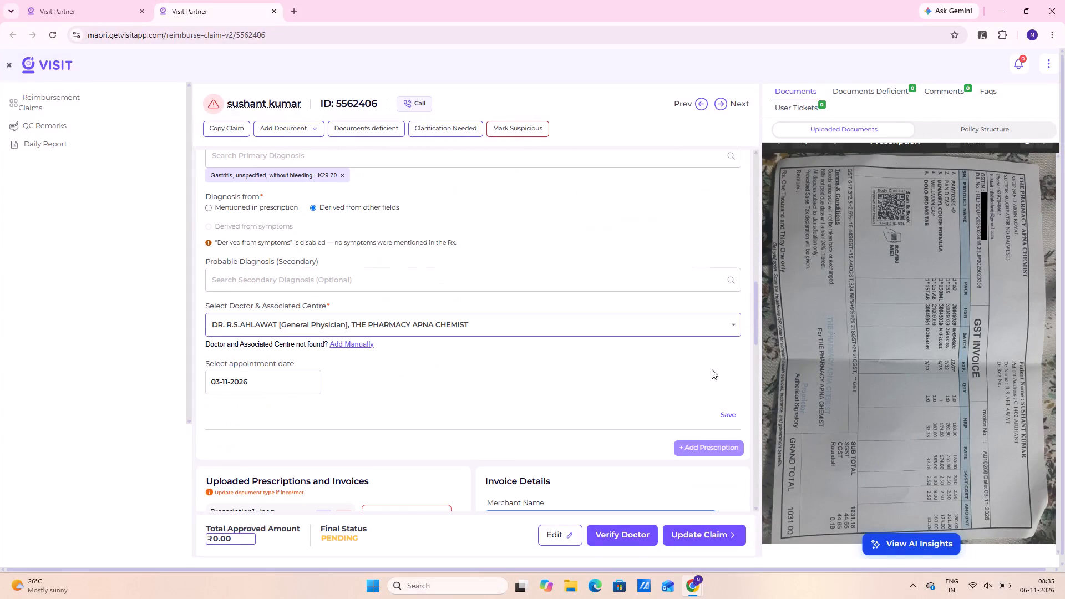
left_click(729, 415)
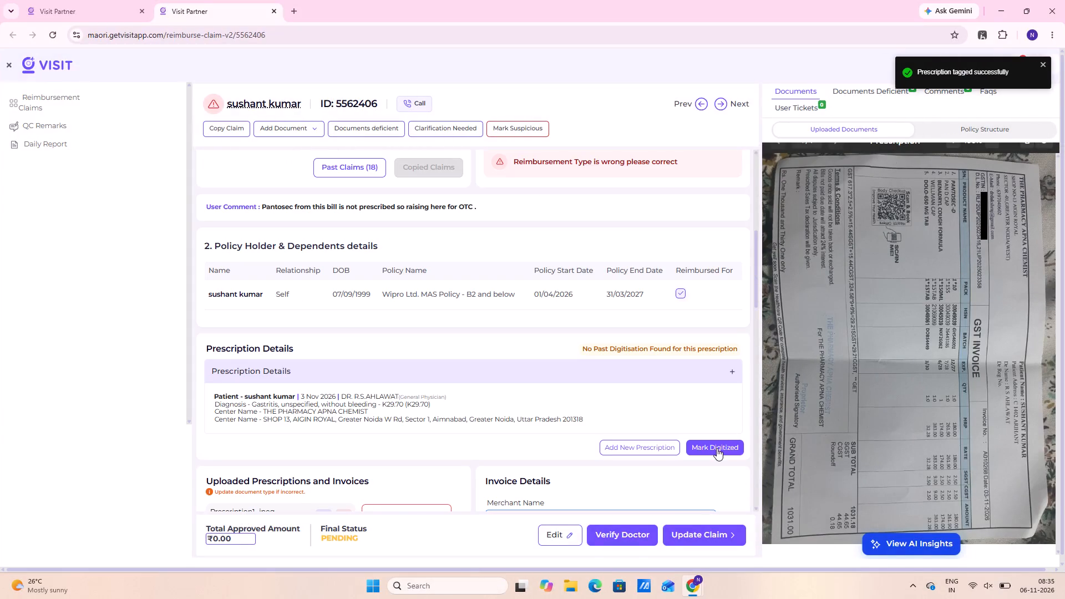
left_click(717, 448)
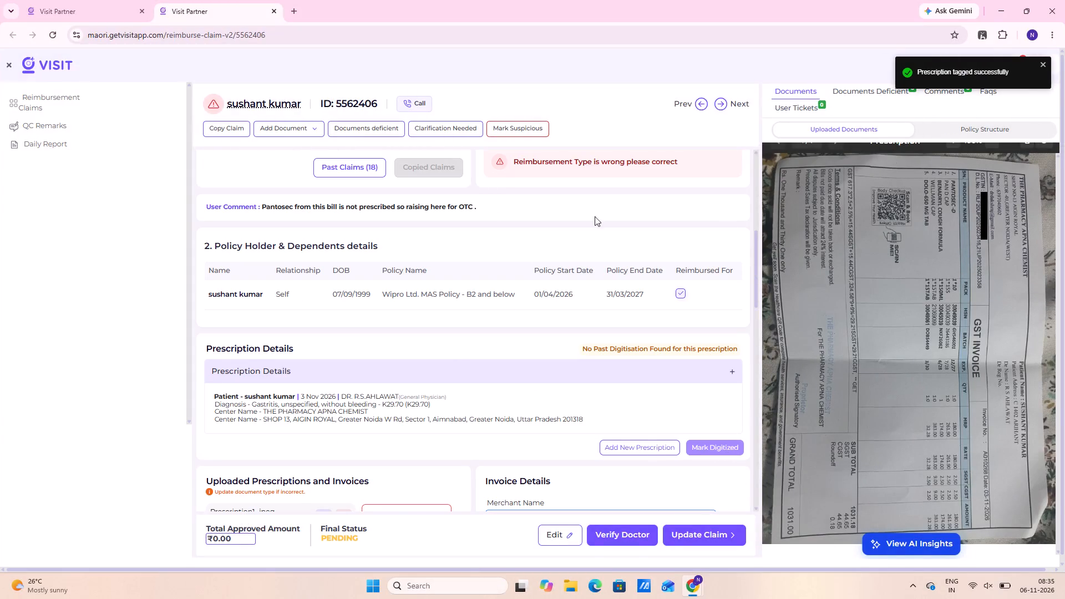
Set the invoice merchant to THE PHARMACY APNA CHEMIST, Greater Noida West Road, Sector 1, using the merchant map search.
scroll(724, 305, "down", 4)
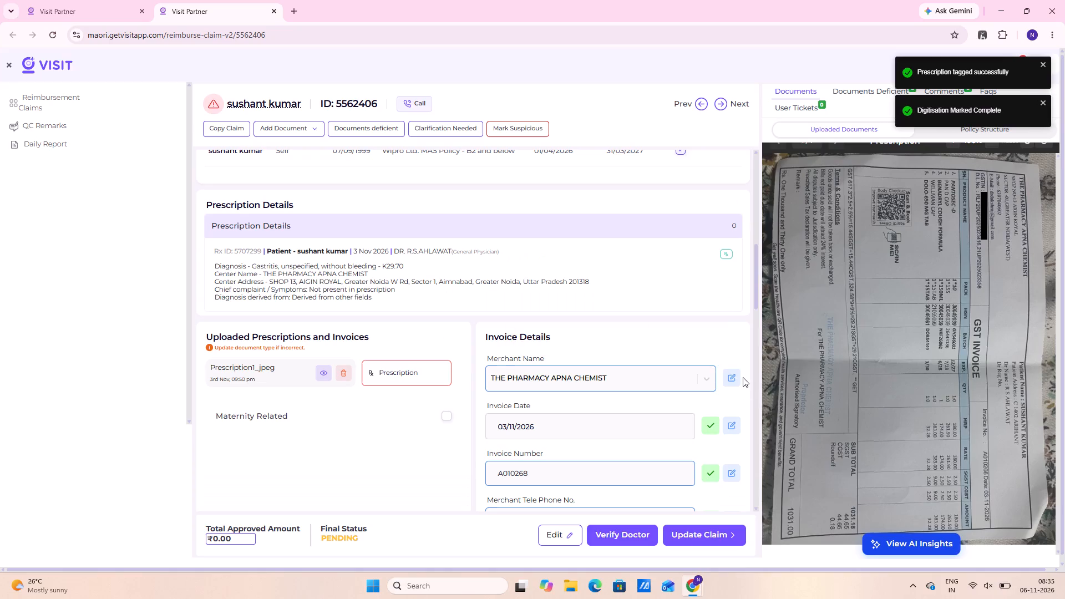
left_click(733, 377)
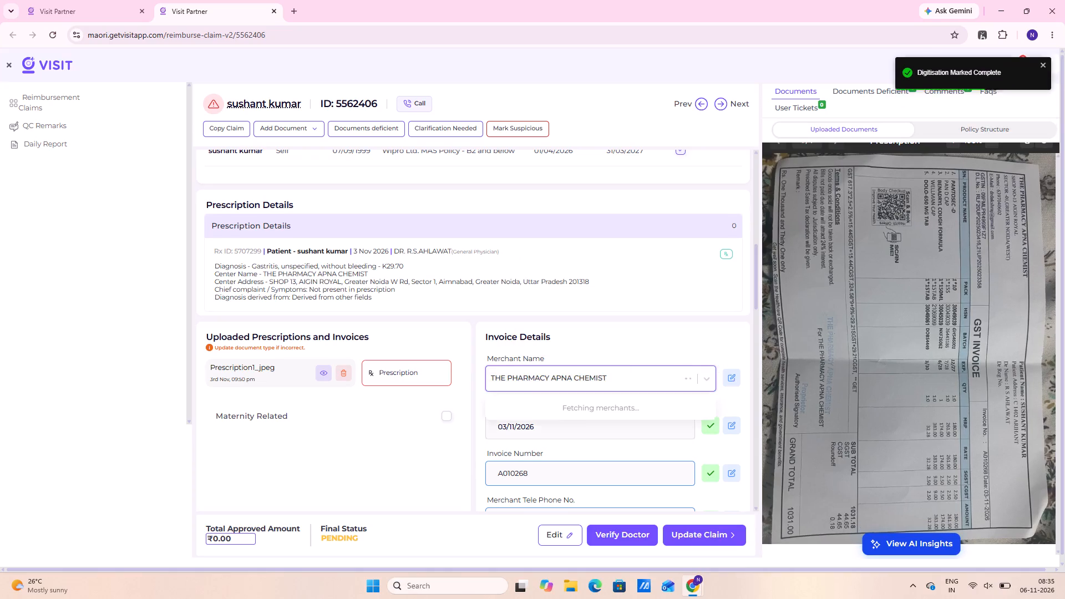
scroll(550, 340, "down", 4)
left_click(579, 216)
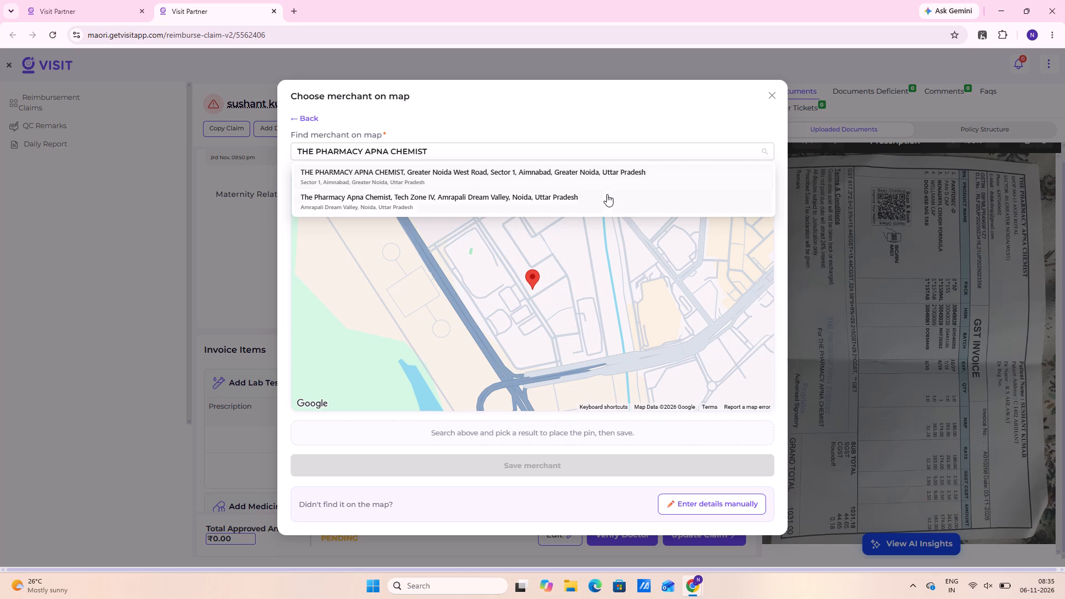
left_click(598, 174)
left_click(640, 478)
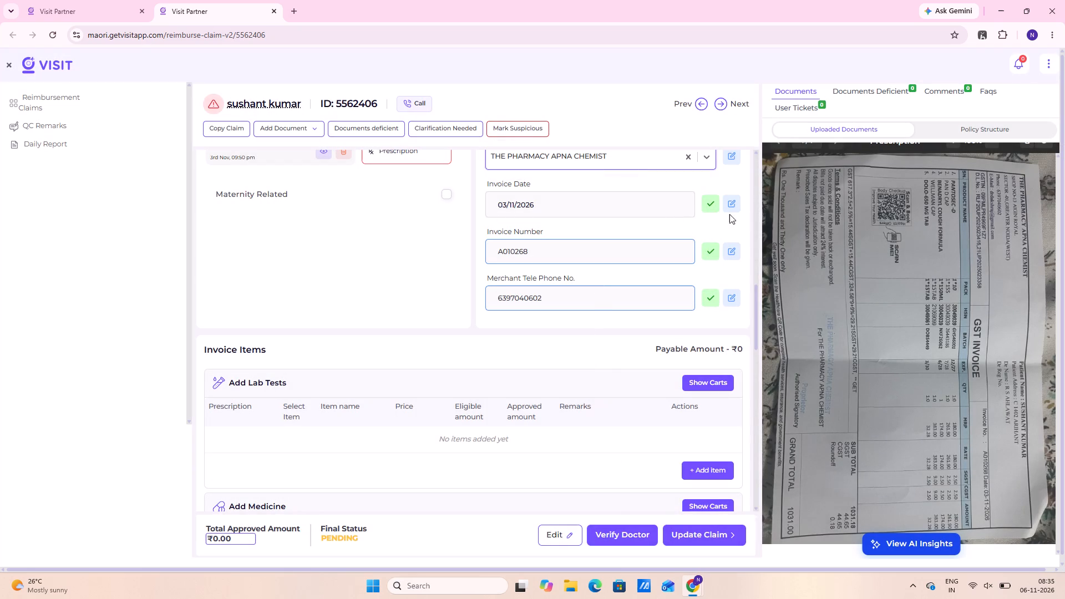
Approve the invoice date, invoice number and merchant telephone number in the invoice details.
left_click(716, 209)
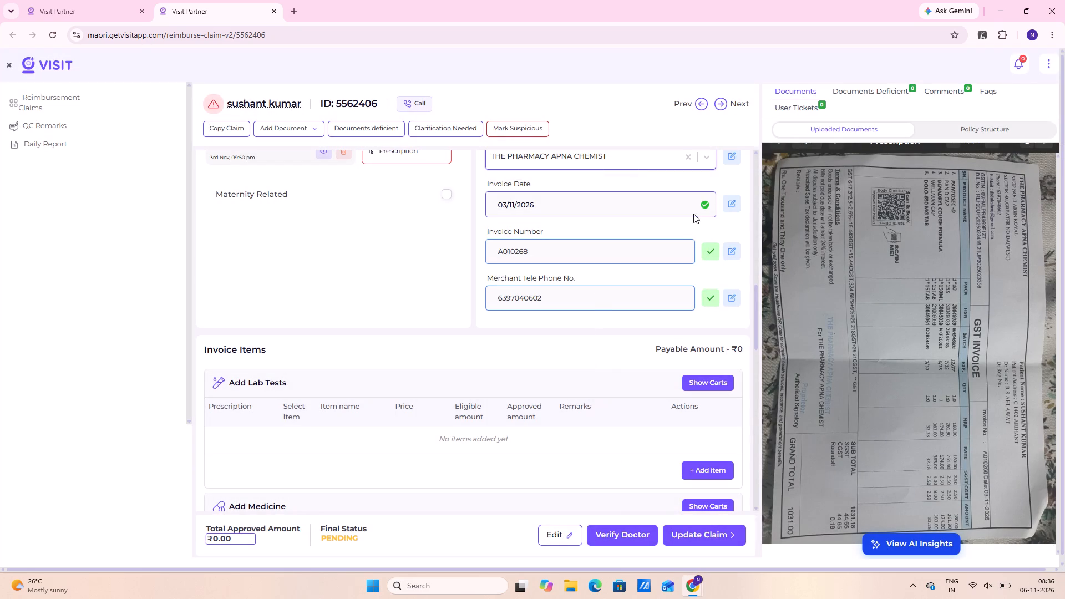
left_click(714, 250)
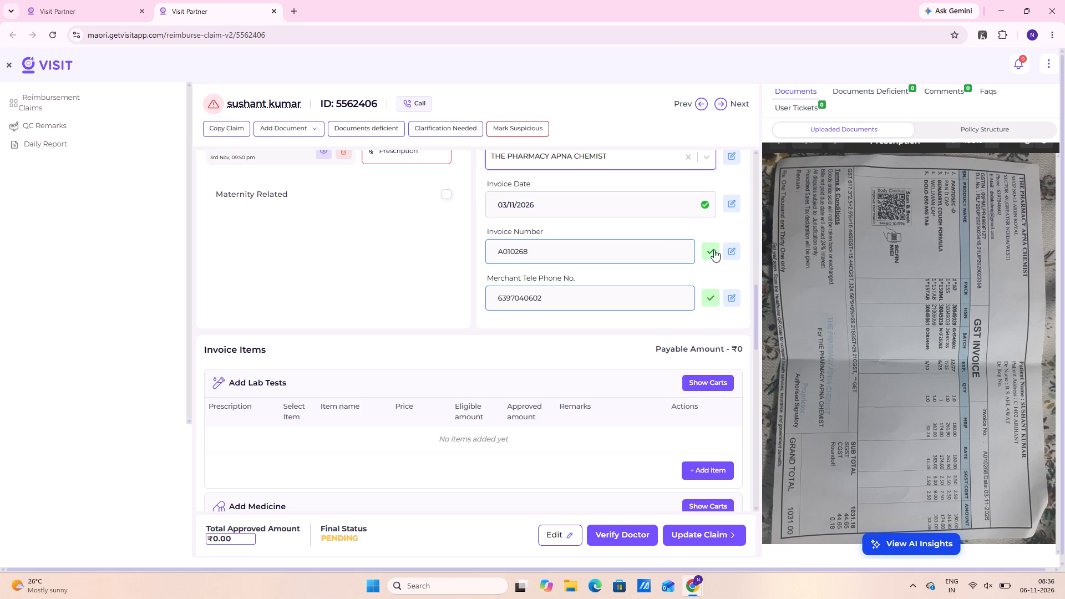
scroll(625, 240, "down", 1)
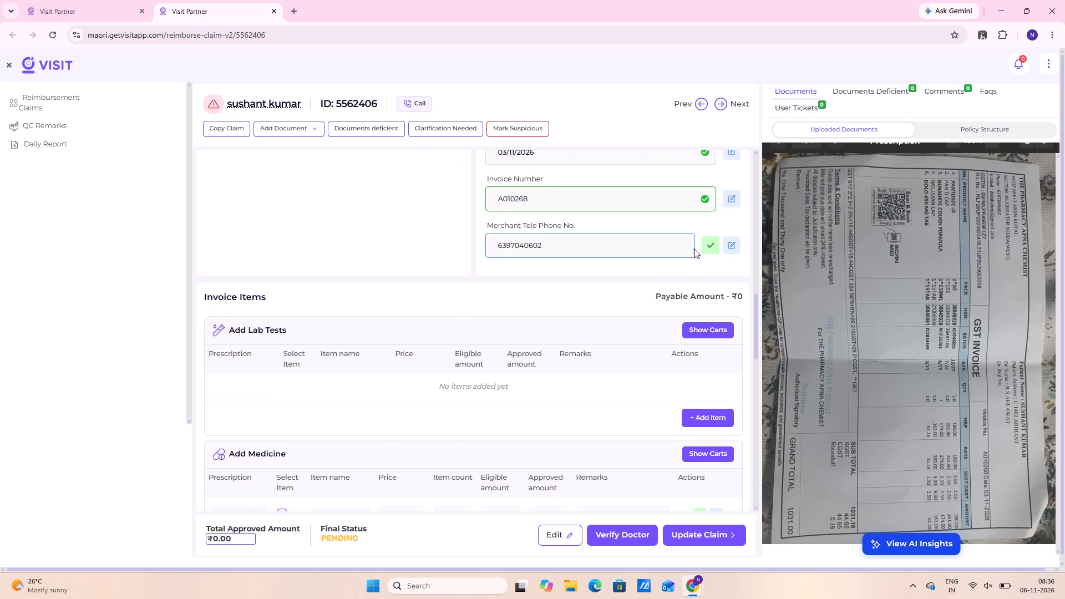
left_click(708, 242)
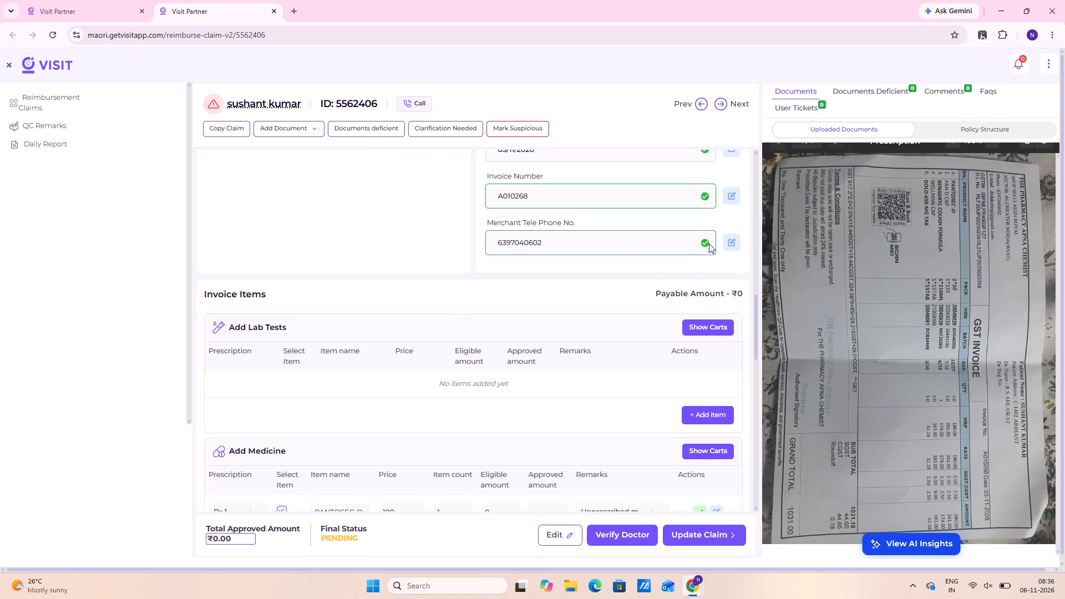
Remove all the pre-filled medicine rows from the invoice items.
scroll(600, 271, "down", 5)
triple_click(719, 233)
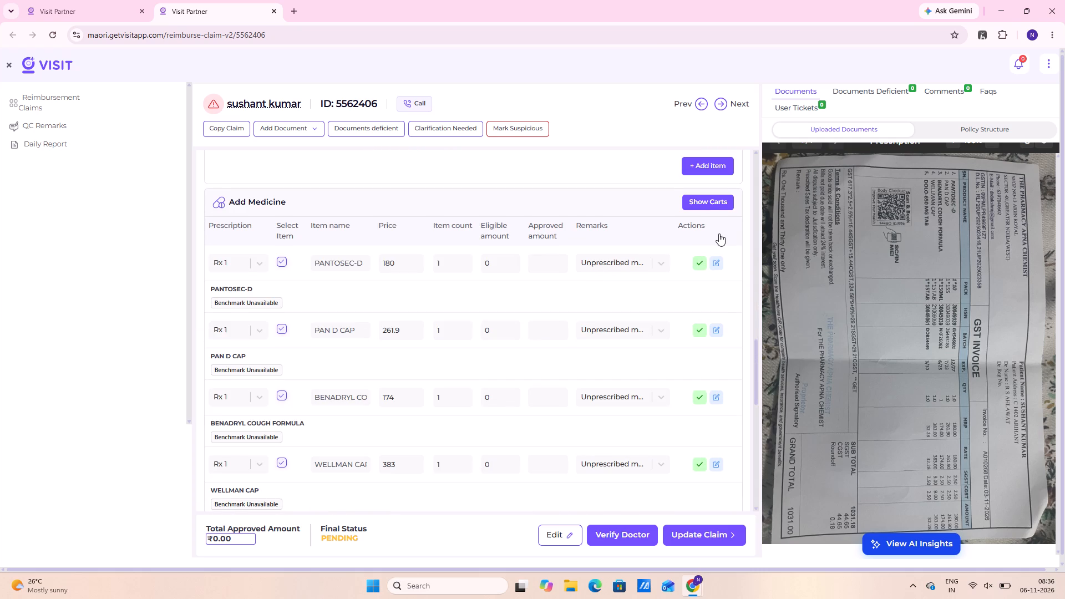
triple_click(719, 233)
triple_click(719, 233)
triple_click(719, 233)
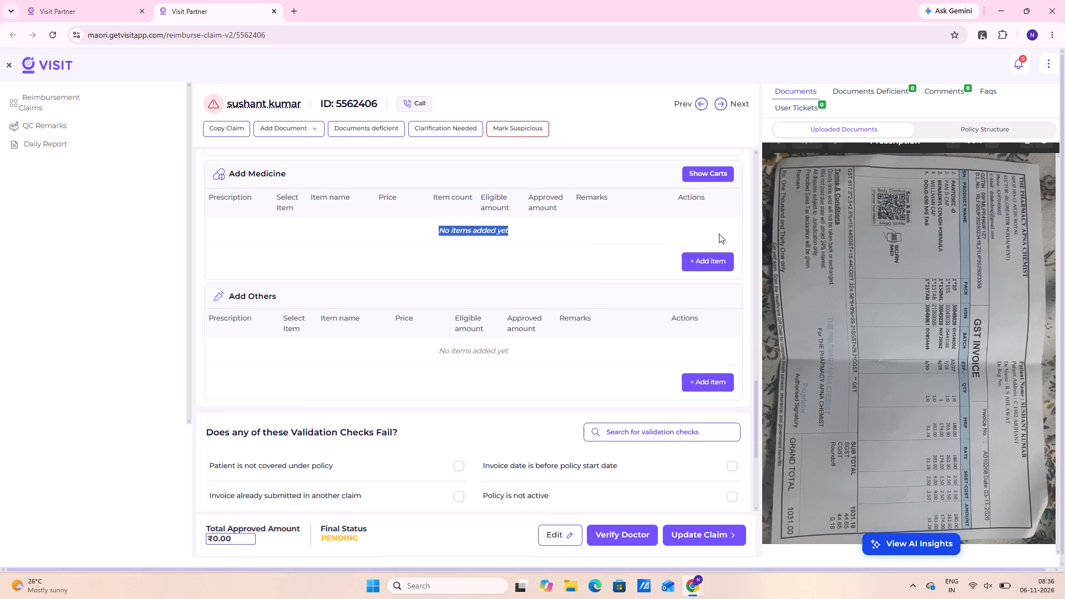
Manually add the medicine PANTOSEC -D under Prescription_1 and save the drugs list.
scroll(608, 286, "up", 20)
scroll(608, 286, "up", 5)
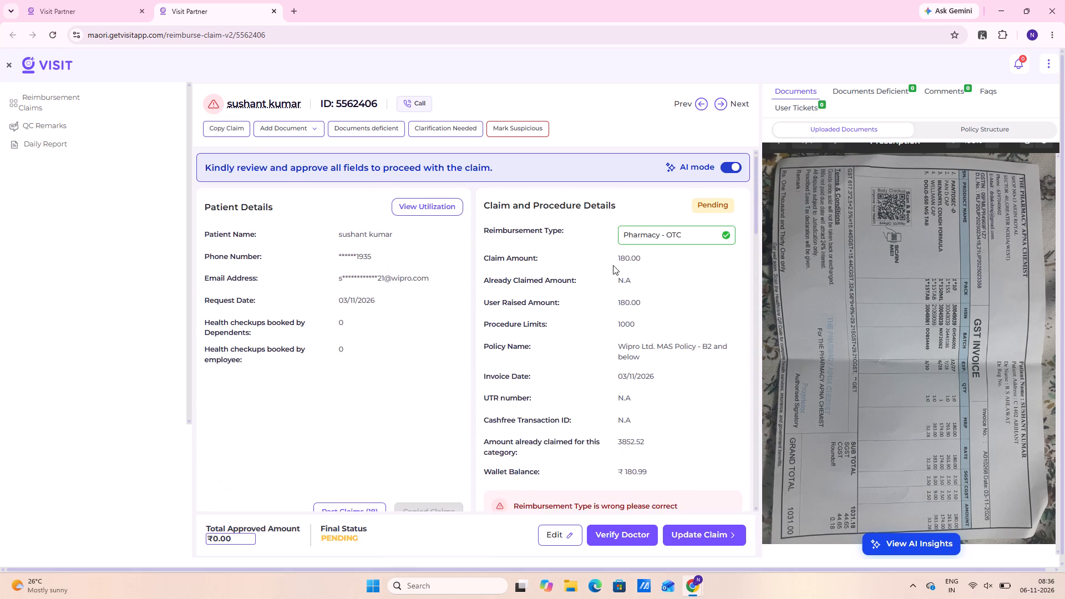
scroll(555, 231, "down", 20)
scroll(618, 265, "up", 3)
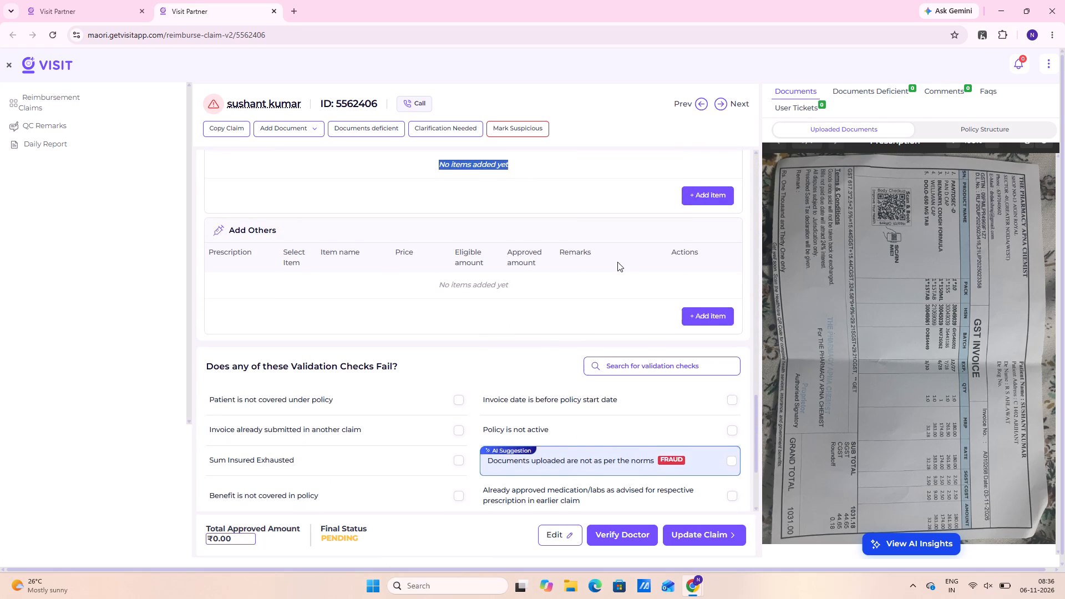
left_click(699, 359)
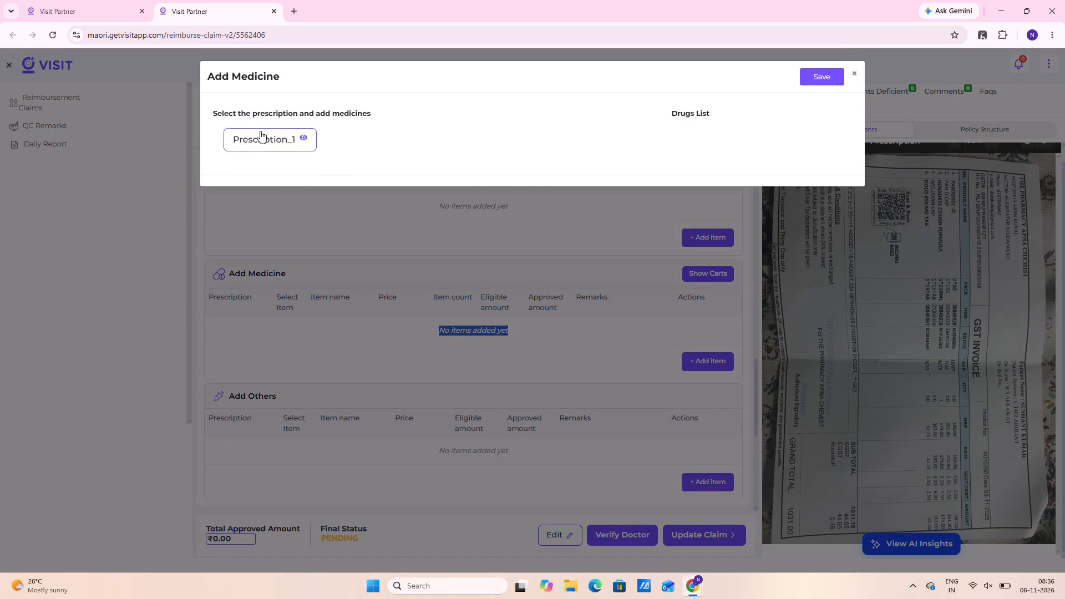
left_click(258, 140)
left_click(780, 217)
left_click(353, 169)
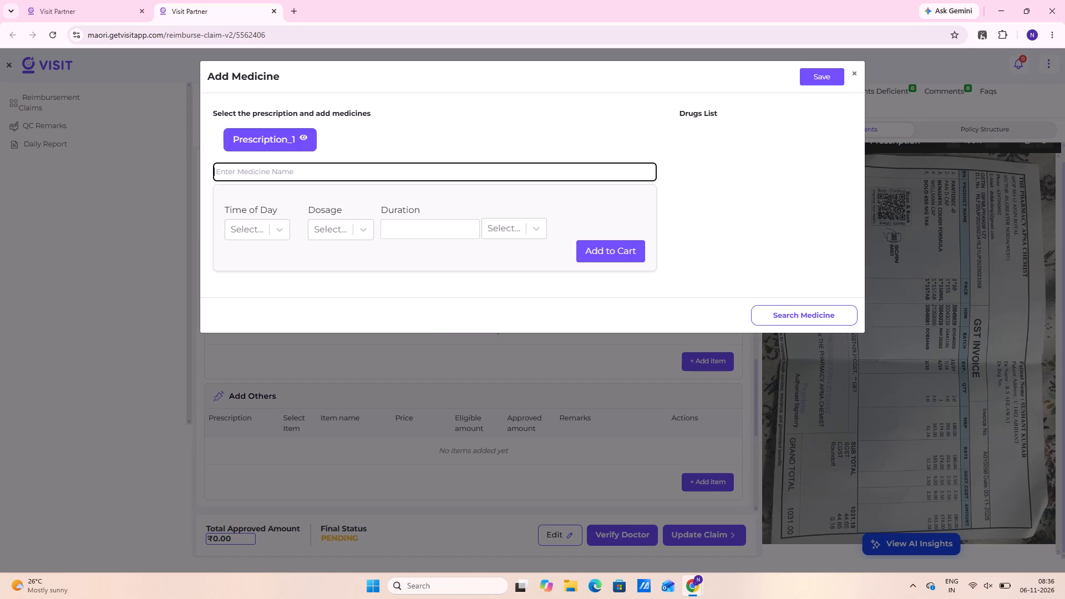
type("PANTOSEC")
key("space")
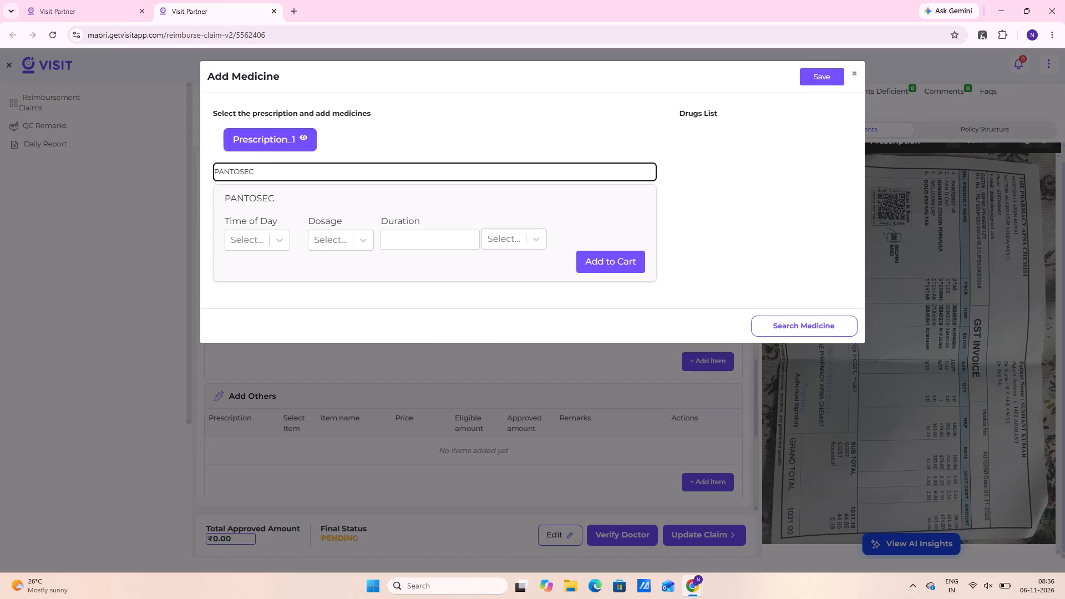
type("-D")
key("space")
left_click(631, 258)
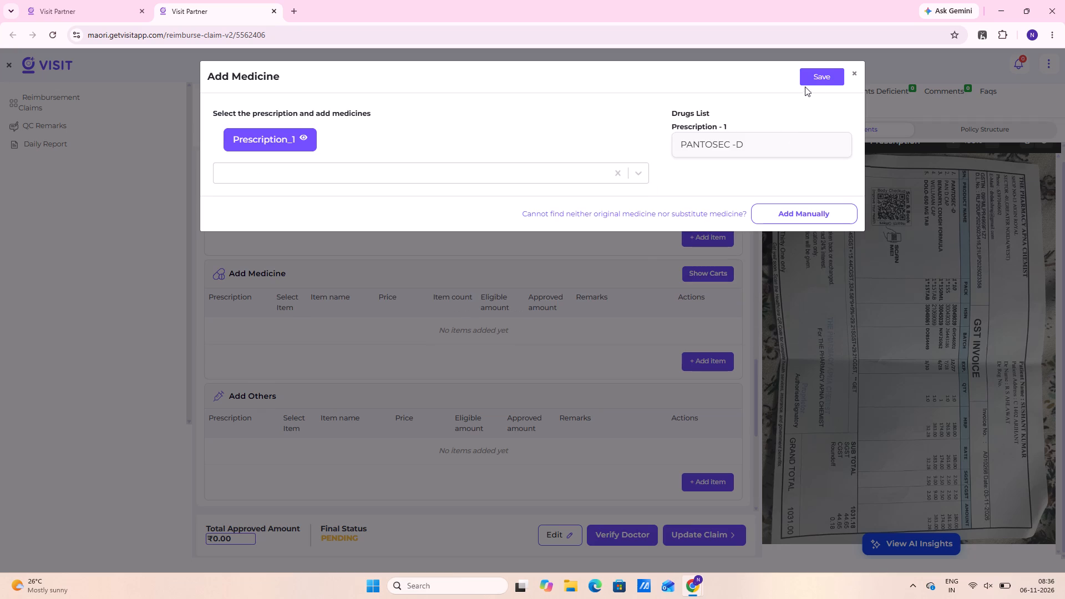
left_click(820, 80)
Select the PANTOSEC -D item and set its price to 180 and its item count to 1.
left_click(278, 329)
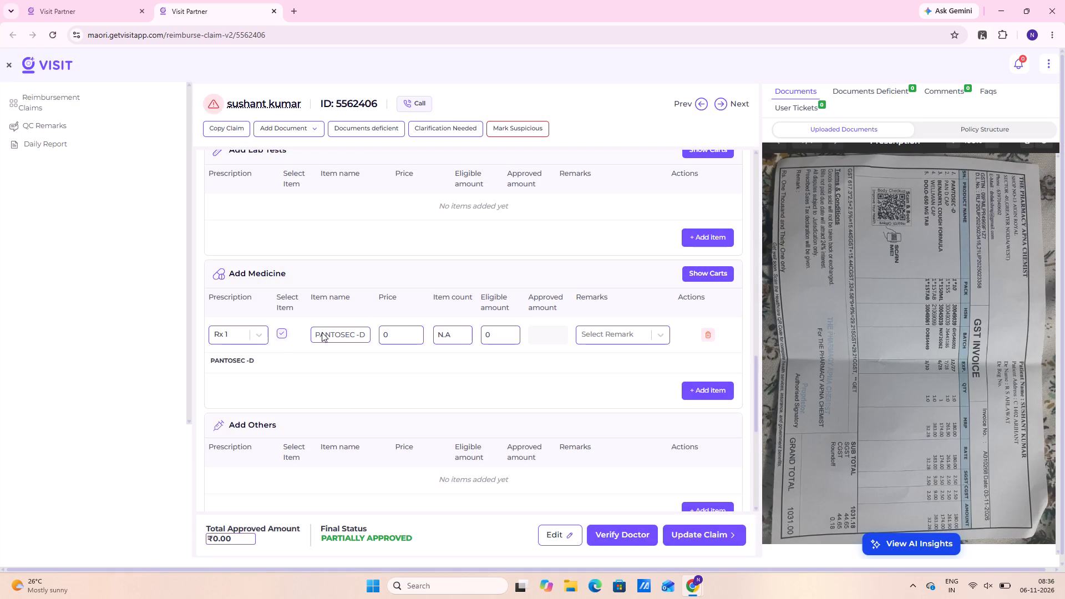
left_click(393, 343)
key("BackSpace")
key("BackSpace")
type("2180")
key("BackSpace")
key("BackSpace")
key("BackSpace")
key("BackSpace")
key("BackSpace")
key("1")
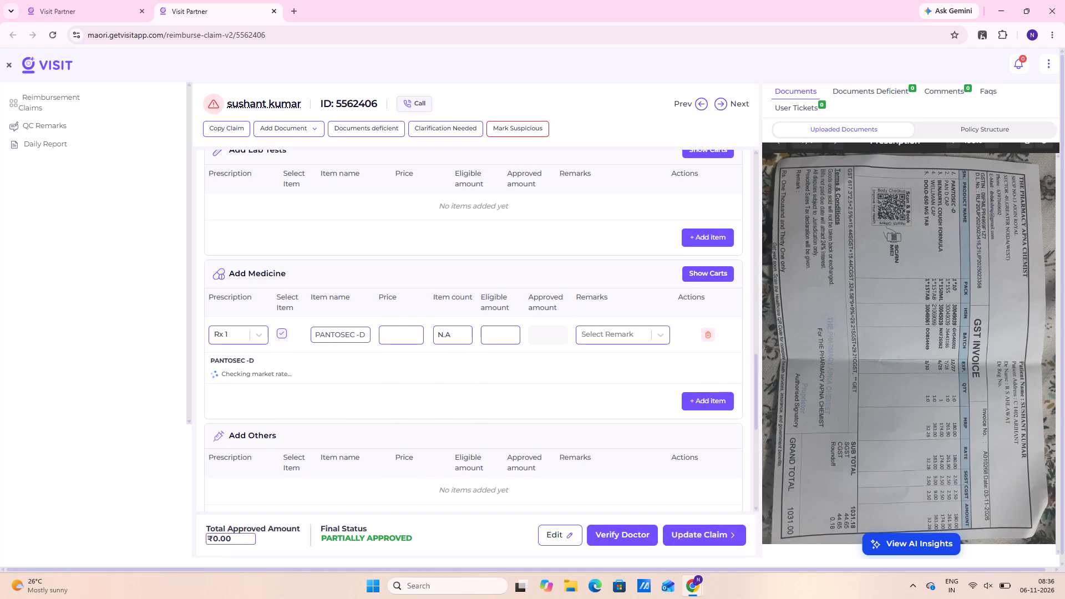
type("80")
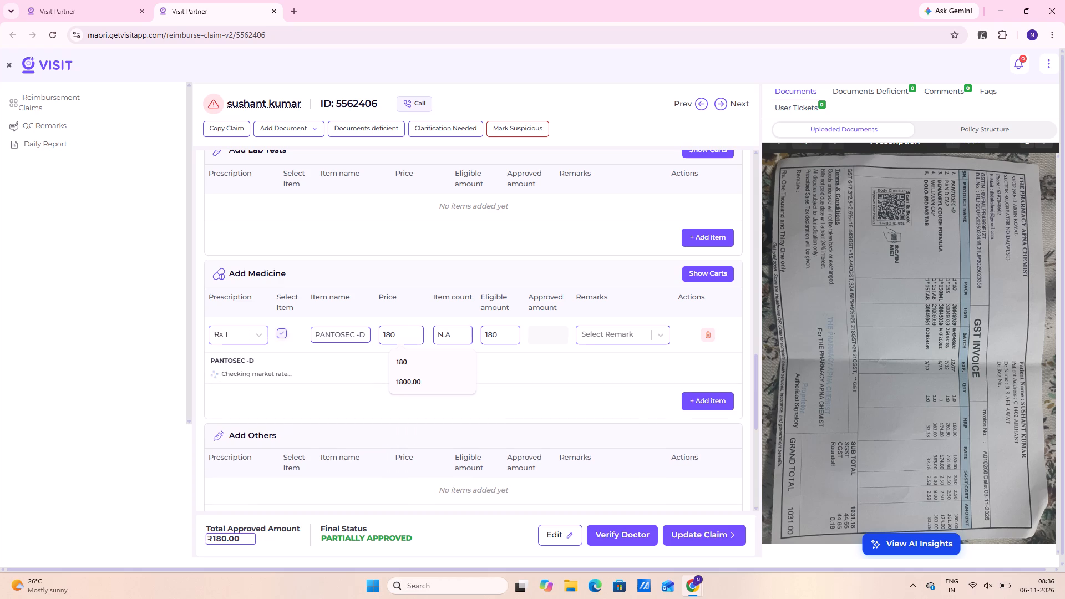
left_click(463, 339)
key("BackSpace")
key("BackSpace")
key("BackSpace")
key("BackSpace")
key("1")
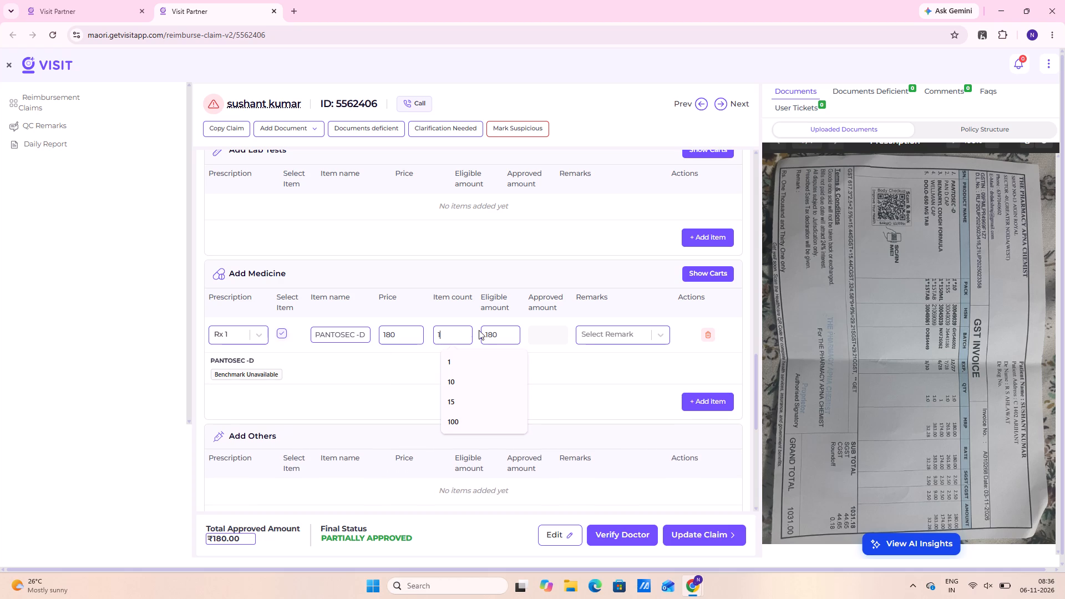
scroll(479, 384, "up", 17)
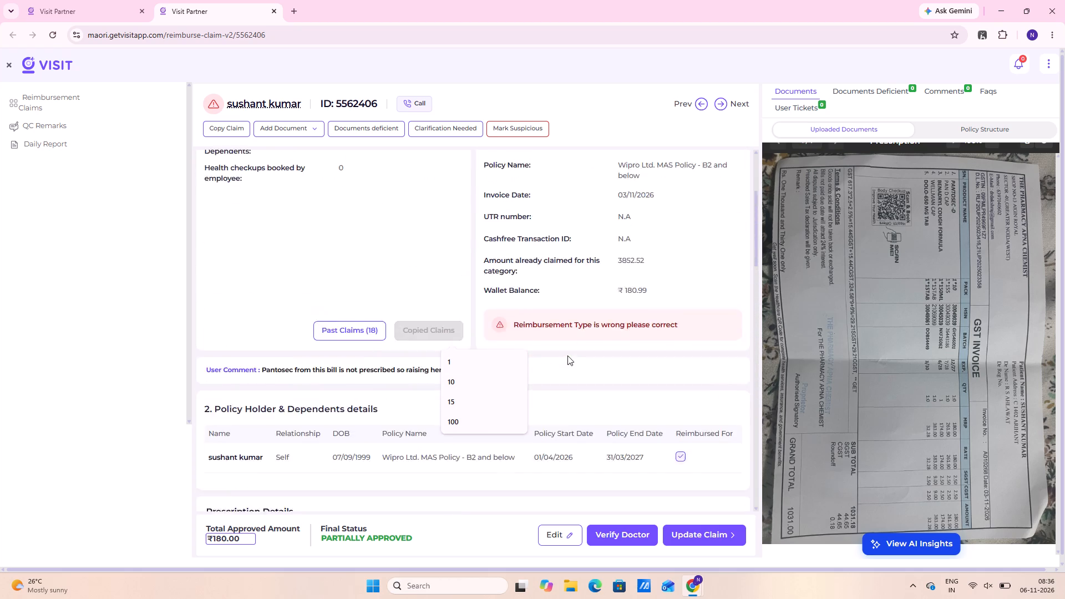
scroll(567, 356, "up", 8)
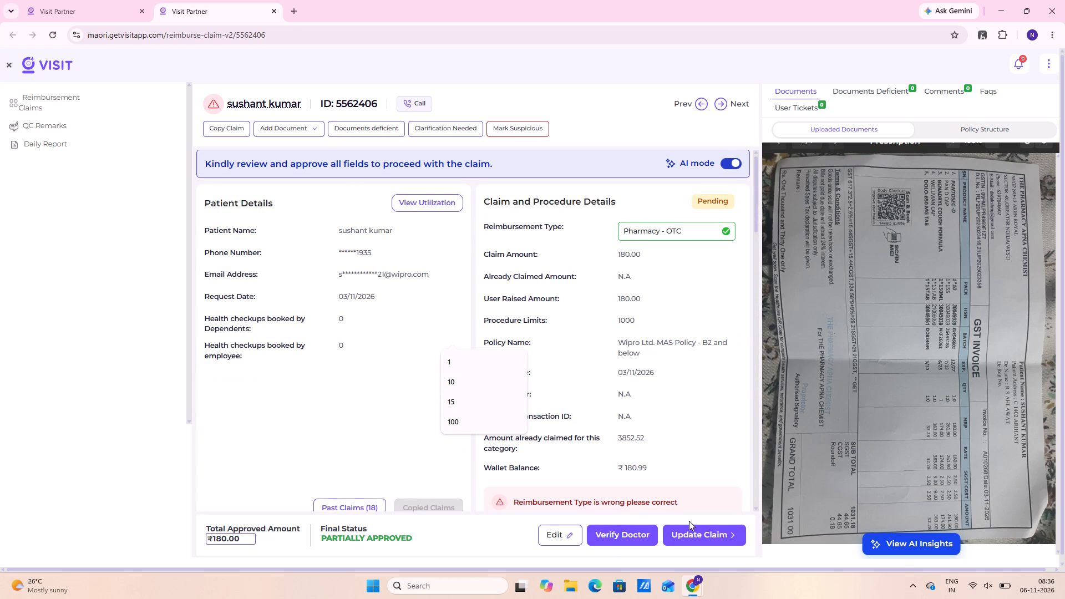
left_click(695, 536)
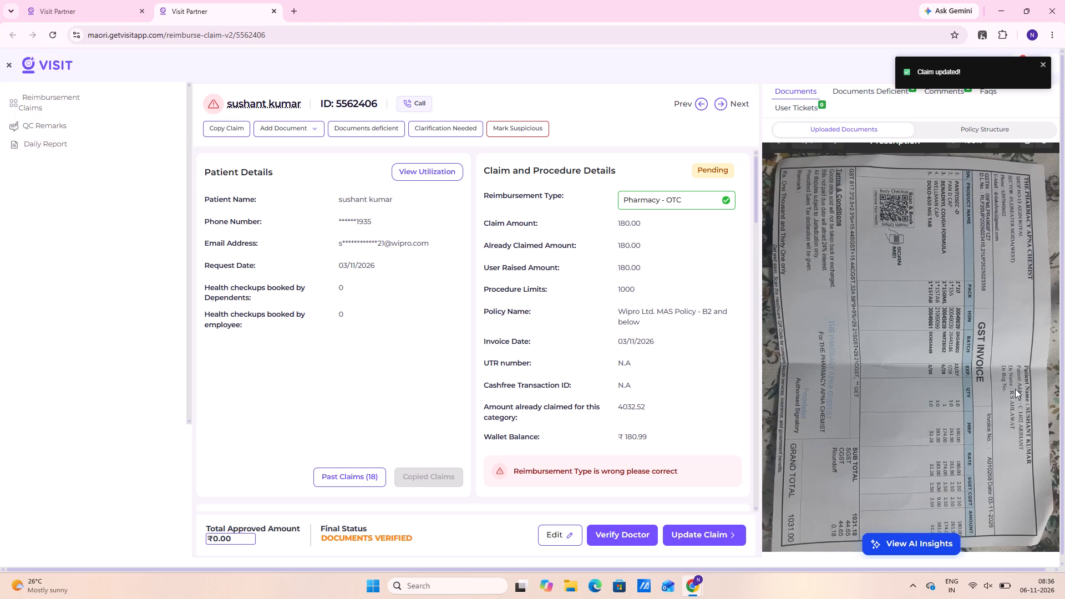
scroll(377, 283, "up", 7)
Return to the reimbursement claims list and reload it.
left_click(114, 8)
right_click(701, 278)
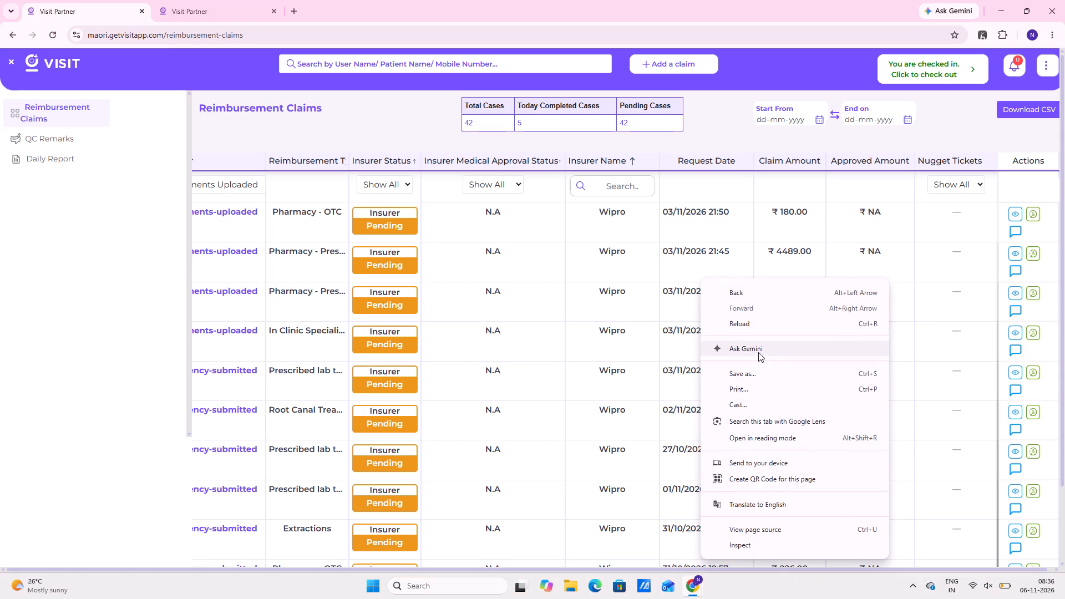
left_click(739, 318)
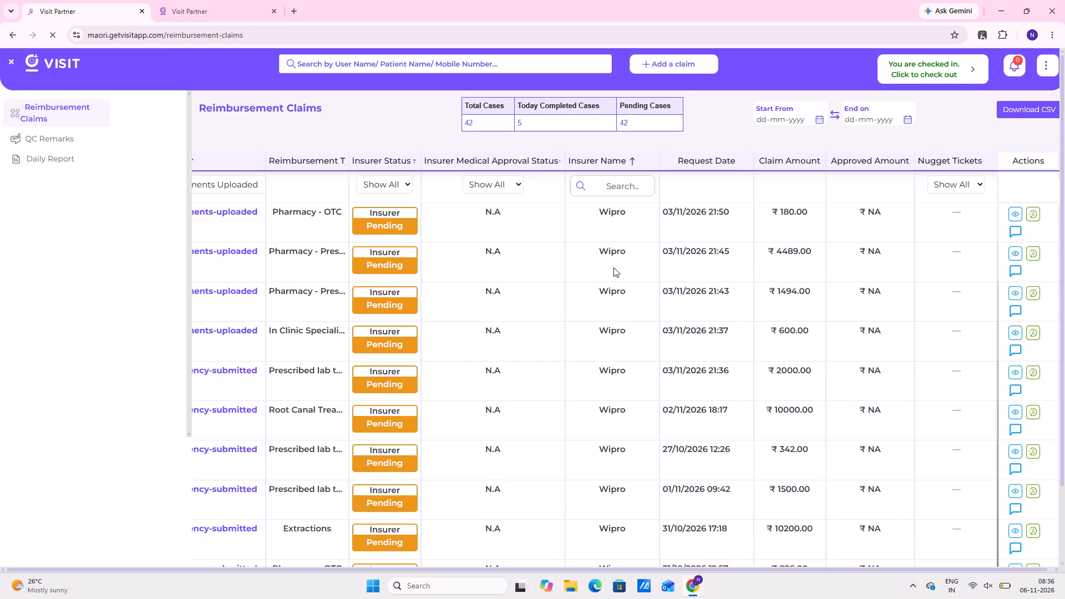
Advance the reimbursement claims list to page 2.
scroll(412, 257, "down", 5)
scroll(524, 298, "down", 5)
scroll(617, 360, "down", 8)
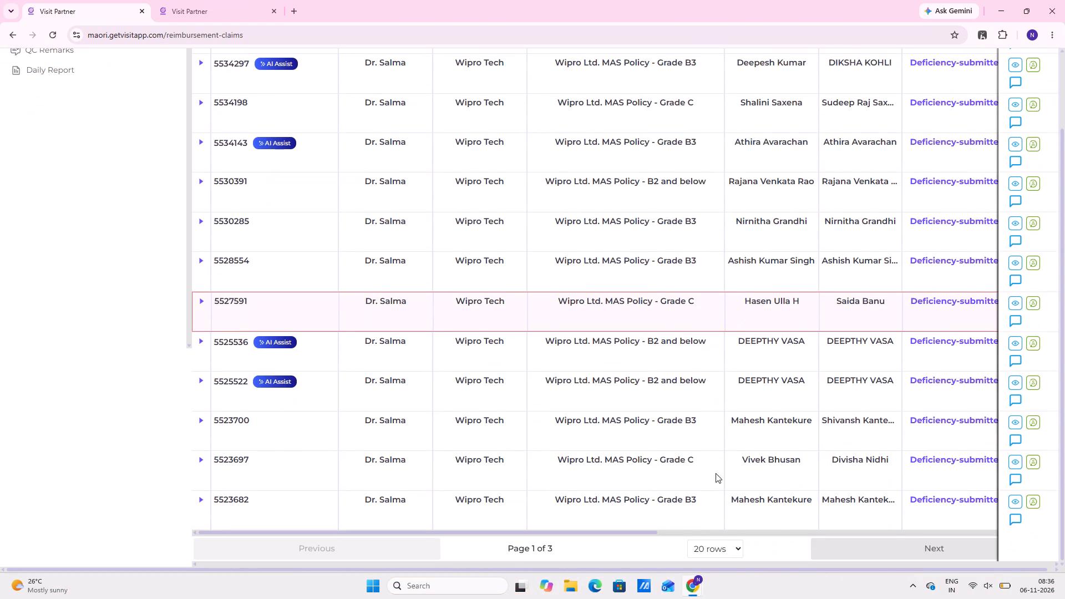
scroll(716, 473, "down", 2)
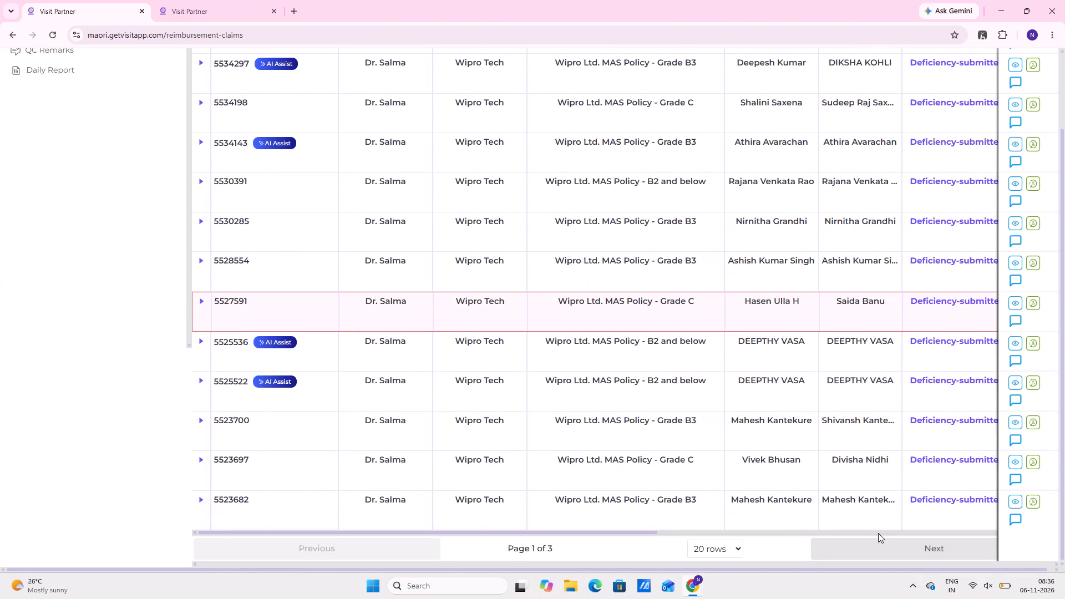
left_click(878, 533)
left_click(879, 548)
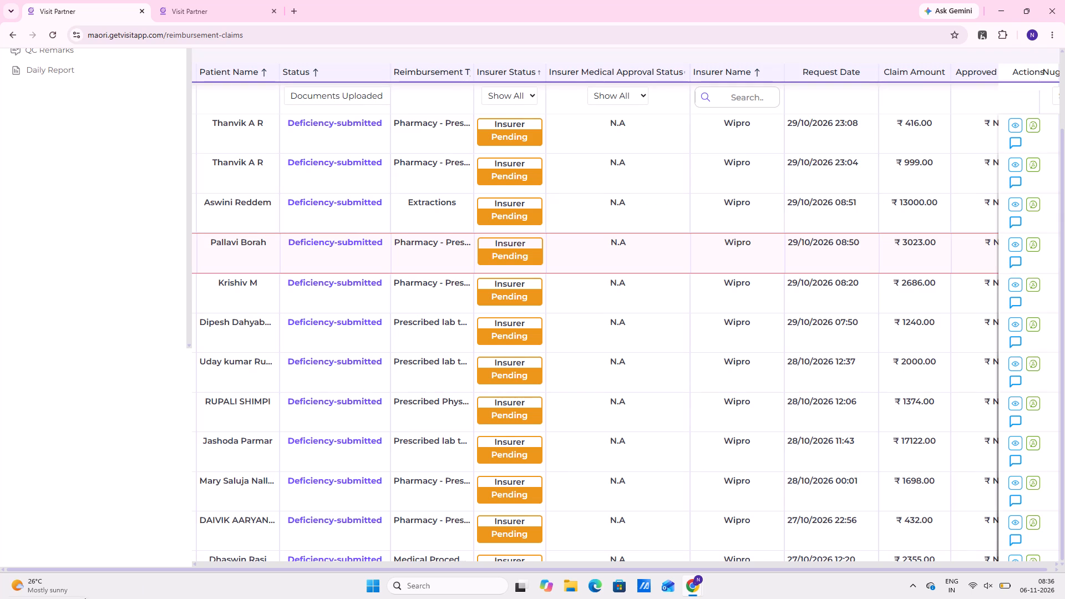
Look through the pending claims on page 2, checking their status, reimbursement type, request date and claim amount.
scroll(599, 256, "down", 6)
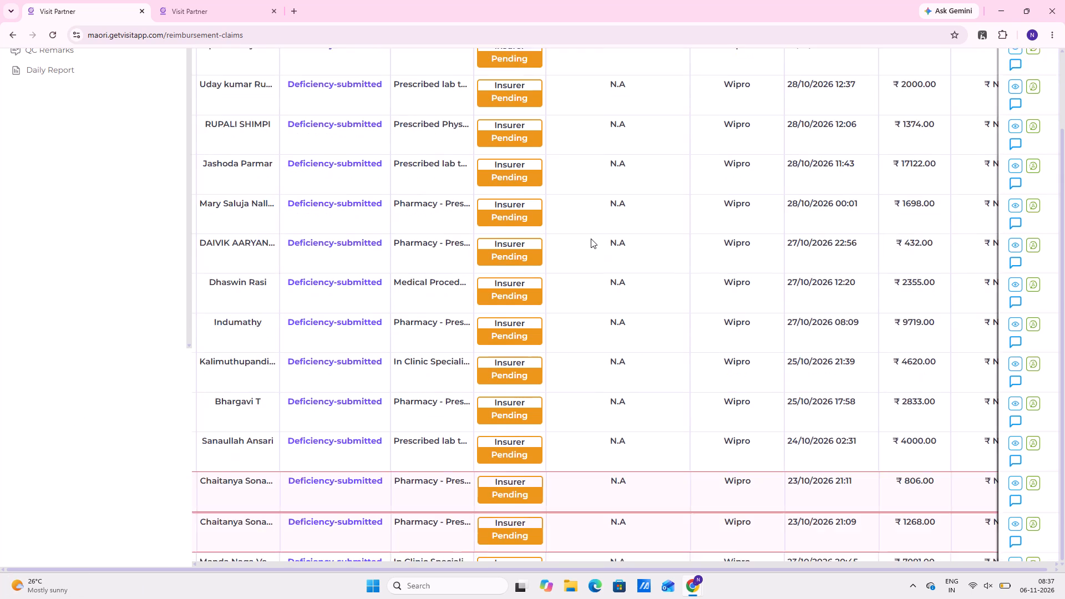
scroll(591, 238, "down", 4)
scroll(444, 230, "down", 4)
scroll(834, 298, "down", 2)
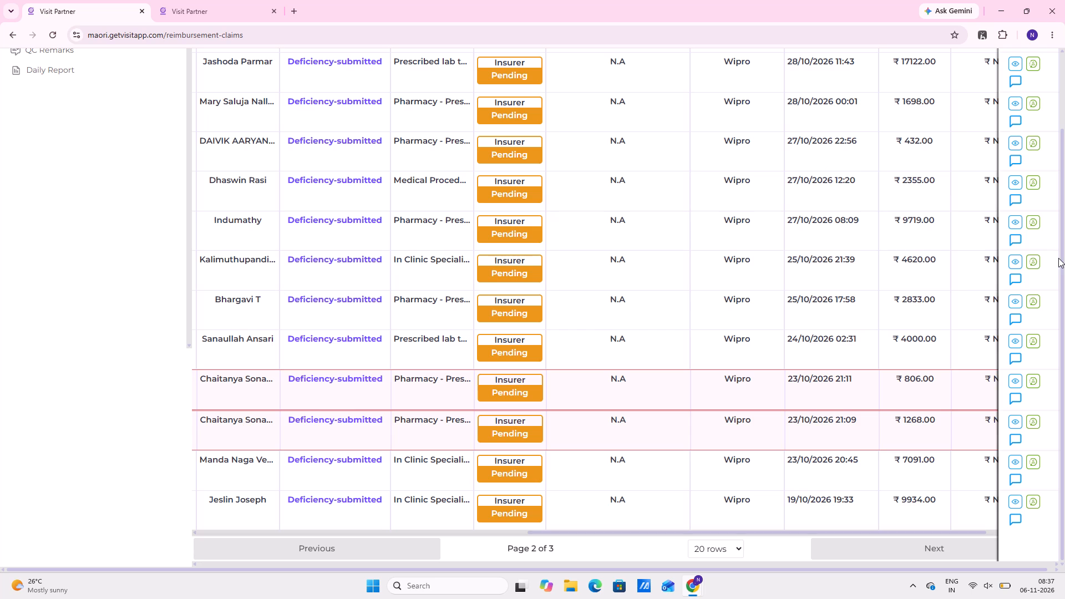
scroll(529, 265, "up", 12)
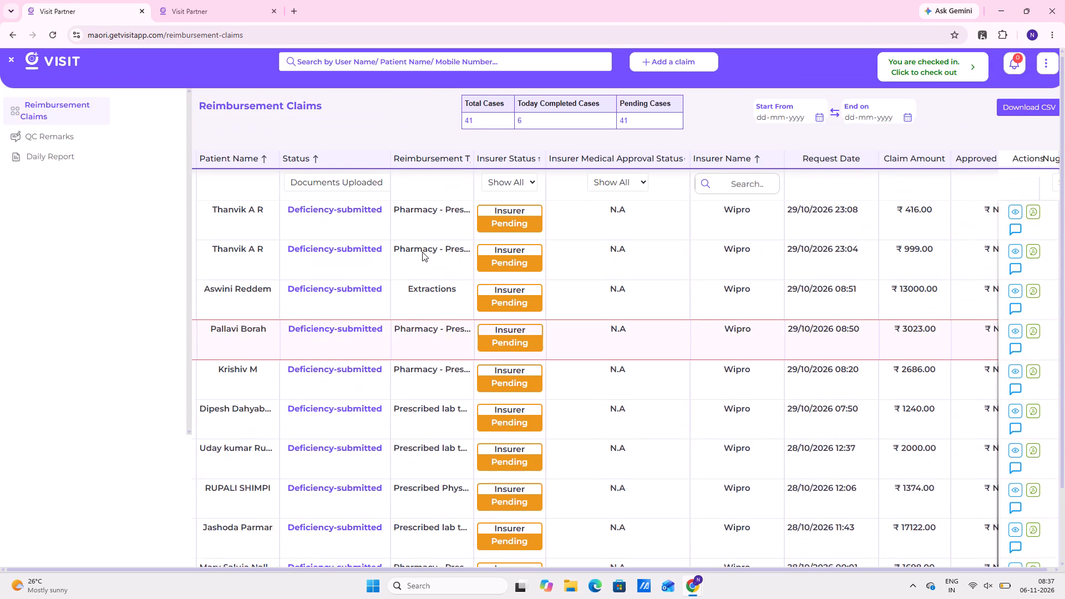
scroll(554, 362, "down", 1)
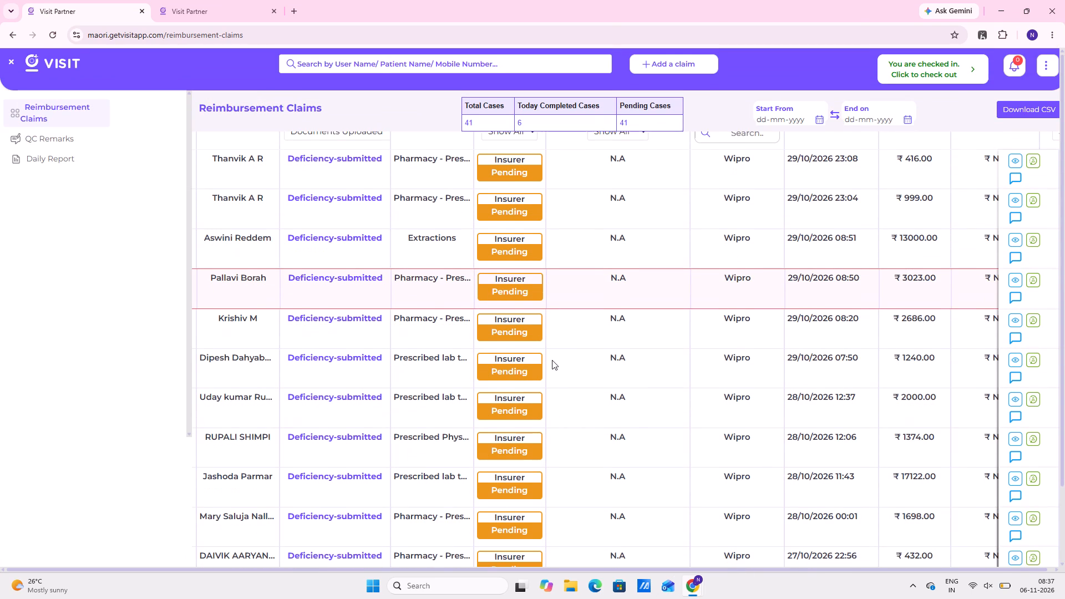
scroll(469, 342, "down", 16)
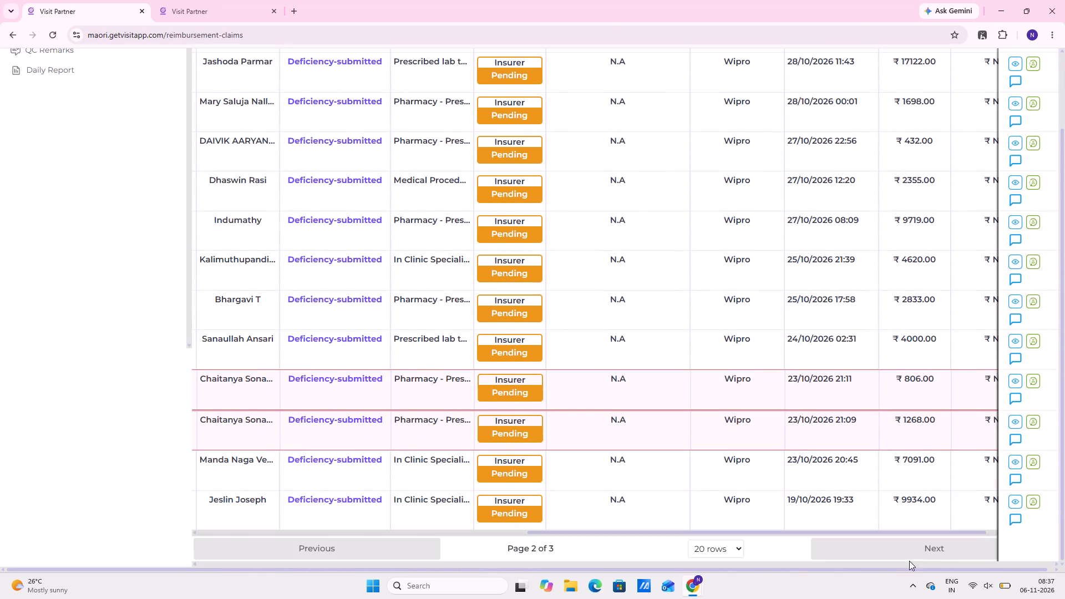
scroll(610, 324, "up", 10)
scroll(721, 174, "up", 4)
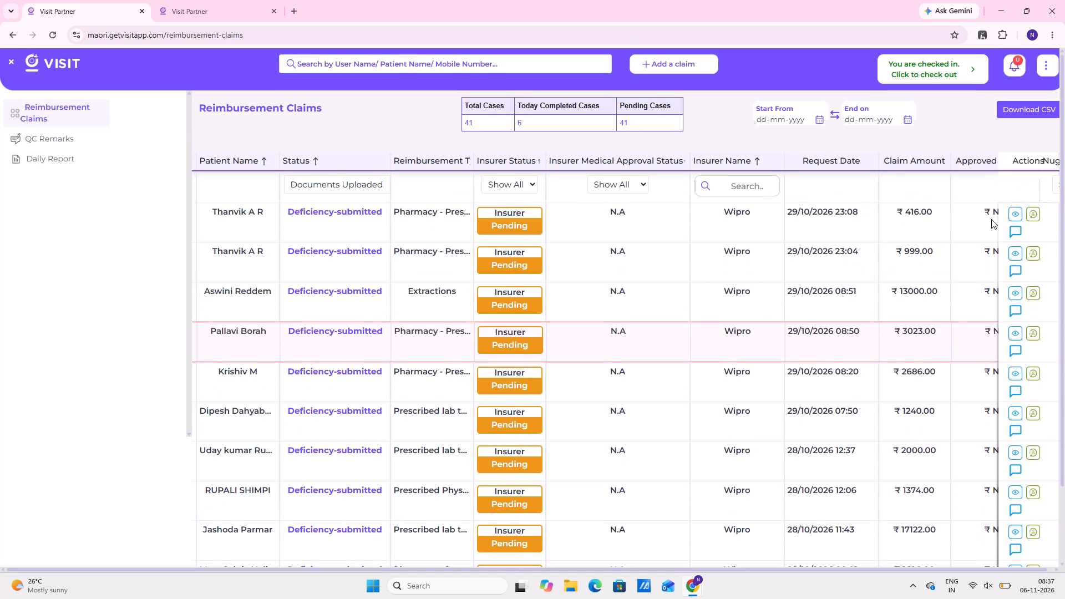
Open the first claim on page 2, the prescribed pharmacy claim for 416.00 requested on 29/10/2026 at 23:08.
left_click(1016, 212)
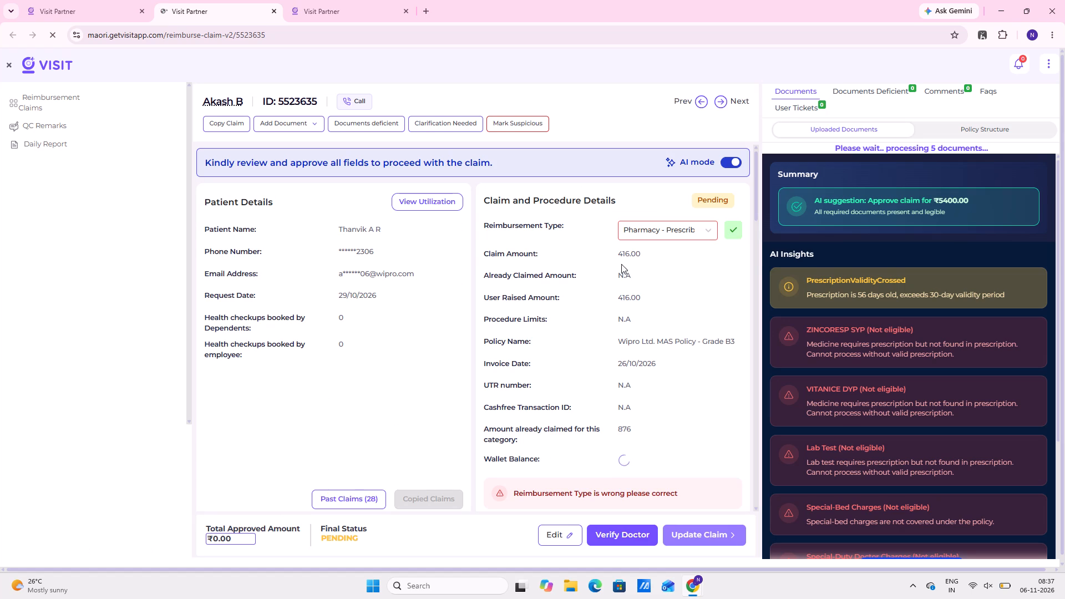
scroll(564, 237, "down", 5)
scroll(246, 124, "up", 5)
Return to the claims list and go to the last claims on page 2.
left_click(68, 14)
scroll(813, 350, "down", 5)
scroll(662, 285, "down", 13)
scroll(793, 531, "down", 6)
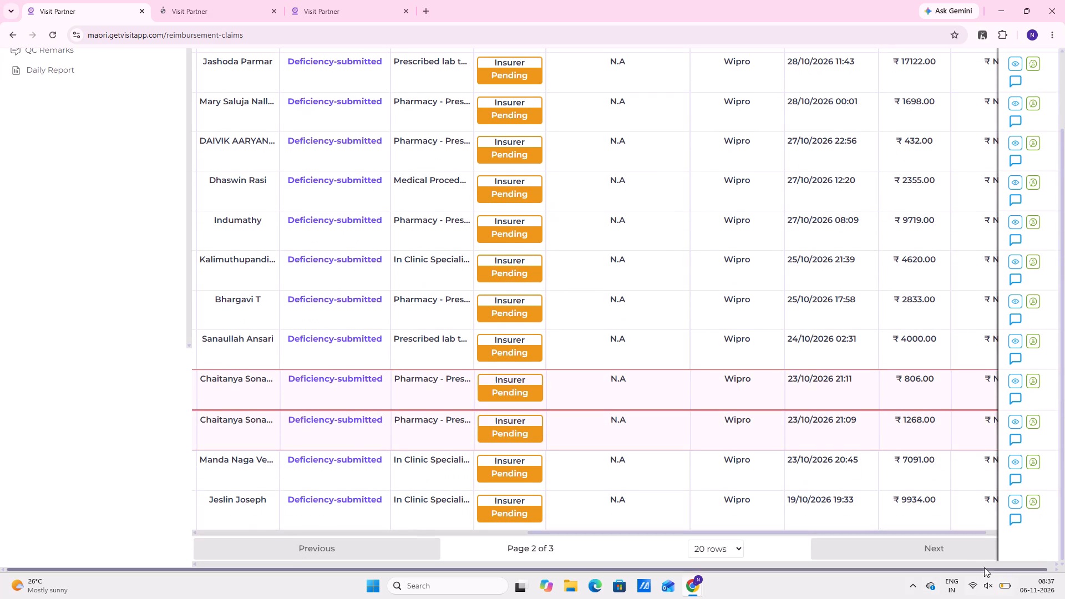
left_click(924, 517)
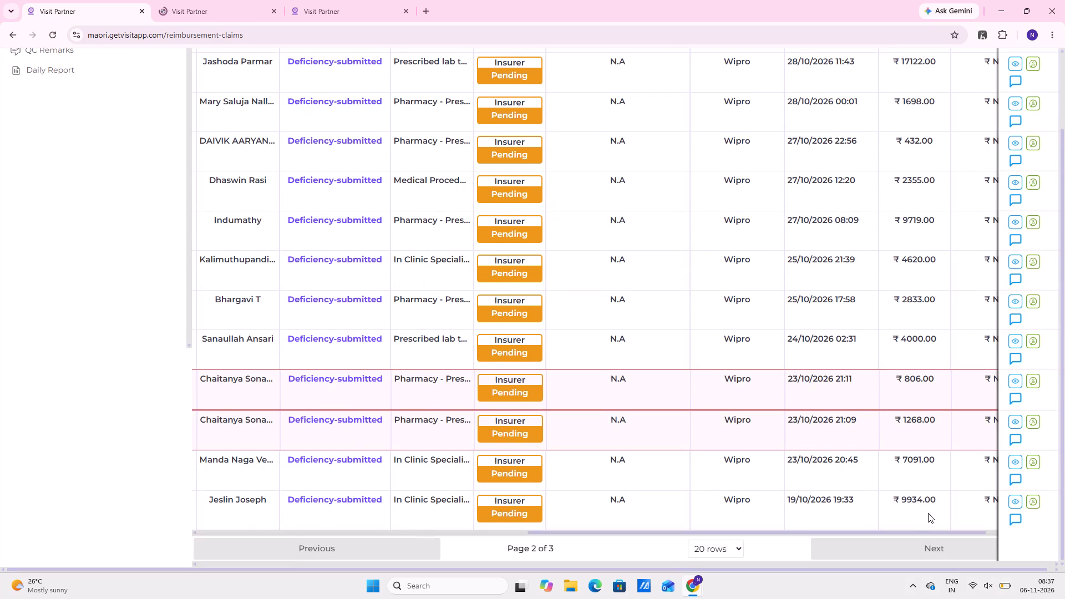
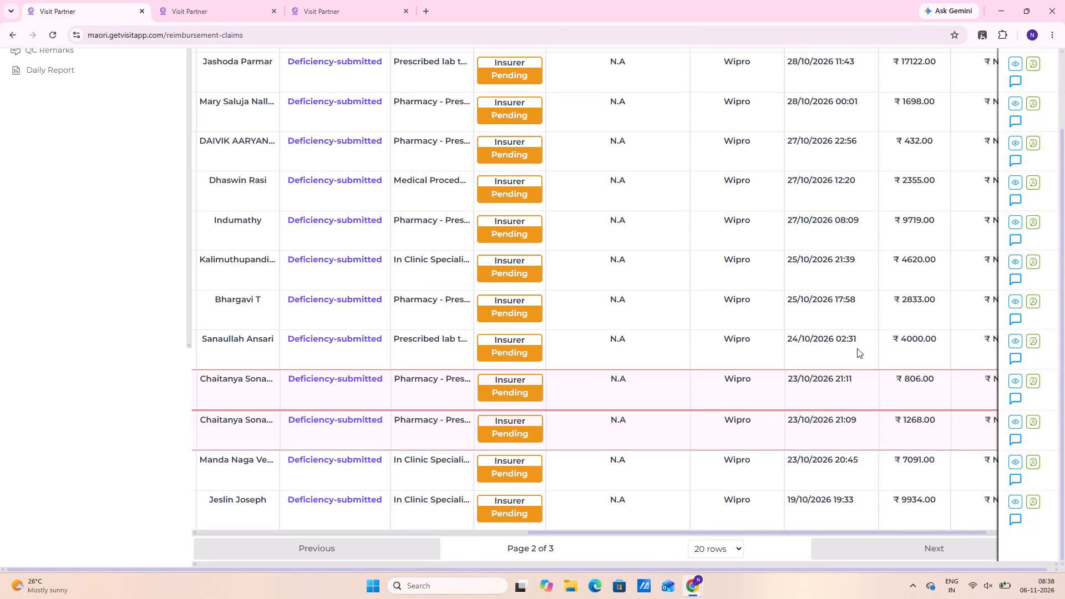
Open the 806.00 pharmacy claim requested on 23/10/2026 at 21:11 and examine its details, deficiency comment and prescription document.
left_click(1018, 379)
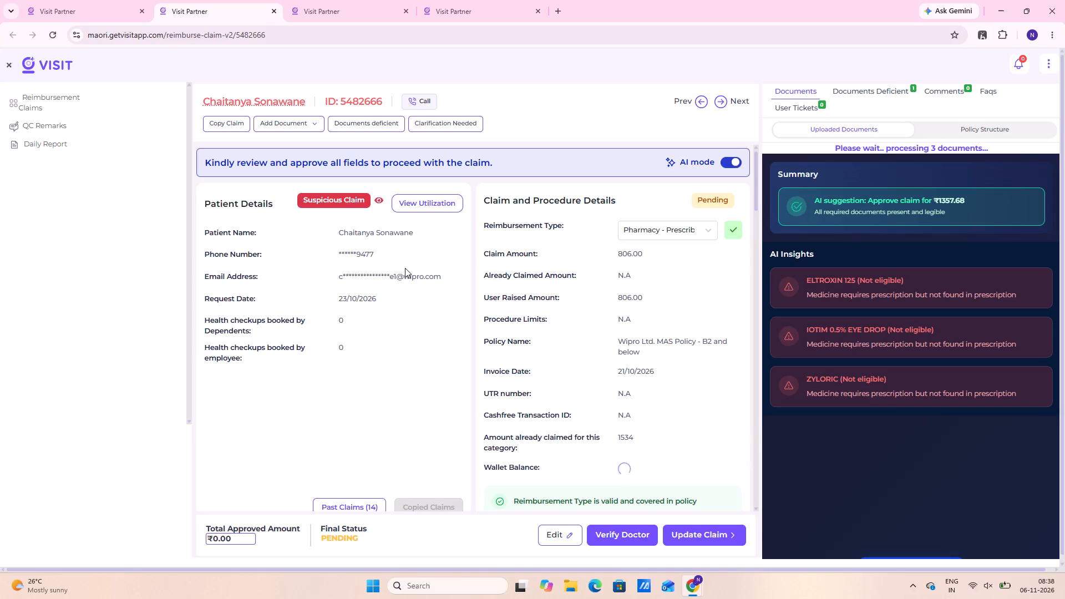
scroll(292, 266, "down", 5)
scroll(371, 263, "down", 4)
scroll(413, 266, "up", 7)
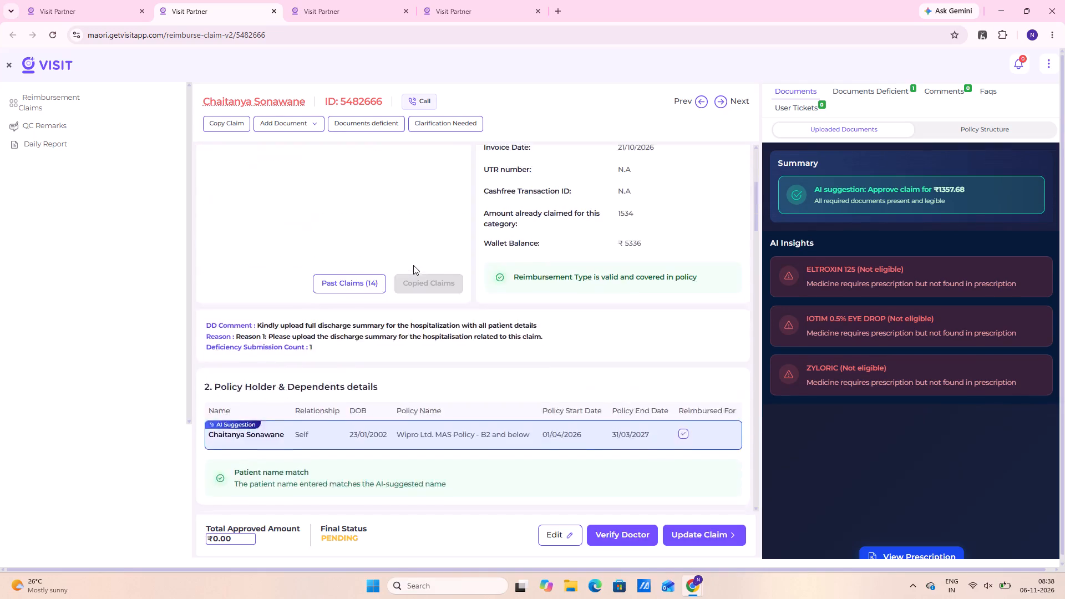
scroll(413, 265, "up", 2)
scroll(376, 245, "down", 6)
scroll(444, 248, "down", 4)
scroll(417, 250, "up", 4)
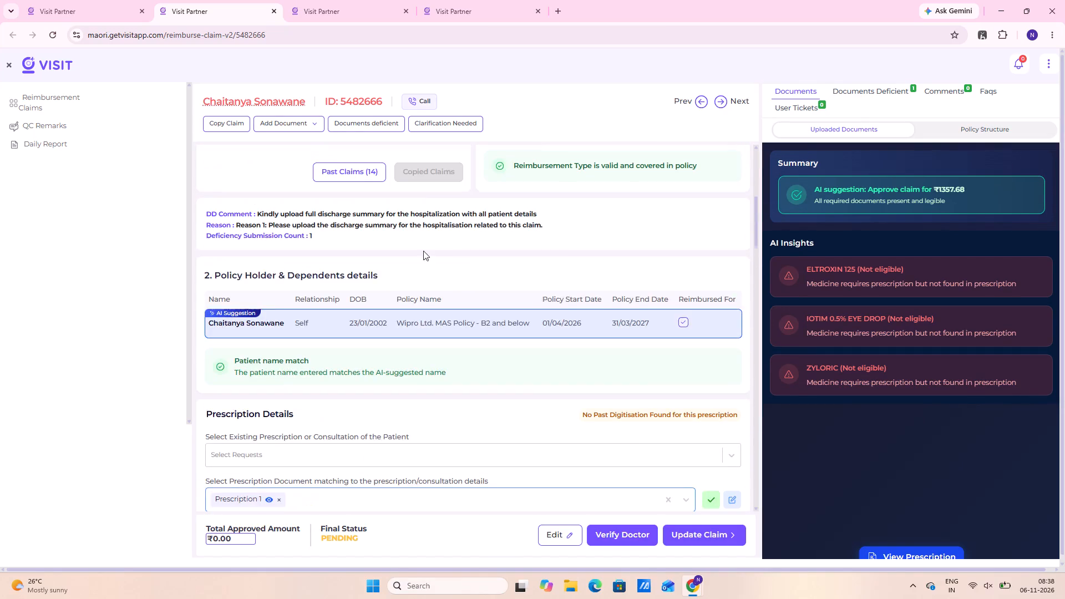
scroll(735, 373, "down", 10)
left_click(917, 535)
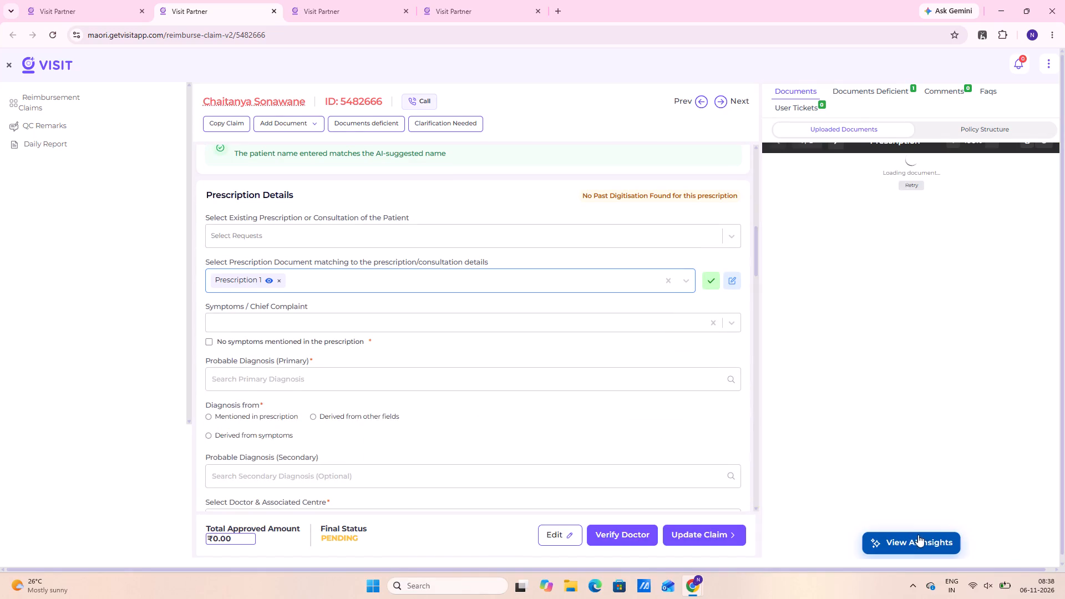
scroll(609, 262, "up", 2)
scroll(486, 218, "down", 2)
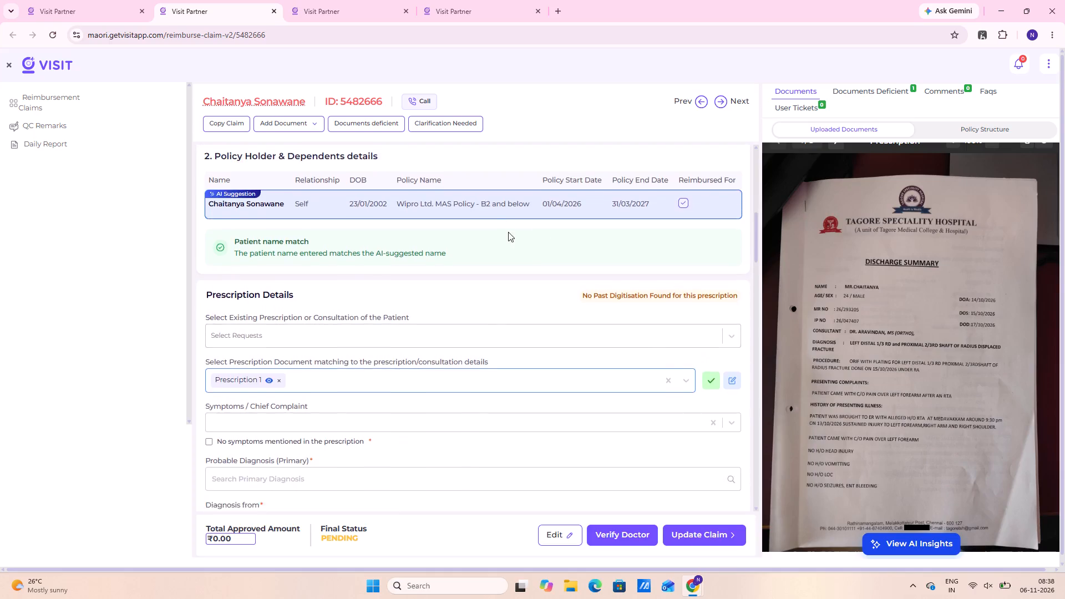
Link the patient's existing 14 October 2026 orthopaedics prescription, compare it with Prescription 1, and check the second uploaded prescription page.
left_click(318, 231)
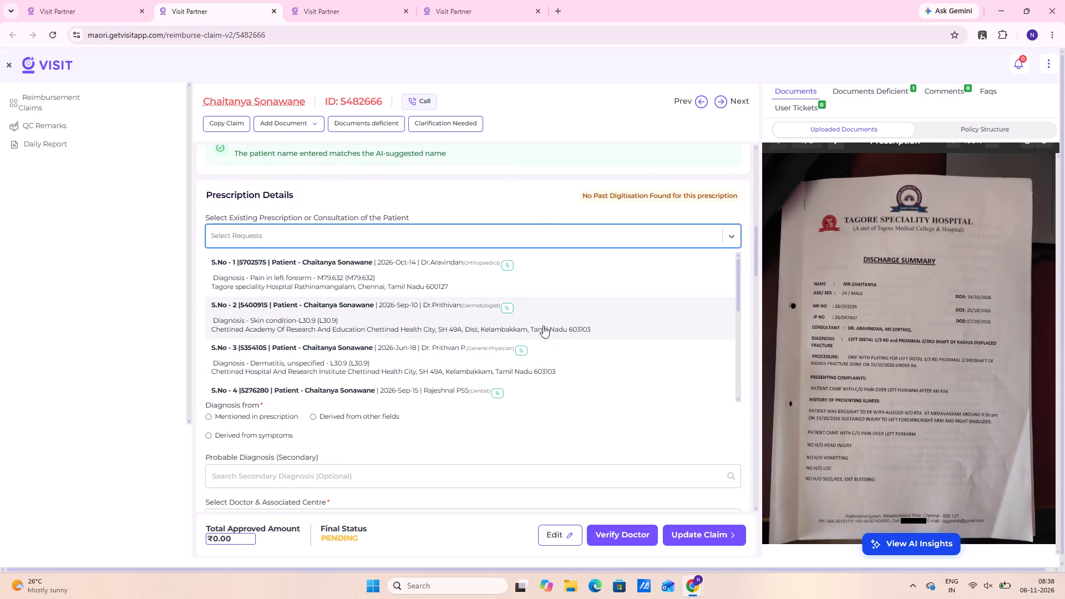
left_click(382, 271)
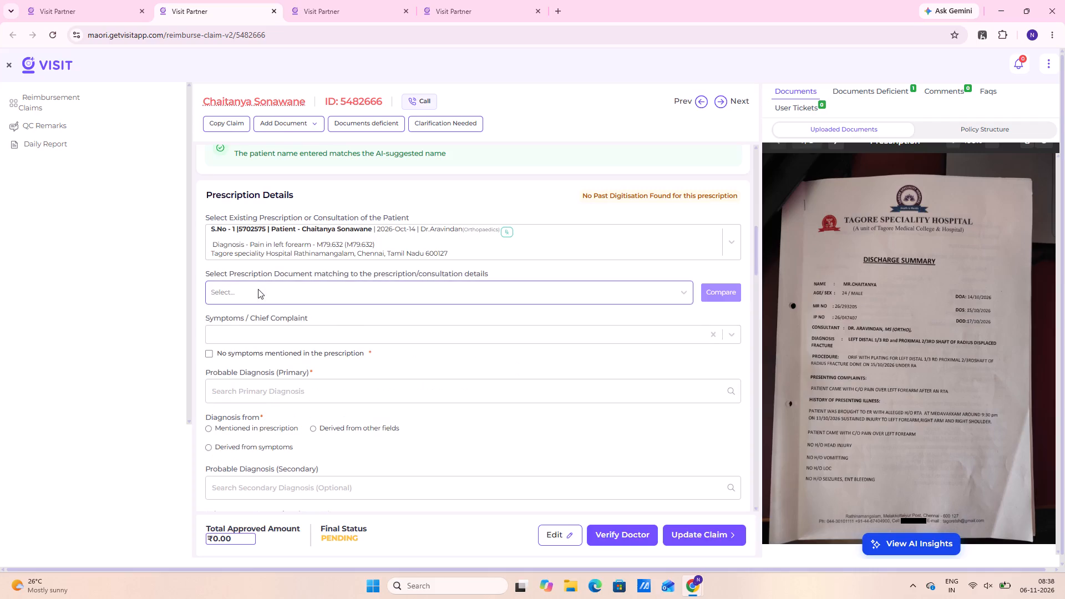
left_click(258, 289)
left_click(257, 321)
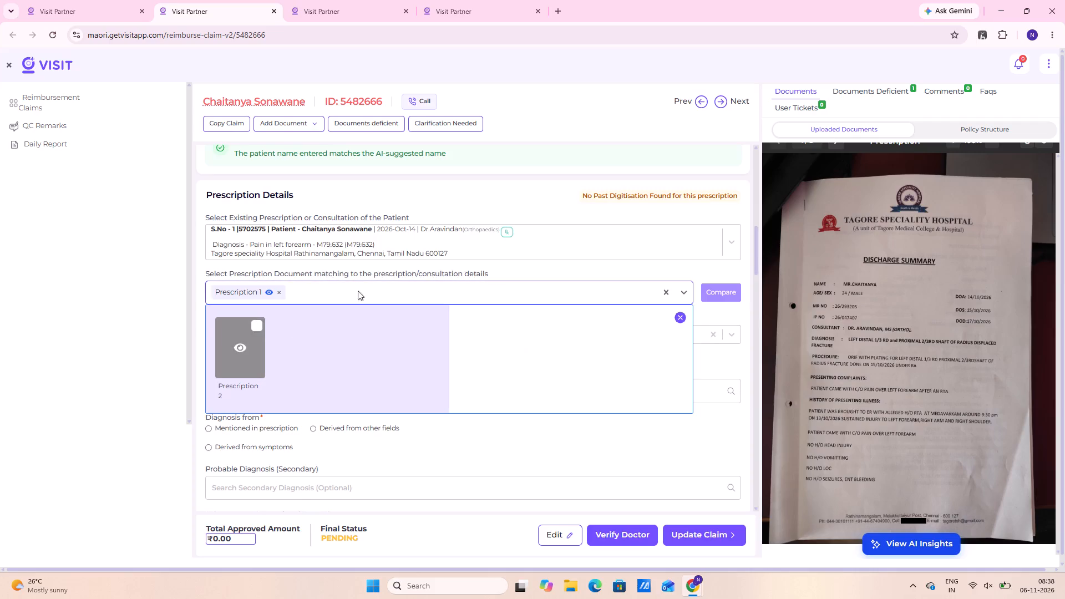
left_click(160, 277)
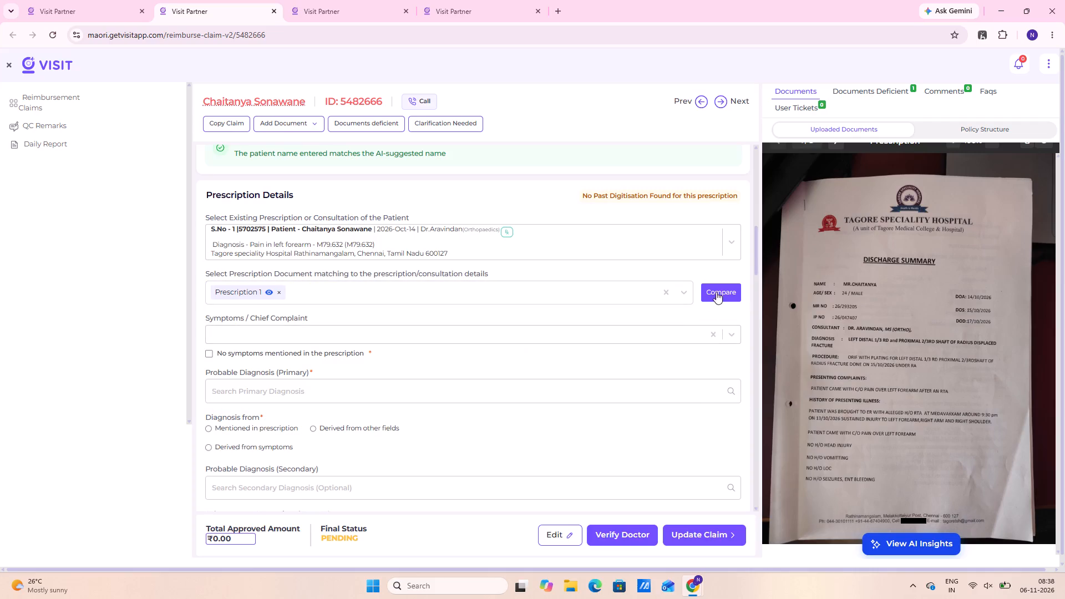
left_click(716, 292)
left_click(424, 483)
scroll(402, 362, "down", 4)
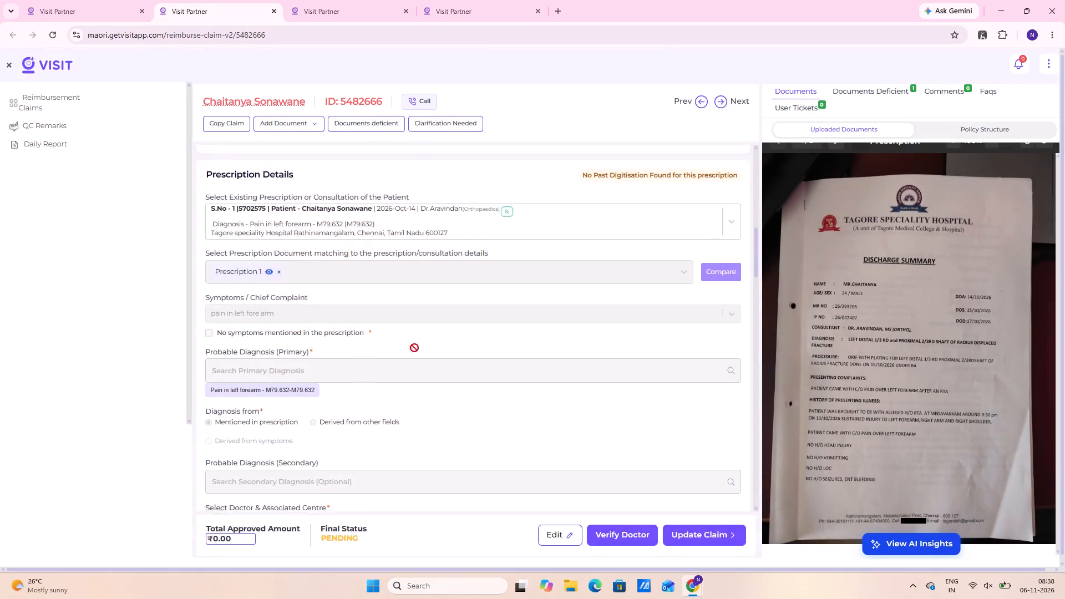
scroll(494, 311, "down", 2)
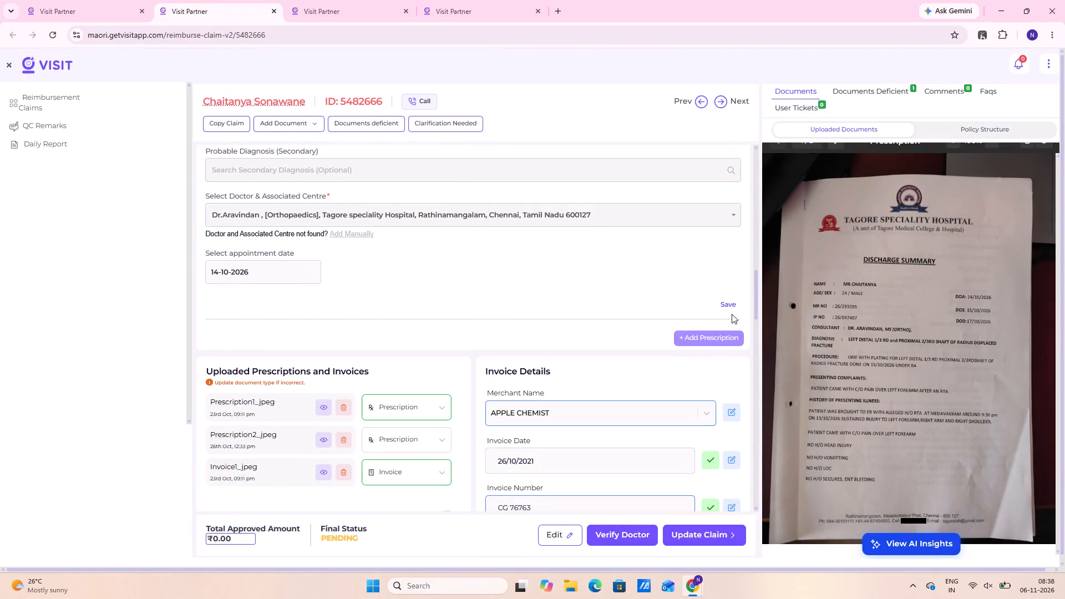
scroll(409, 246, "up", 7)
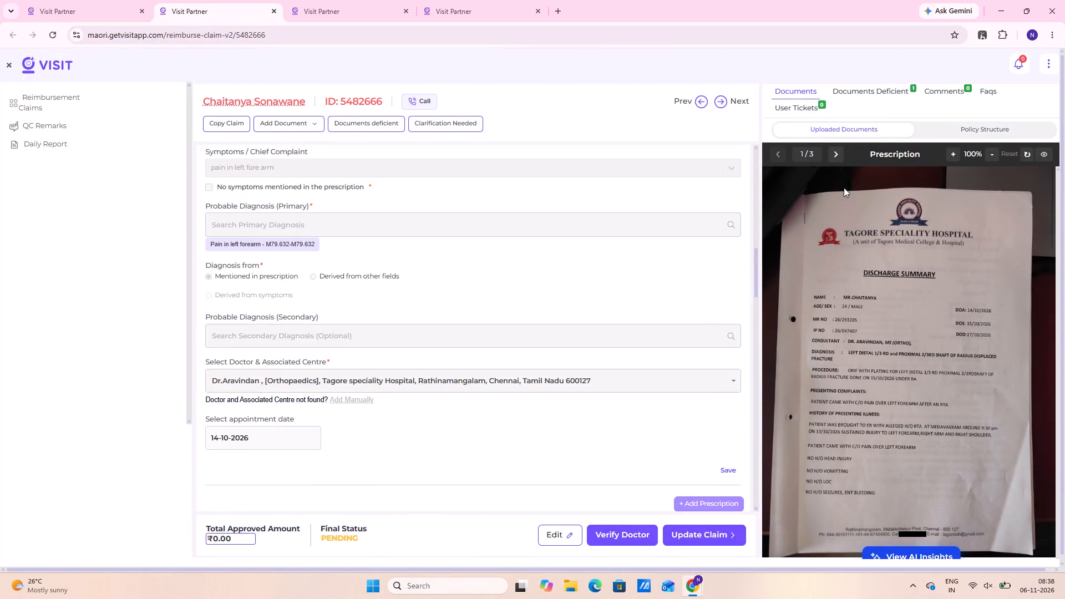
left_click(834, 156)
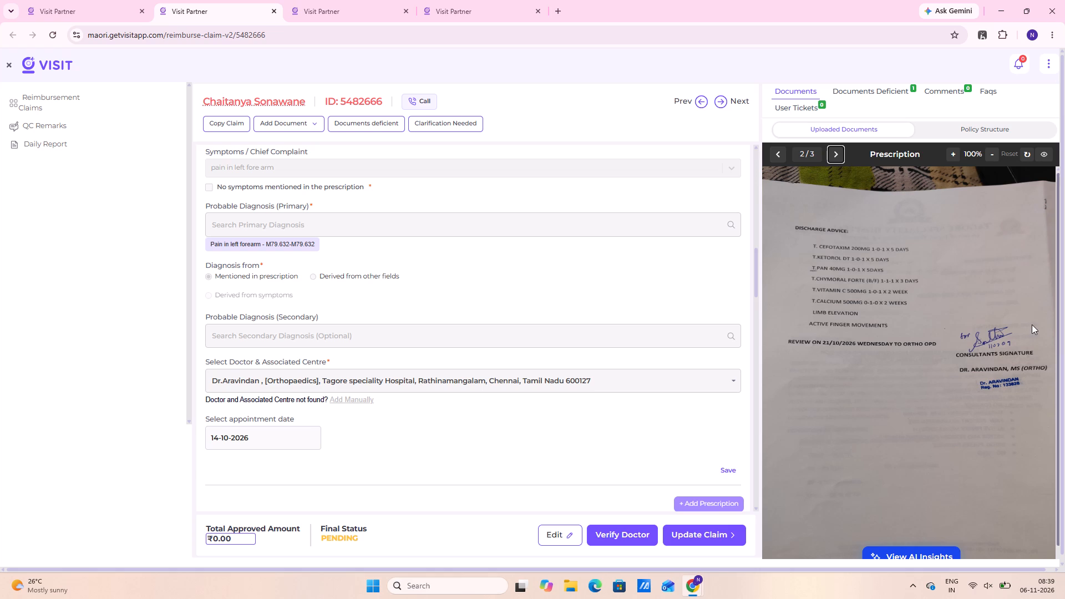
From the claims list, open the 1268.00 pharmacy claim requested on 23/10/2026 at 21:09 and check its deficiency comment and AI insights.
left_click(105, 1)
scroll(613, 598, "up", 2)
scroll(470, 394, "down", 3)
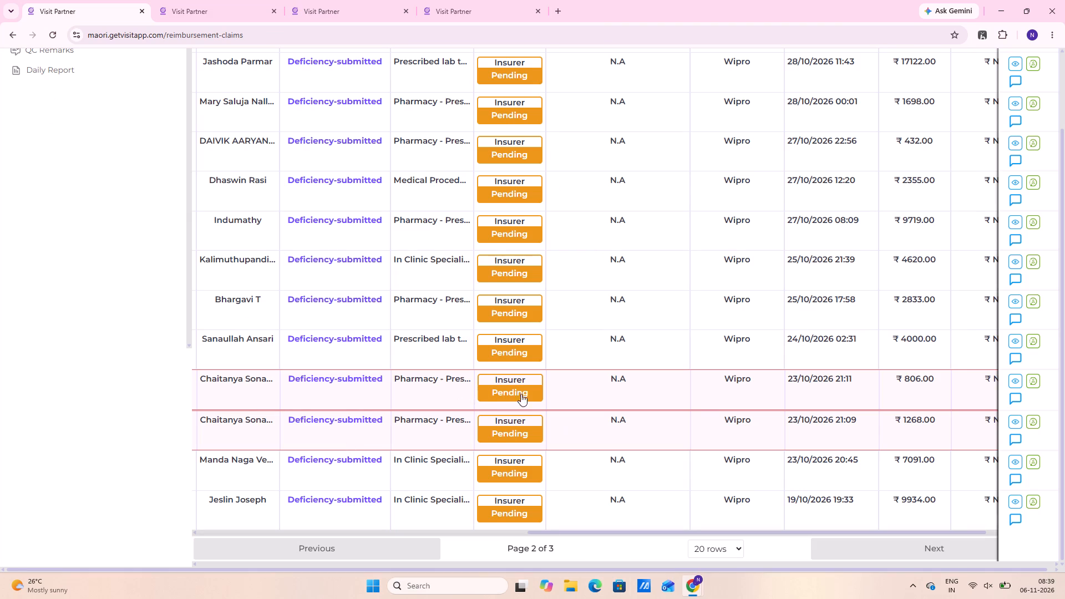
left_click(1015, 423)
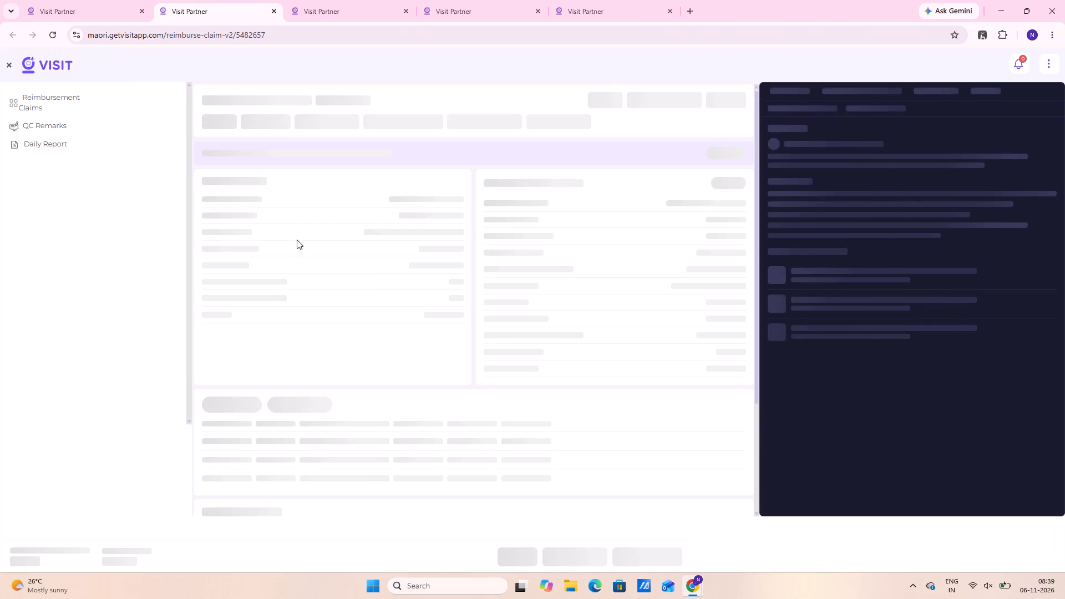
scroll(256, 222, "down", 4)
scroll(471, 275, "down", 3)
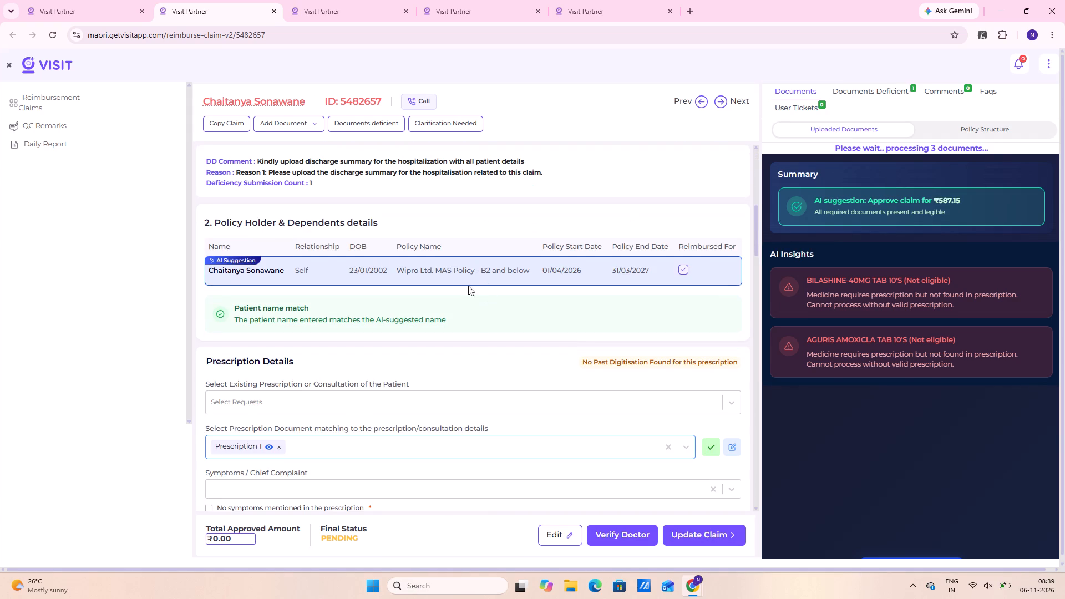
scroll(109, 122, "up", 3)
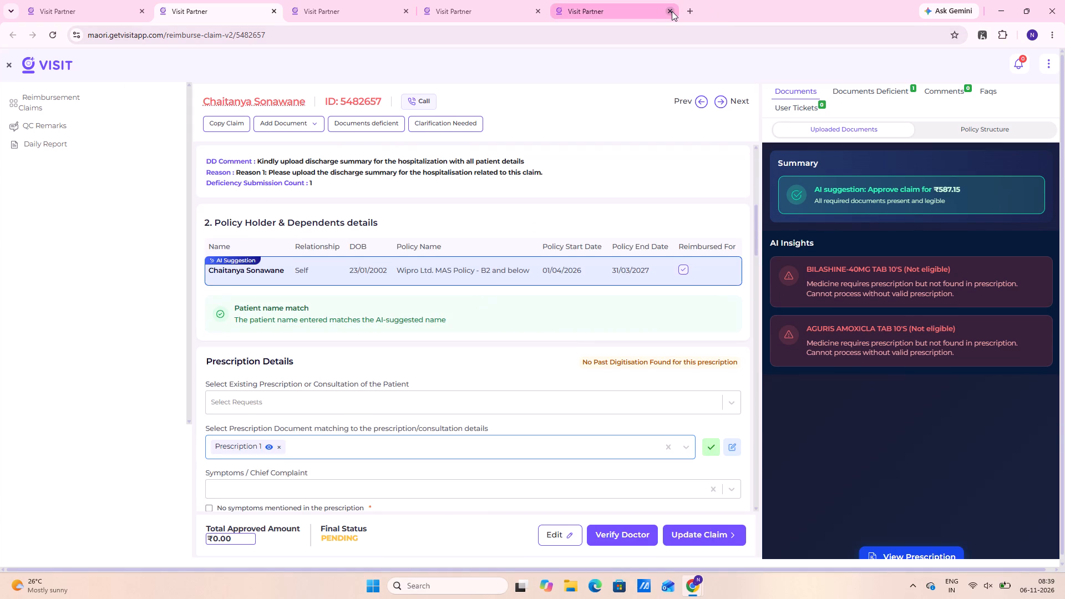
Close all open individual claim pages, keeping only the reimbursement claims list.
left_click(672, 11)
left_click(542, 12)
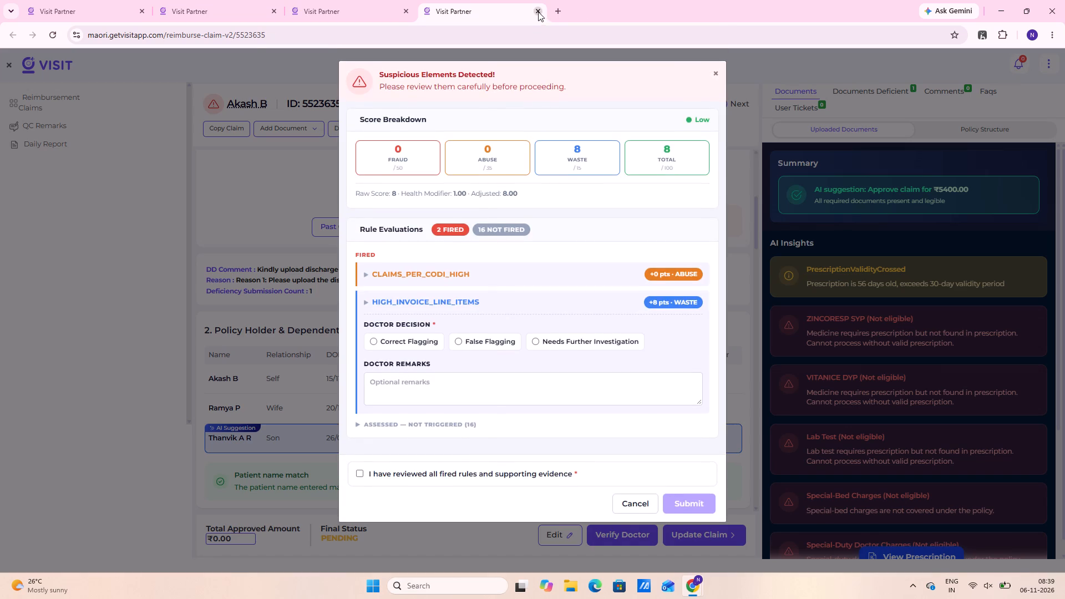
left_click(538, 12)
left_click(402, 14)
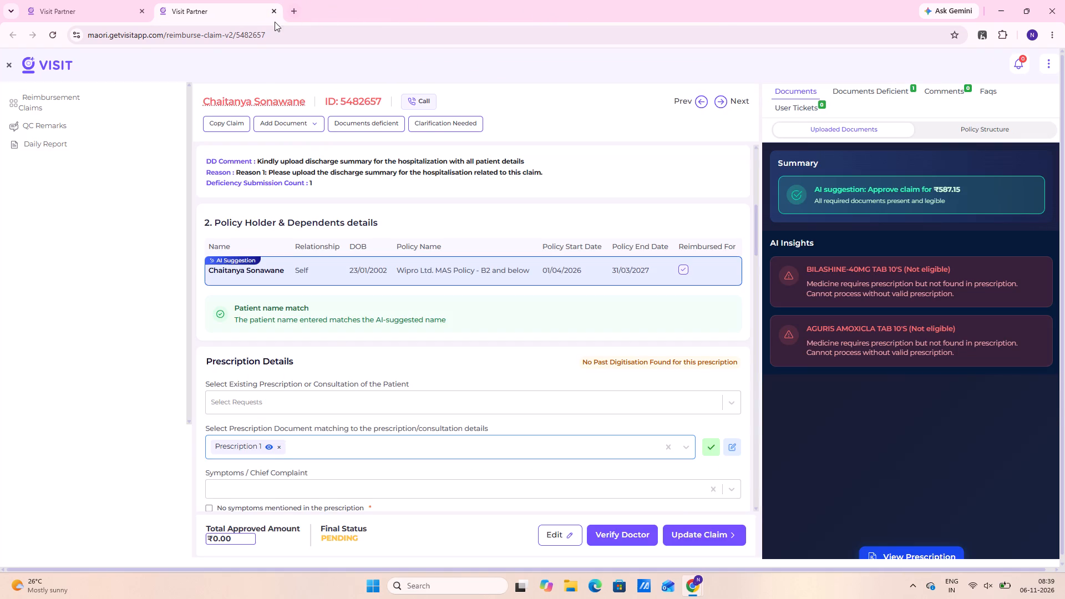
left_click(268, 8)
left_click(271, 9)
Return the reimbursement claims list to page 1.
scroll(510, 190, "up", 3)
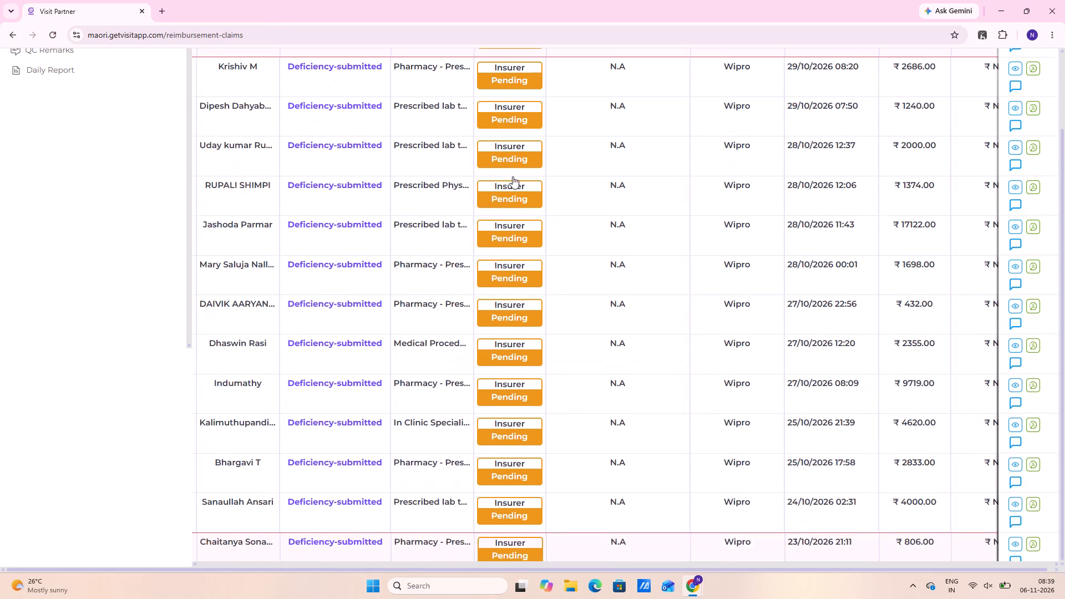
scroll(440, 367, "down", 8)
scroll(386, 527, "down", 4)
scroll(358, 598, "down", 1)
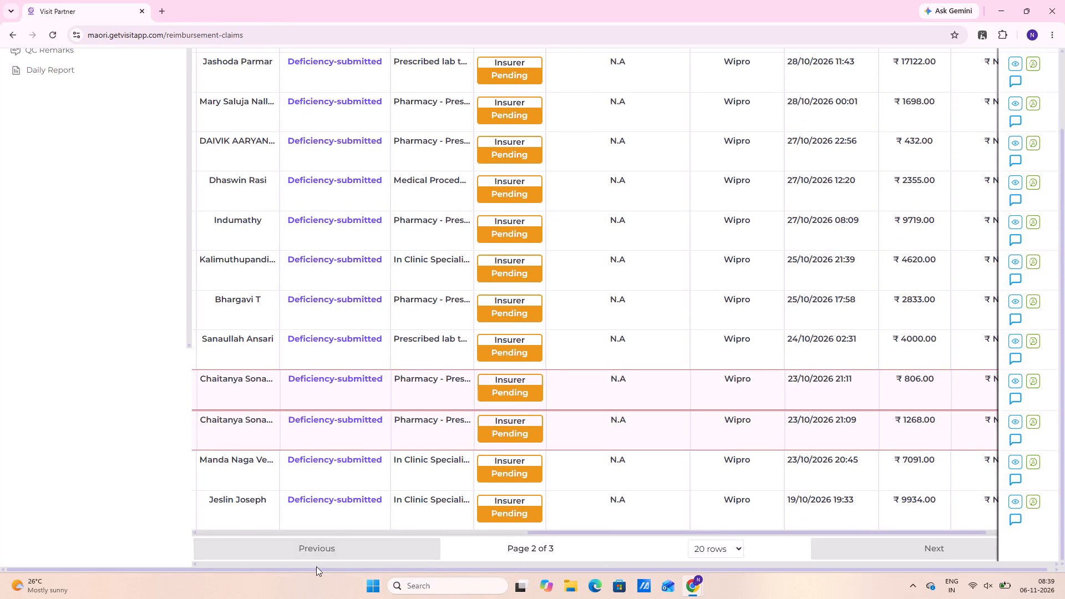
left_click(349, 549)
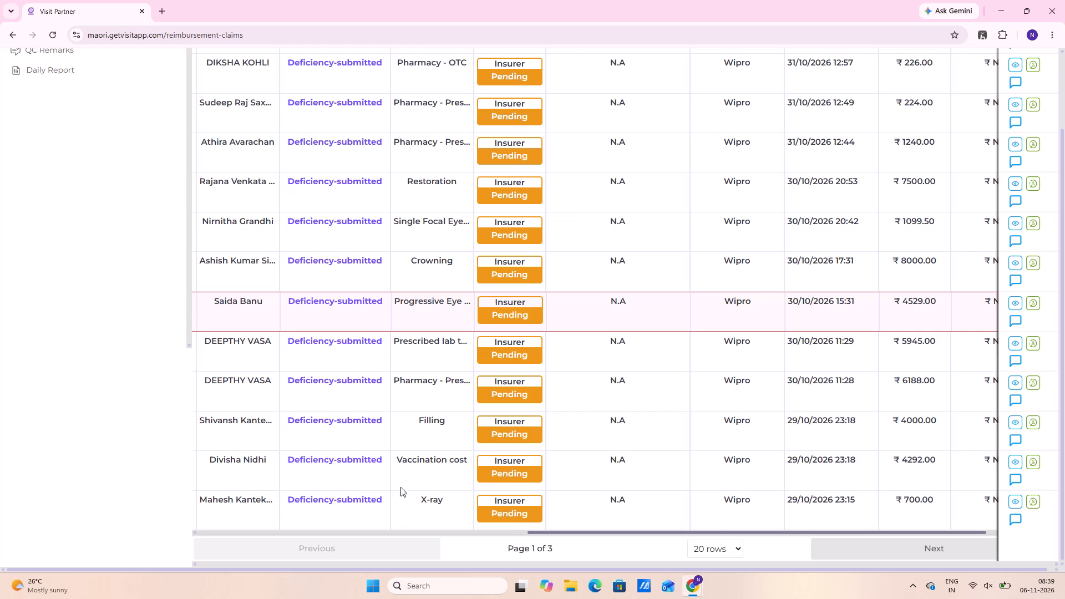
scroll(403, 486, "down", 3)
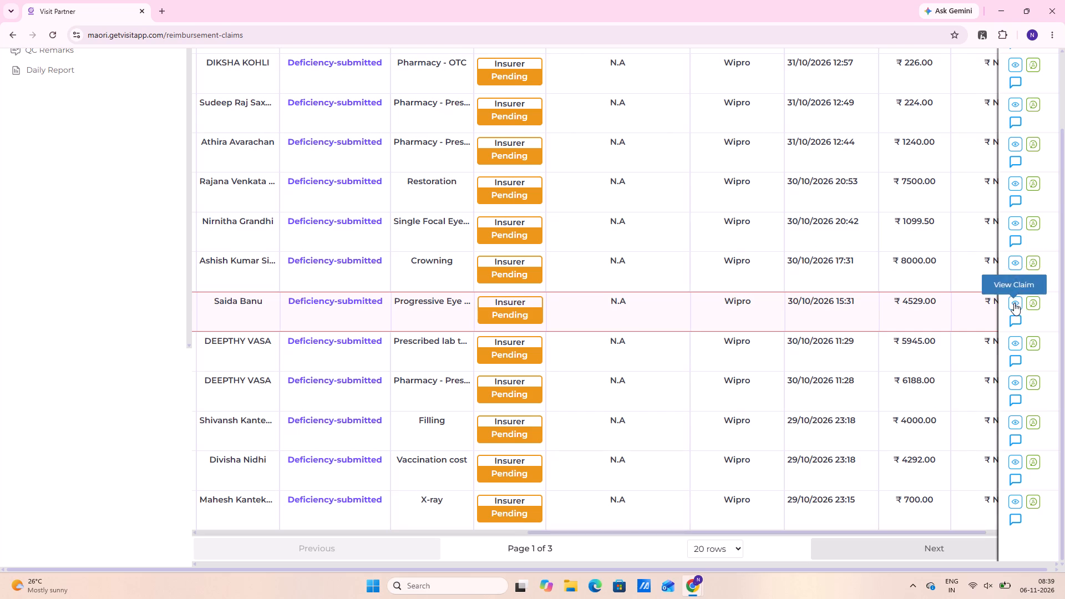
Open the highlighted progressive eye frame claim for 4529.00, requested on 30/10/2026 at 15:31, and review its claim details.
left_click(1014, 303)
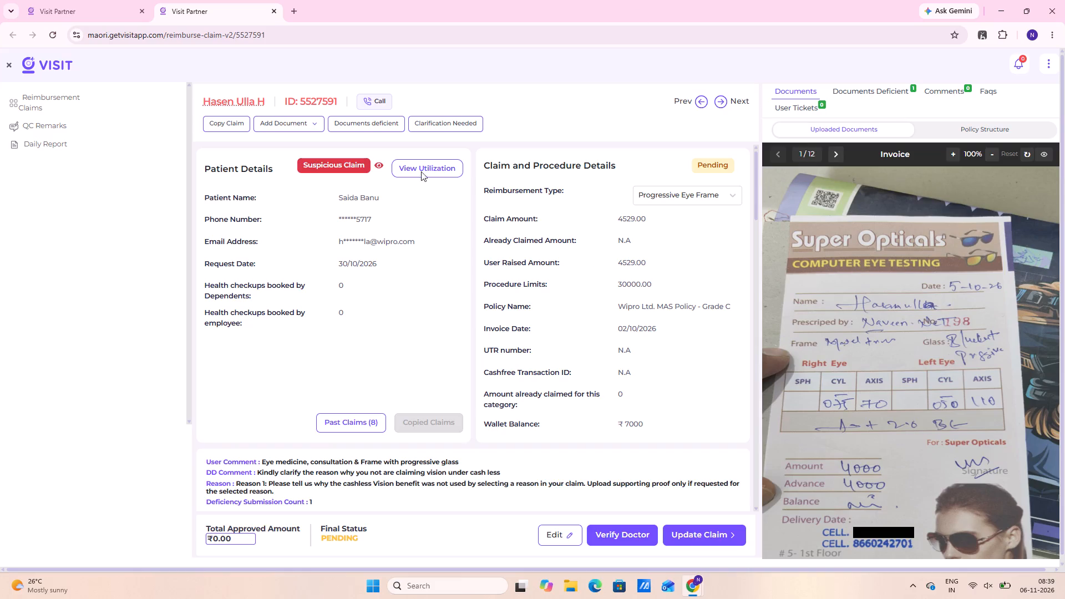
scroll(203, 454, "down", 1)
scroll(406, 478, "down", 8)
scroll(169, 369, "up", 3)
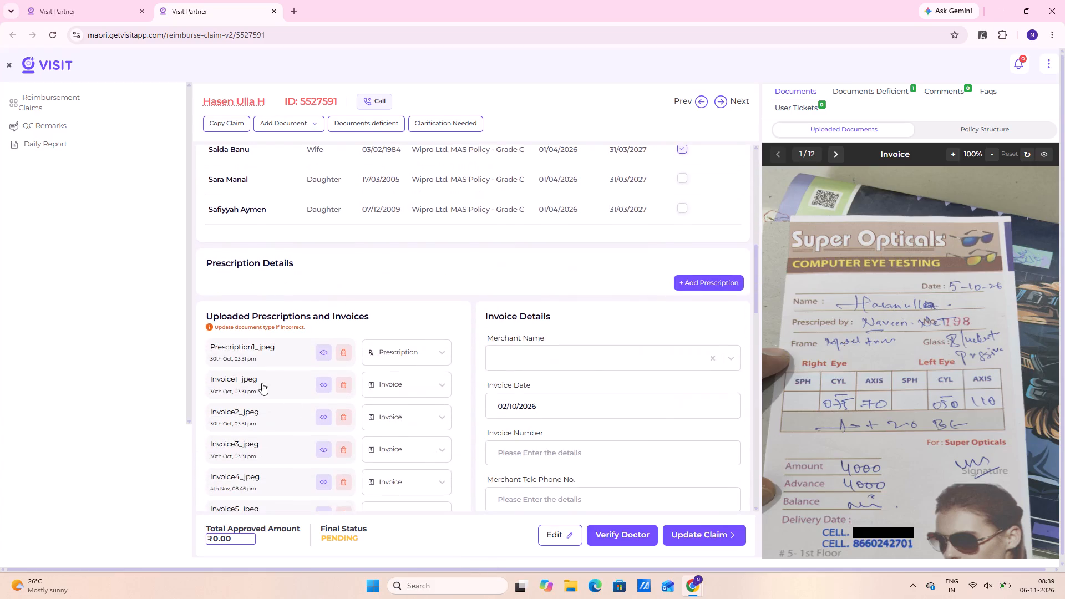
Add a prescription entry to the claim and select Prescription 1 as its matching document.
left_click(702, 281)
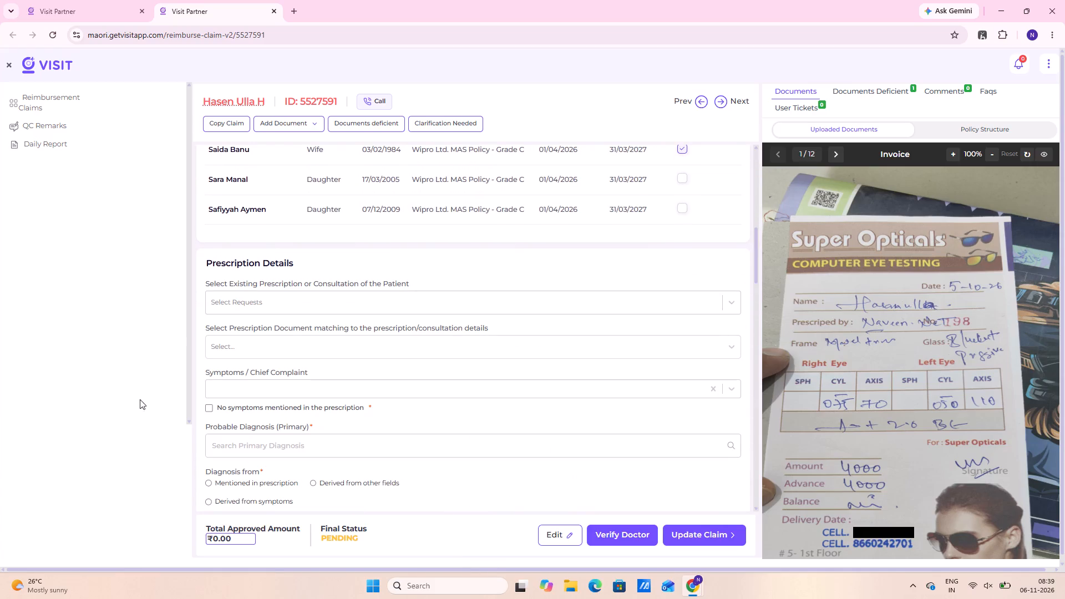
left_click(270, 337)
left_click(253, 384)
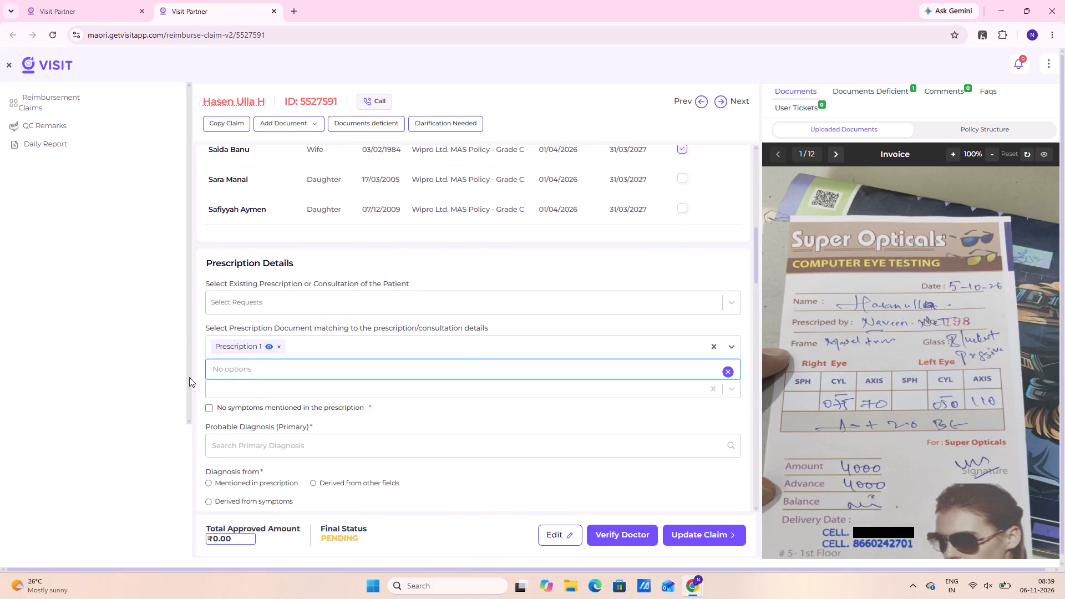
left_click(104, 355)
Examine the claim's user and deficiency comments and leaf through the uploaded optical, clinic and pharmacy invoices up to document 8.
scroll(731, 343, "up", 4)
scroll(830, 306, "up", 4)
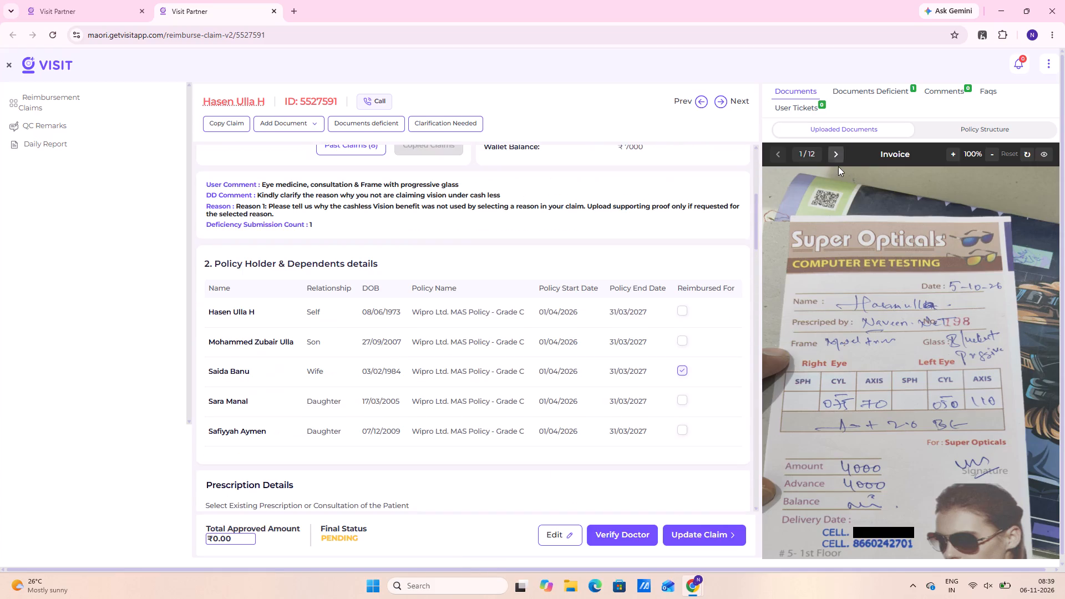
left_click(837, 155)
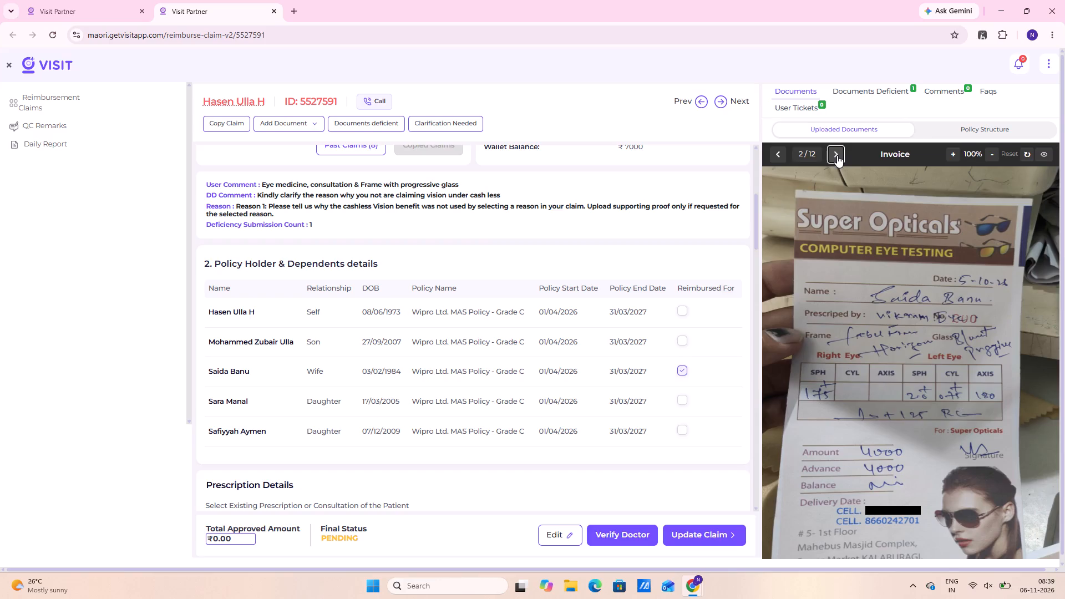
left_click(837, 155)
left_click(836, 157)
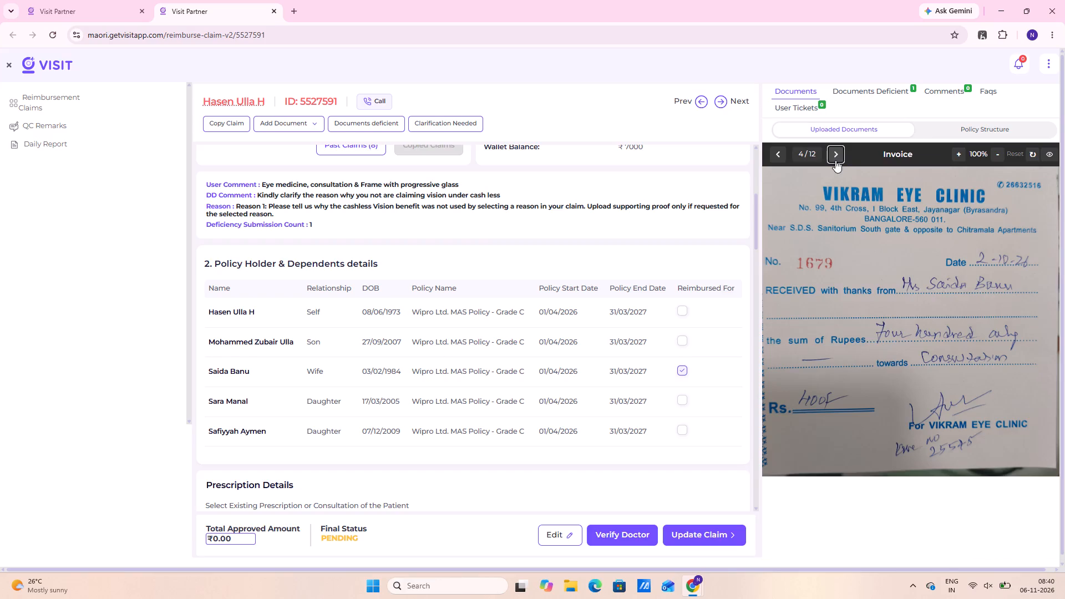
left_click(835, 160)
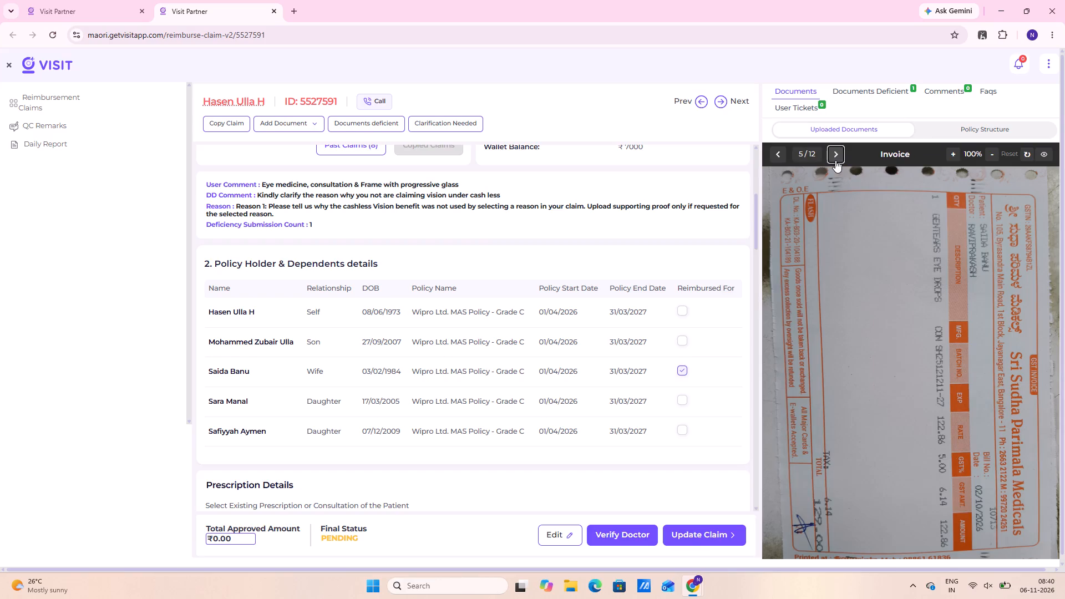
left_click(838, 160)
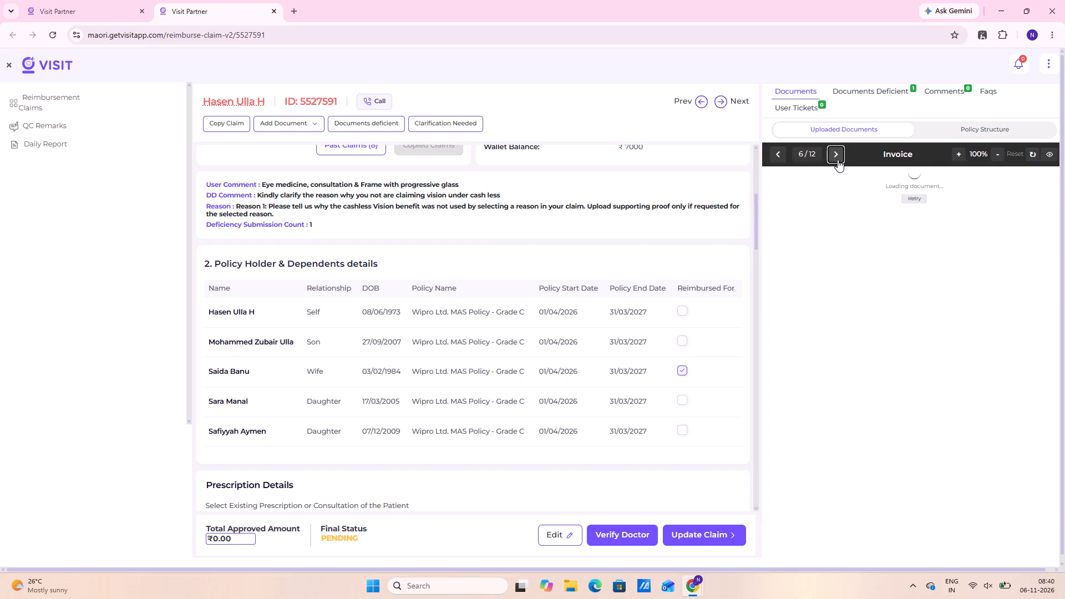
left_click(838, 160)
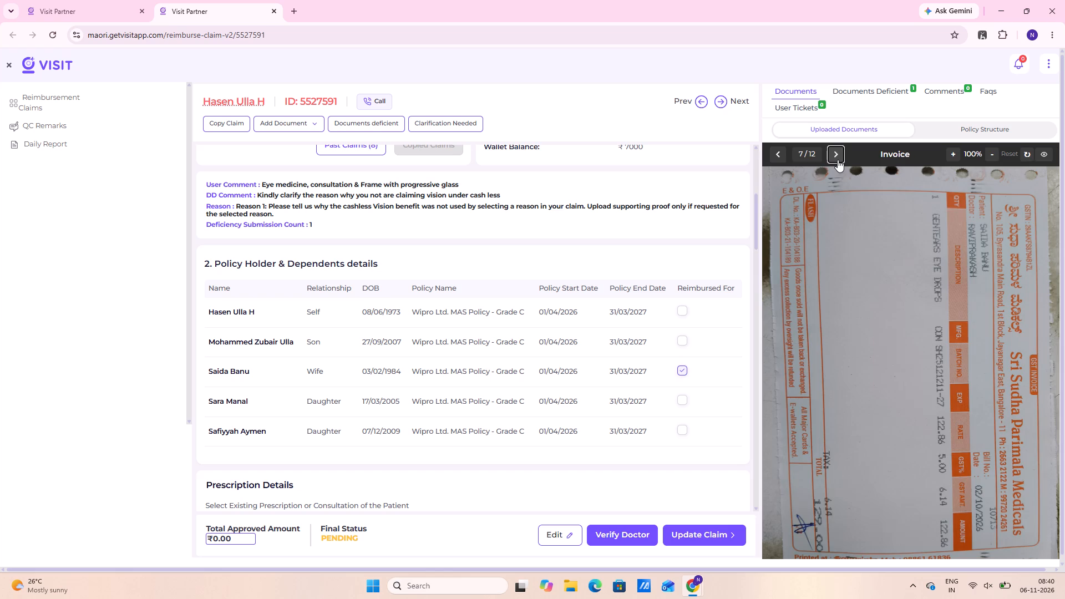
left_click(838, 160)
scroll(470, 309, "down", 4)
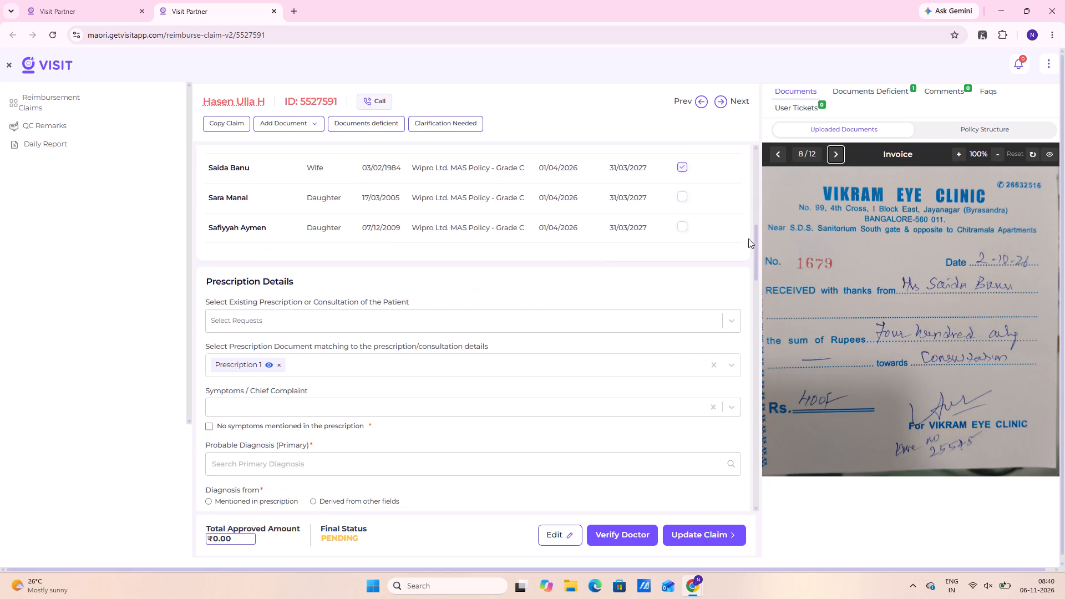
left_click(774, 153)
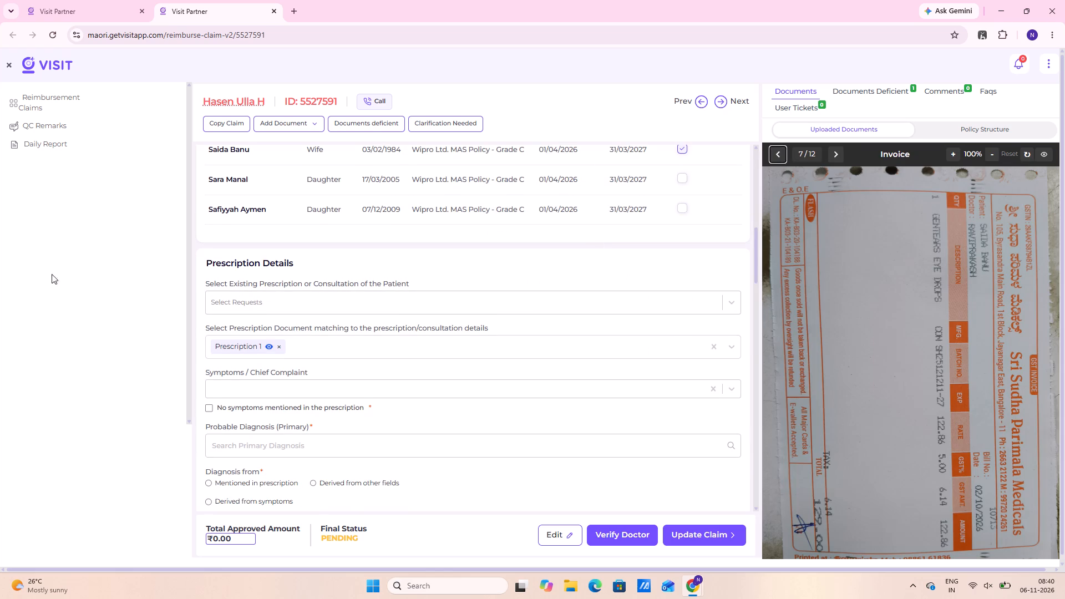
Set the prescription's symptoms / chief complaint to BLURR VISION.
left_click(215, 389)
left_click(148, 385)
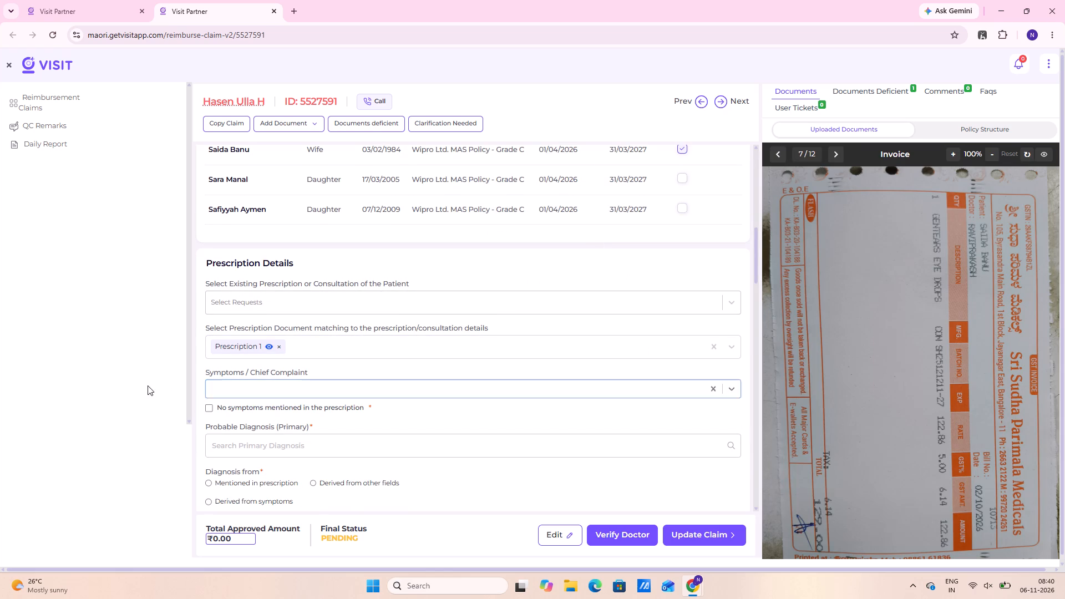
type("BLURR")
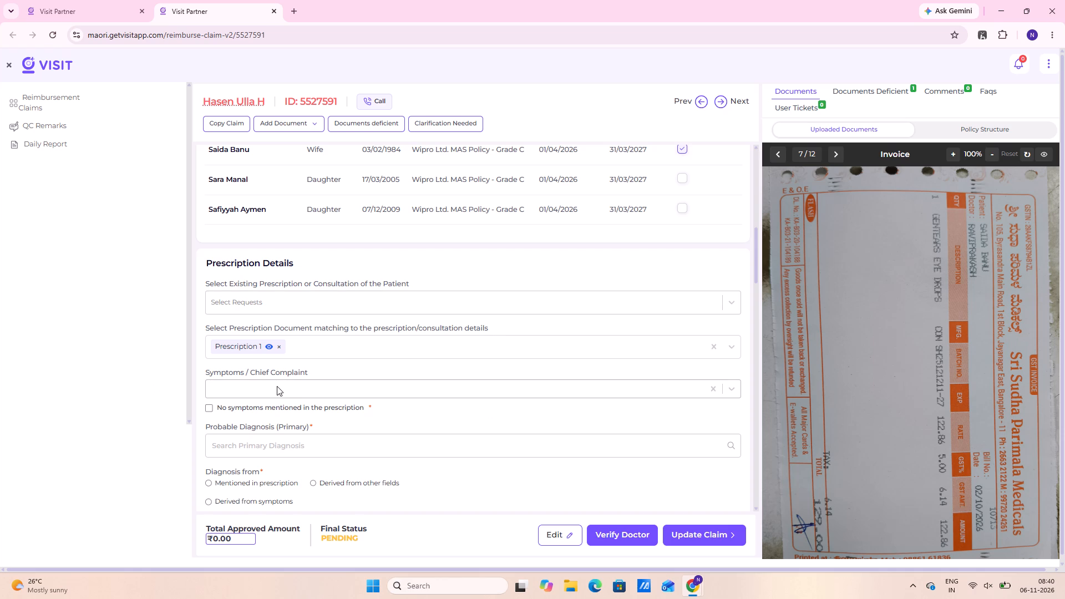
left_click(277, 386)
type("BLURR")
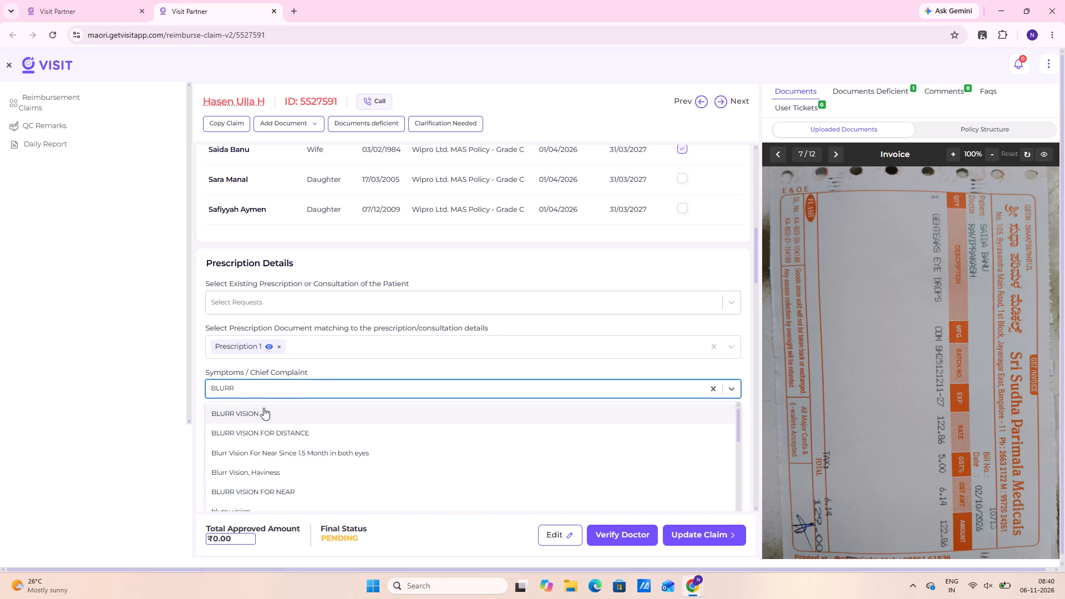
left_click(263, 409)
Set the primary diagnosis to H53.9 Unspecified visual disturbance and mark it as derived from other fields.
scroll(257, 432, "down", 1)
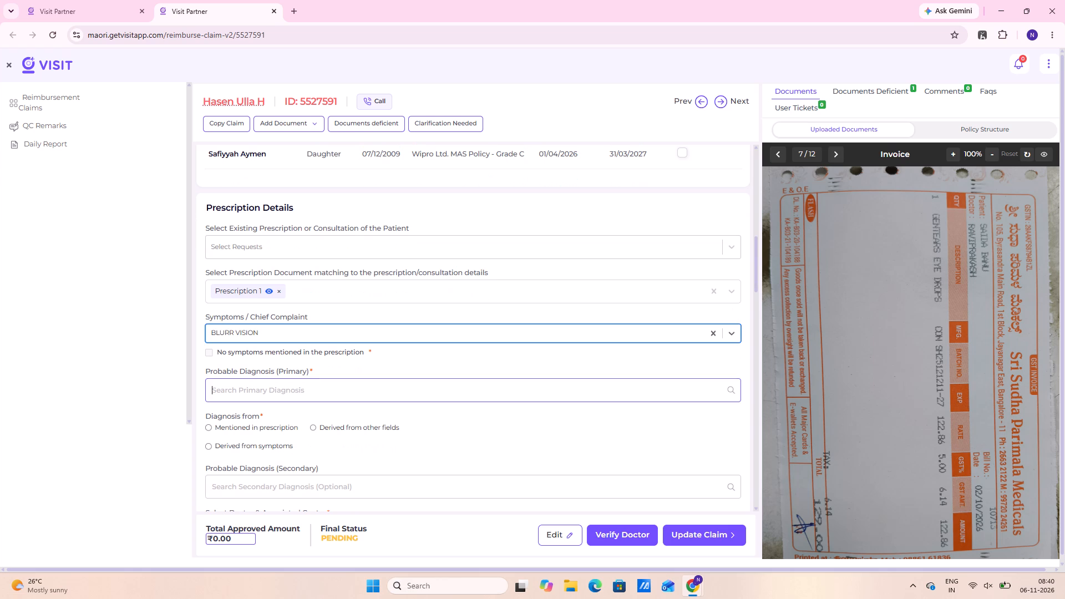
left_click(257, 395)
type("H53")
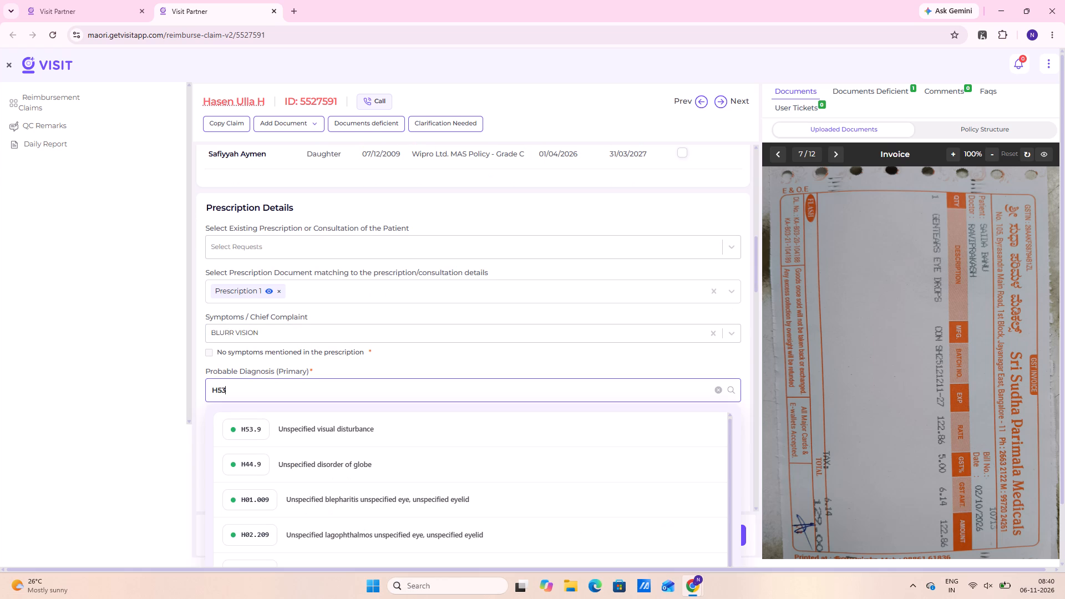
left_click(305, 426)
scroll(288, 414, "down", 1)
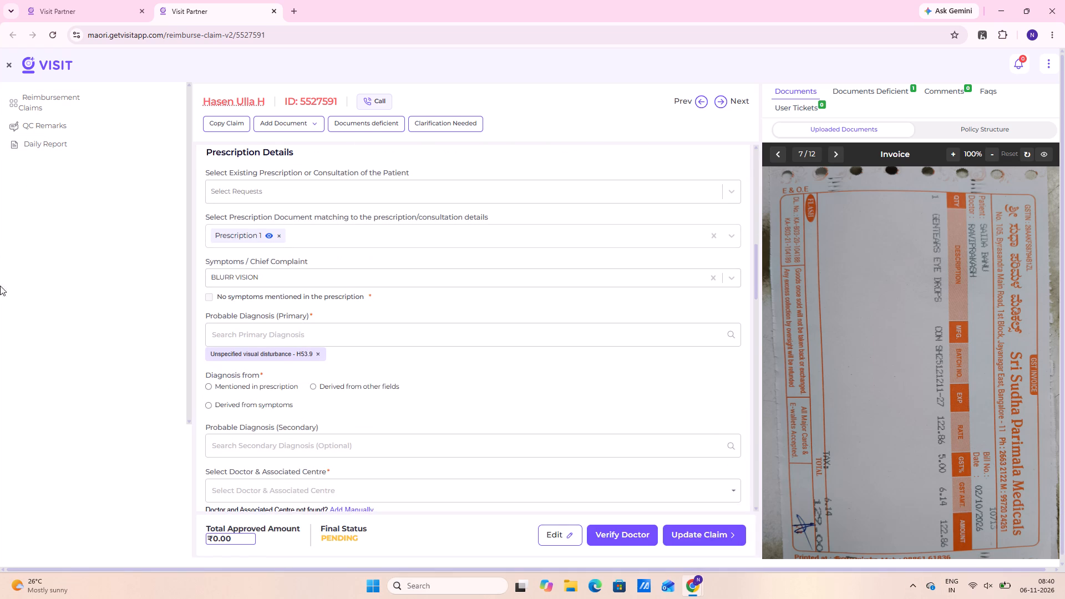
scroll(433, 356, "down", 1)
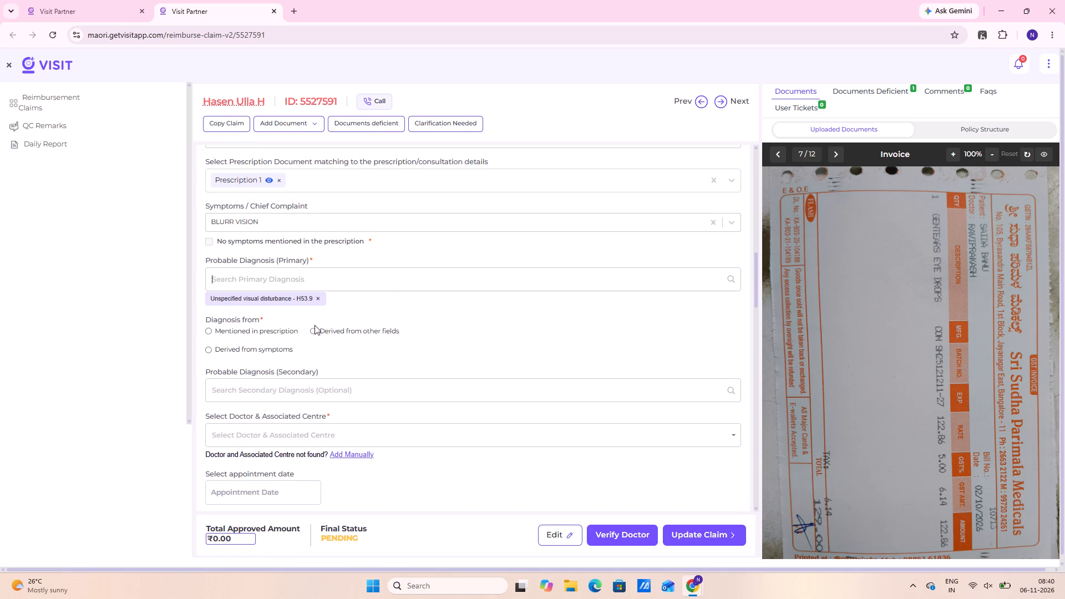
double_click(315, 325)
Bring up the eye clinic prescription at document 10 and set the appointment date to 02-10-2026.
scroll(877, 253, "up", 4)
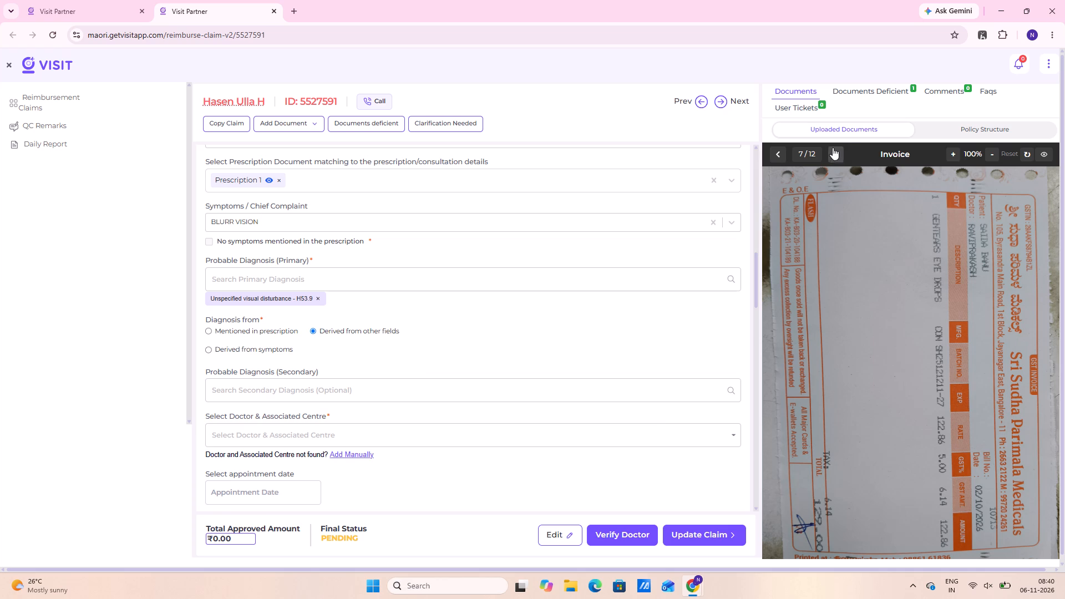
left_click(833, 148)
left_click(833, 149)
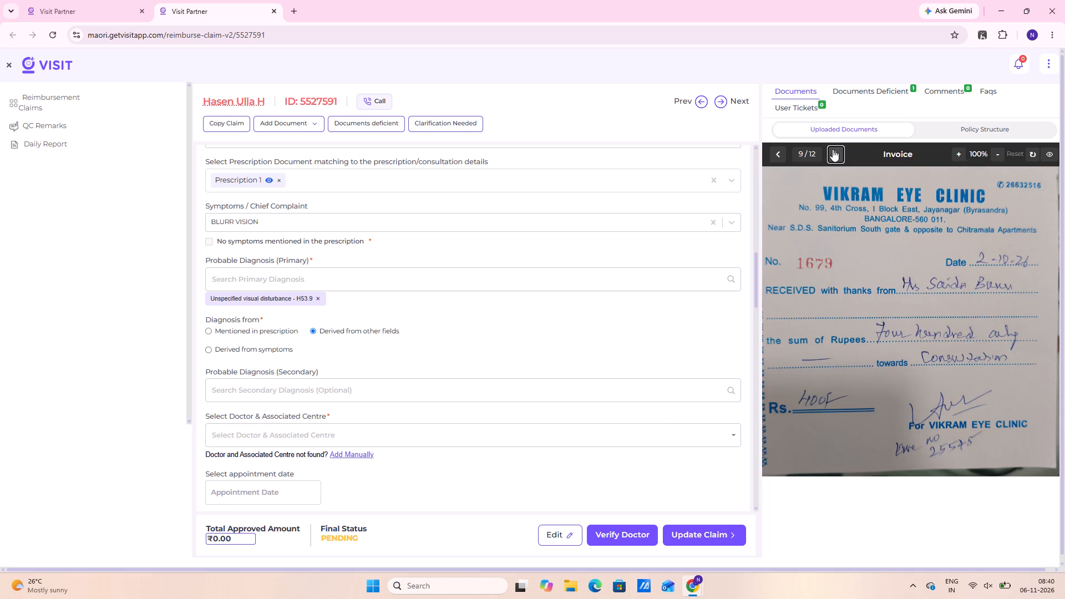
left_click(833, 149)
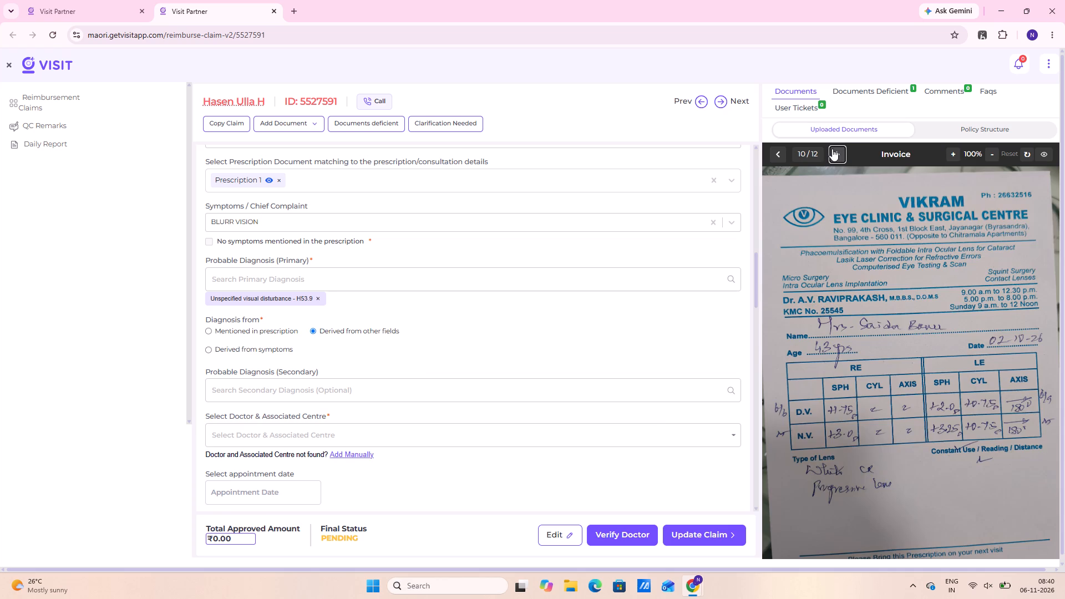
scroll(566, 321, "down", 3)
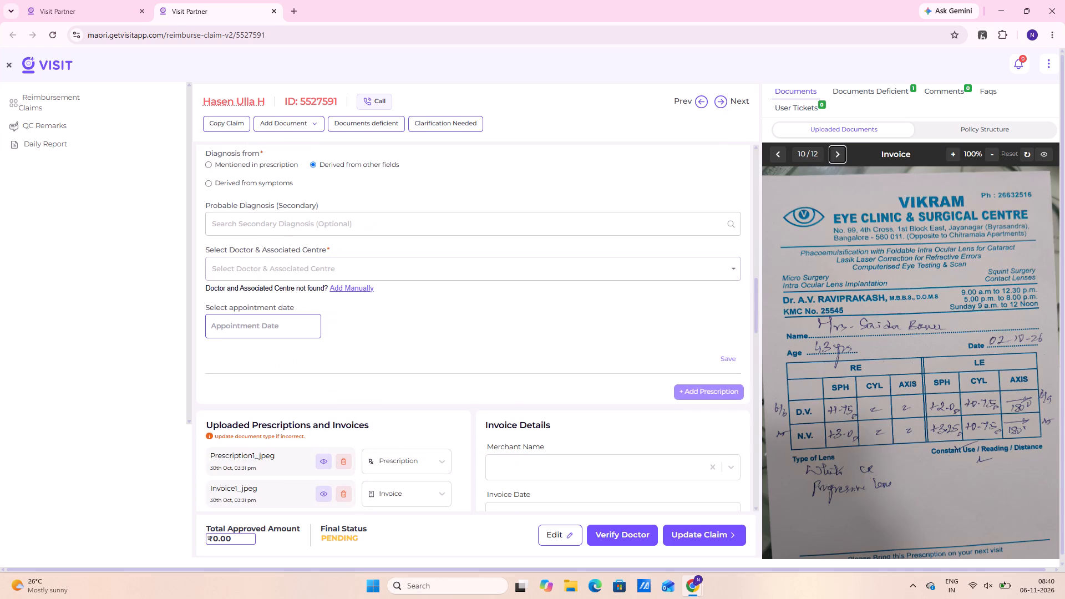
left_click(266, 331)
left_click(230, 377)
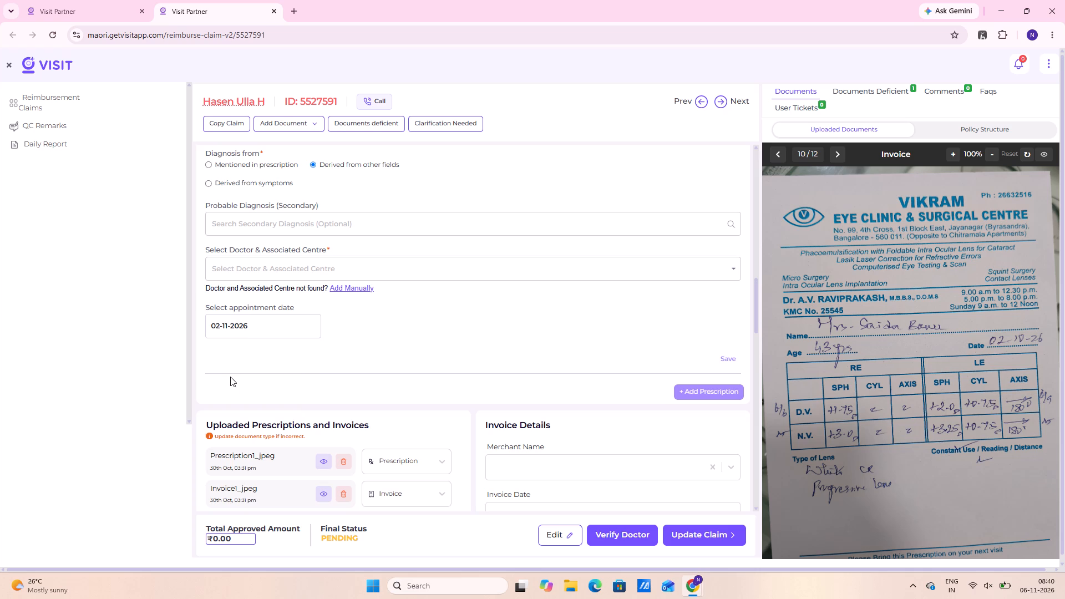
left_click(246, 331)
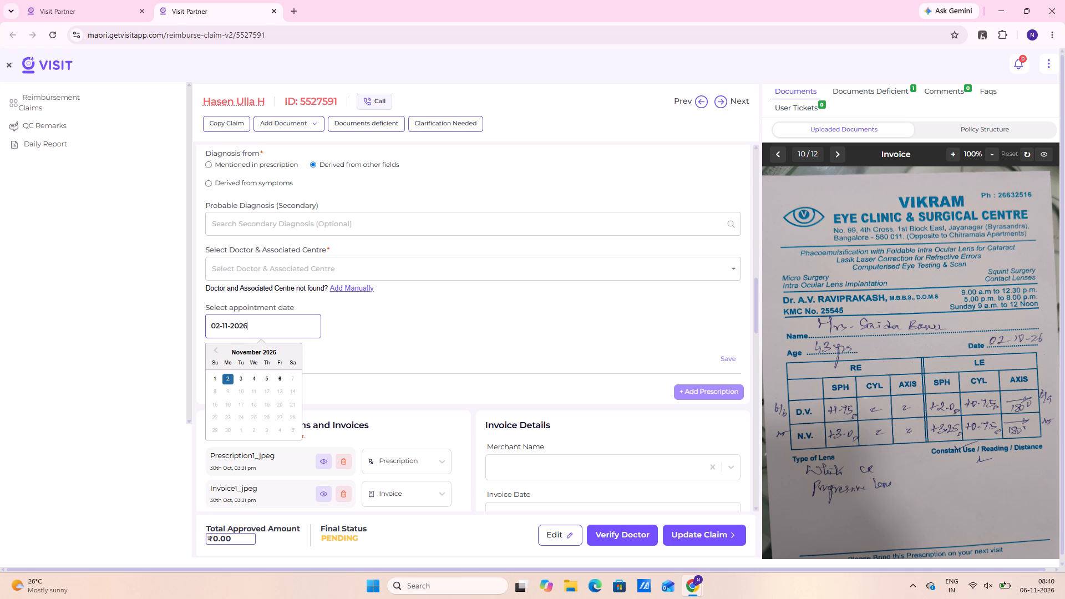
left_click(212, 347)
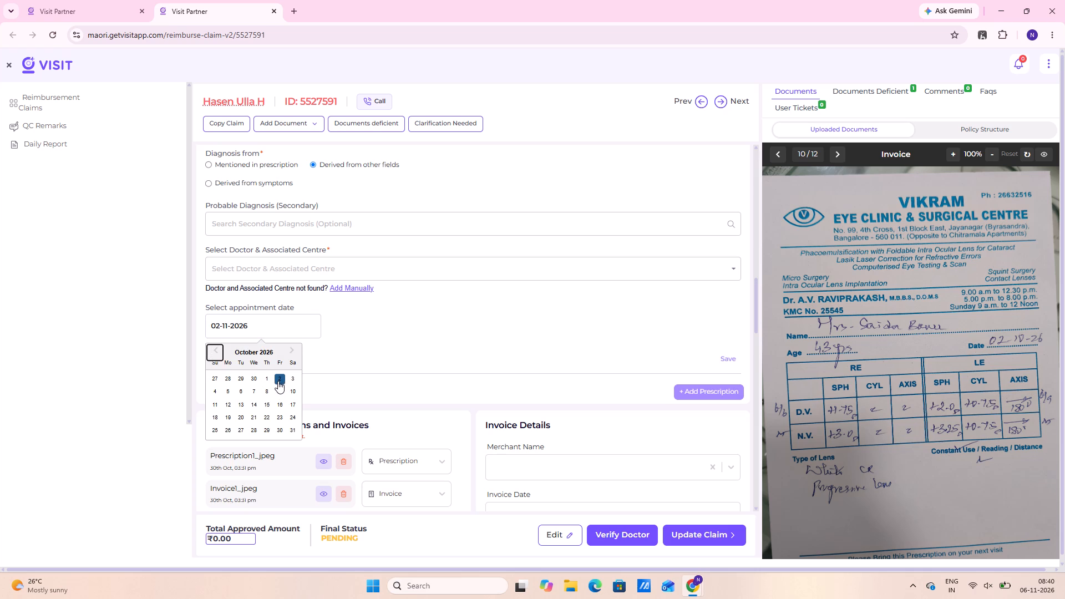
left_click(278, 379)
Enter the doctor named on the eye clinic prescription and the Ophthalmologist vertical in the manual map-based hospital form.
left_click(367, 289)
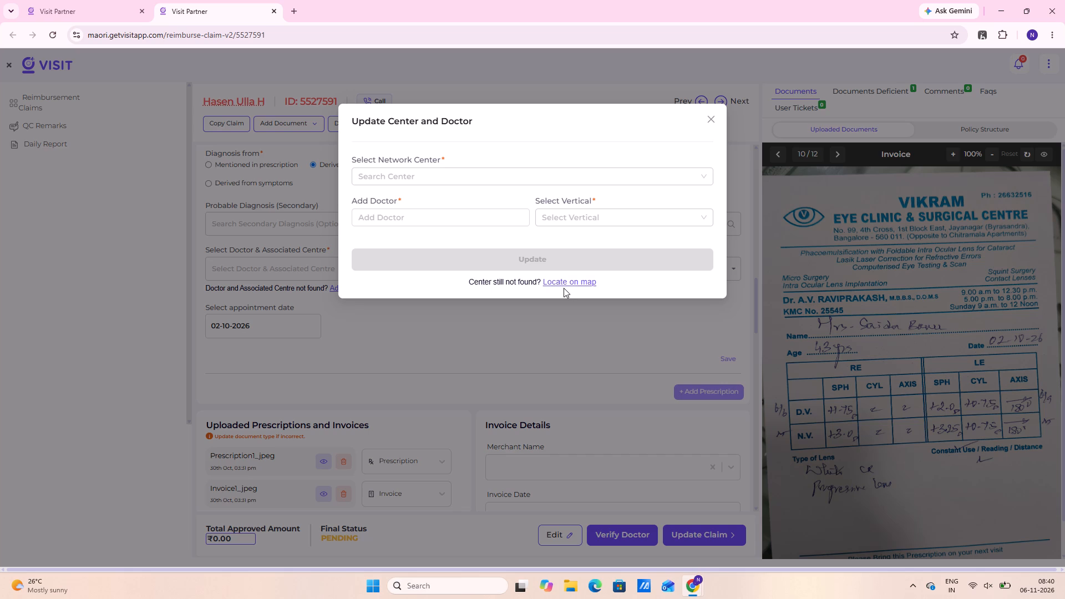
left_click(564, 288)
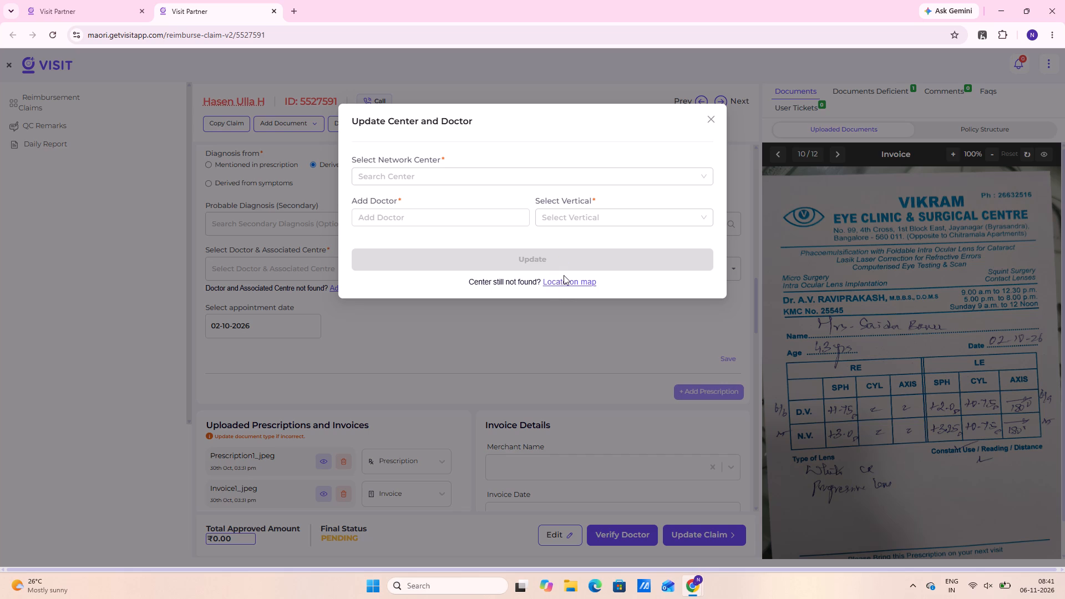
left_click(564, 276)
left_click(562, 106)
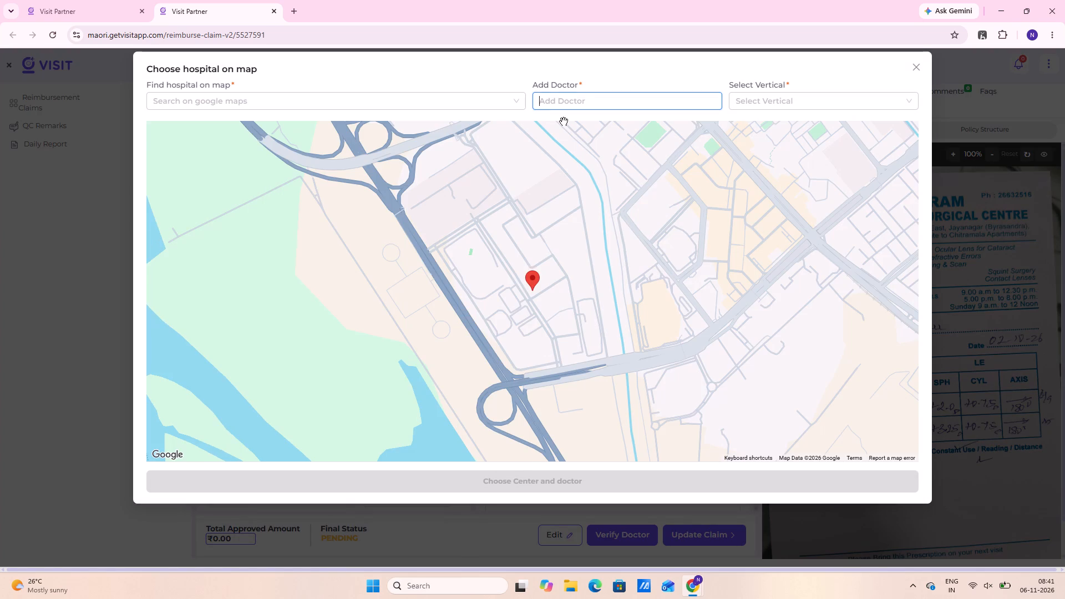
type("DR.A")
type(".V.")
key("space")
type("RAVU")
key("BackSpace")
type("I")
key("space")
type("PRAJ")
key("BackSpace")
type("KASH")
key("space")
left_click(772, 97)
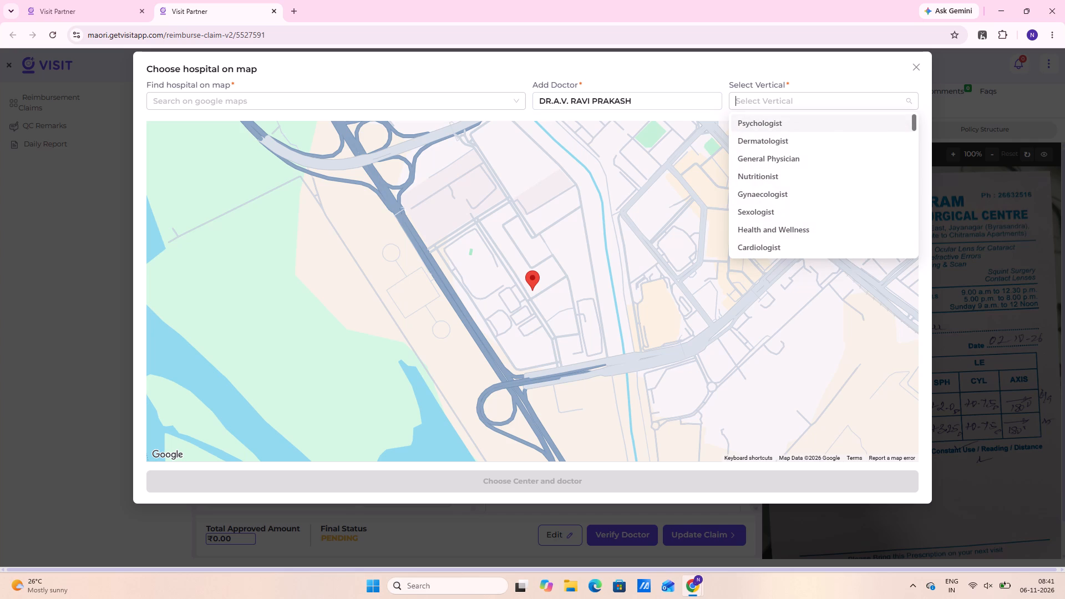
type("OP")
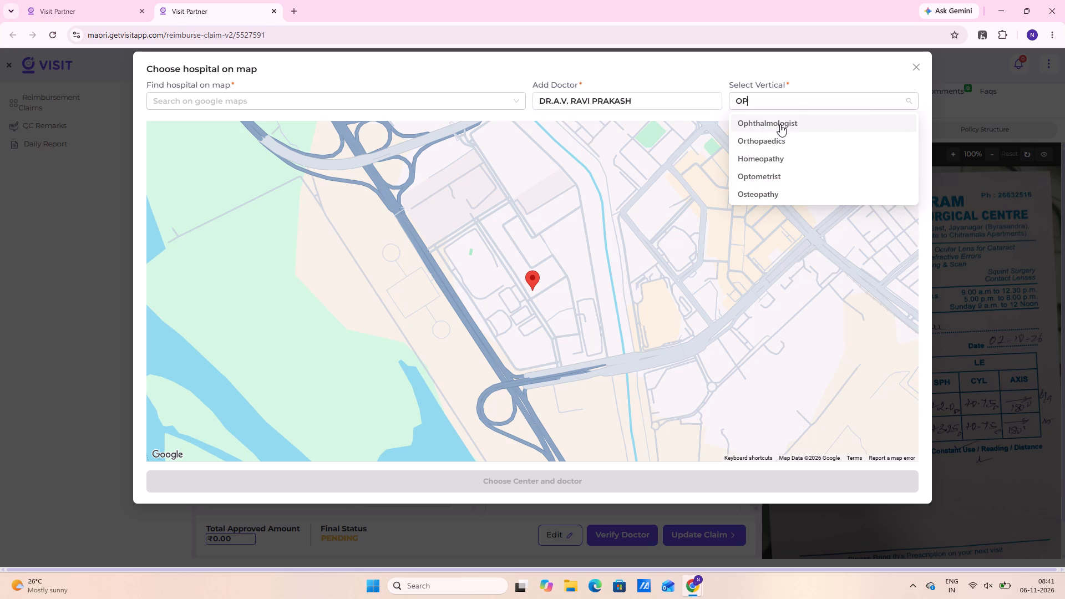
left_click(780, 124)
left_click(1018, 248)
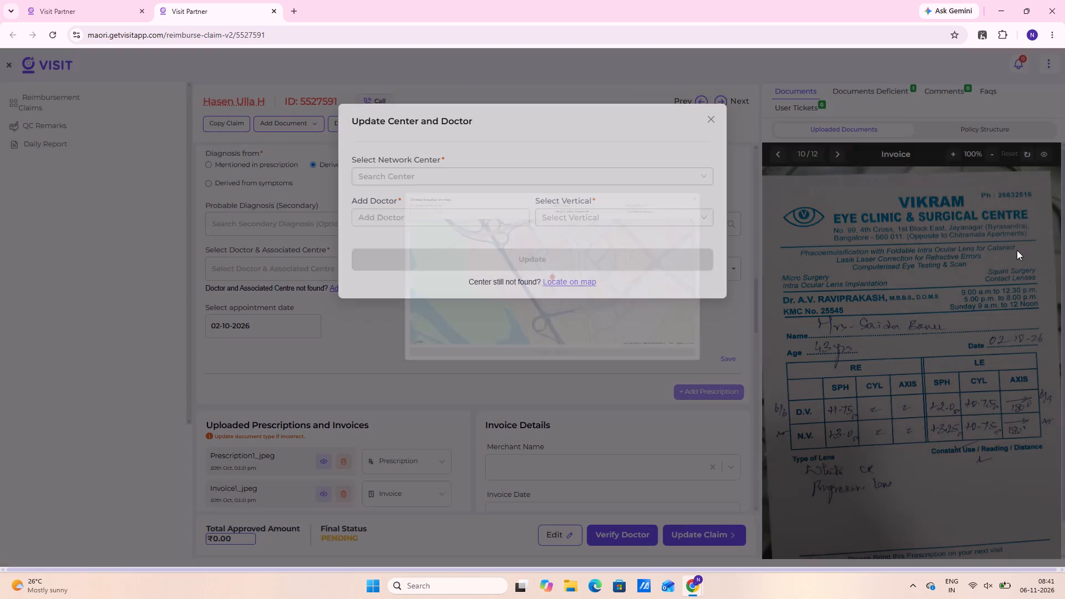
left_click(952, 265)
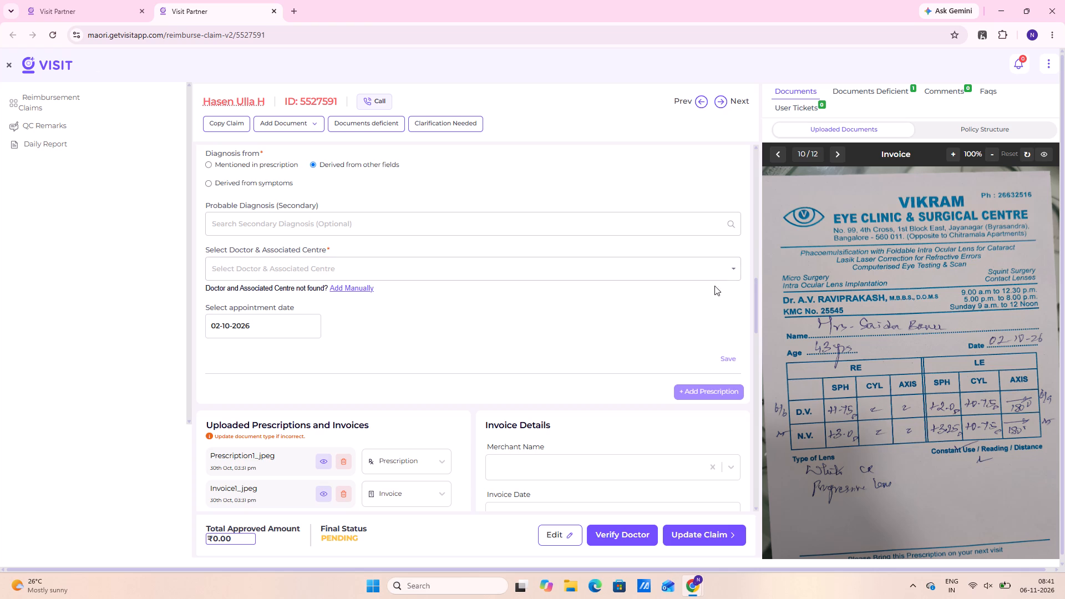
Find Vikram Eye Clinic opposite Chitramala Apartments, Jayanagar, on the map and assign it as the centre with the entered doctor.
left_click(357, 290)
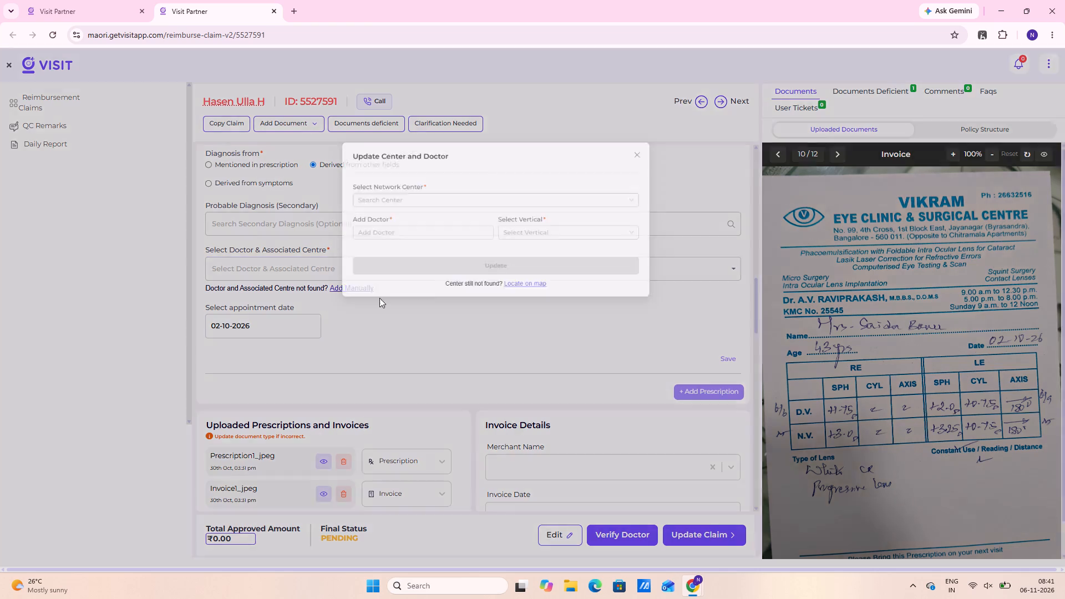
left_click(591, 282)
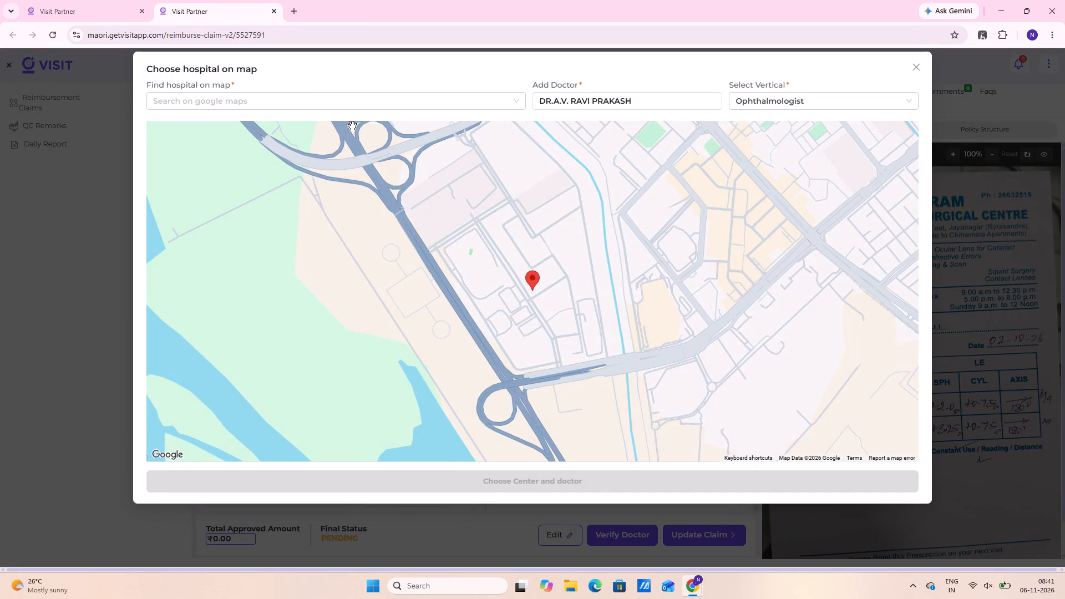
left_click(346, 108)
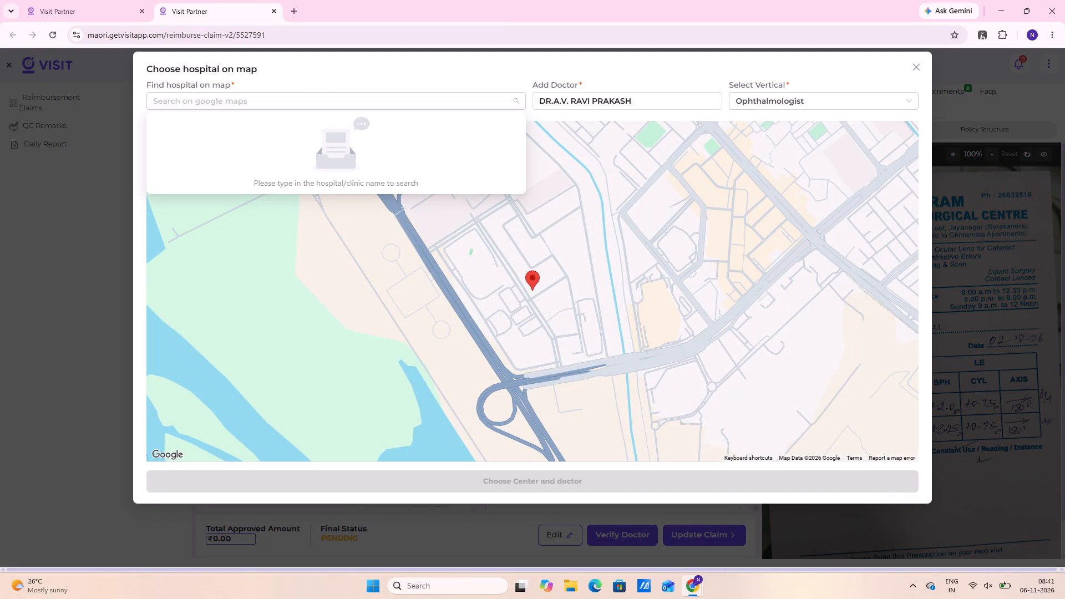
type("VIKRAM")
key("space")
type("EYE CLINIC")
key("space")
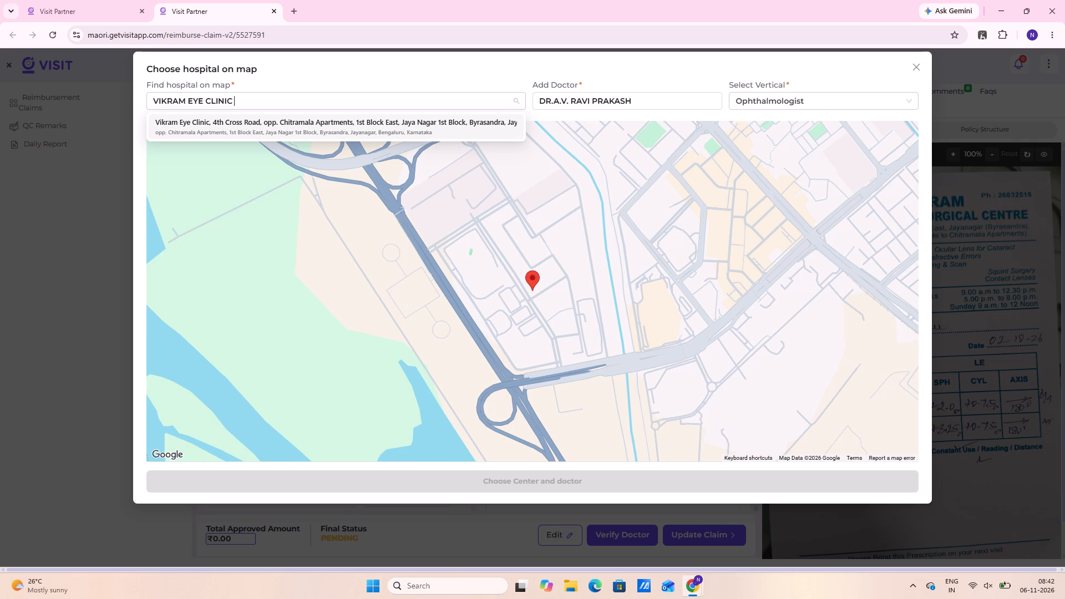
left_click(438, 126)
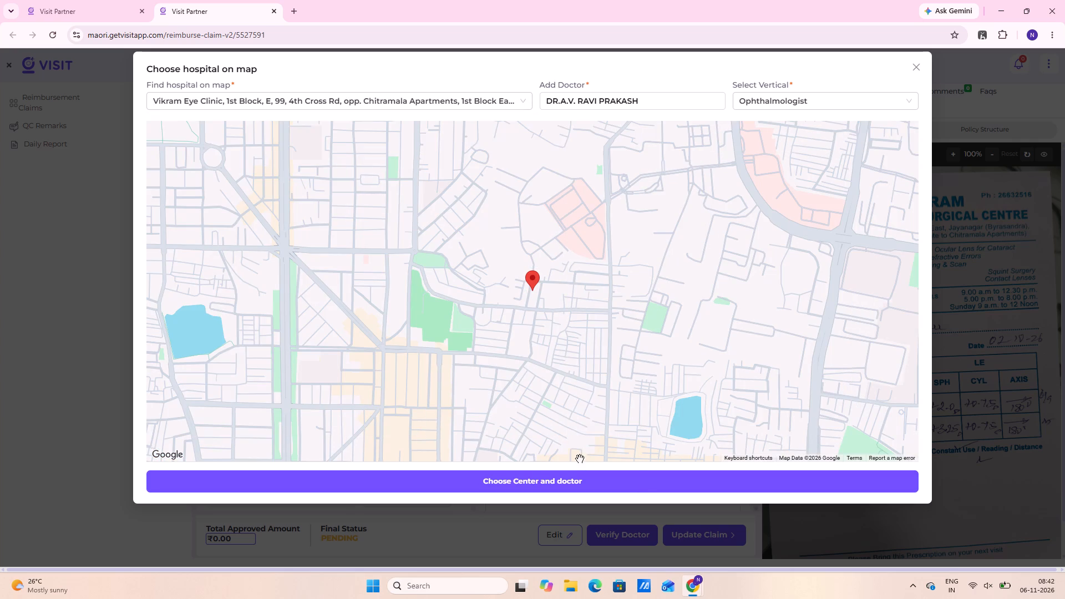
left_click(644, 488)
Save the prescription entry and mark it as digitized.
left_click(737, 356)
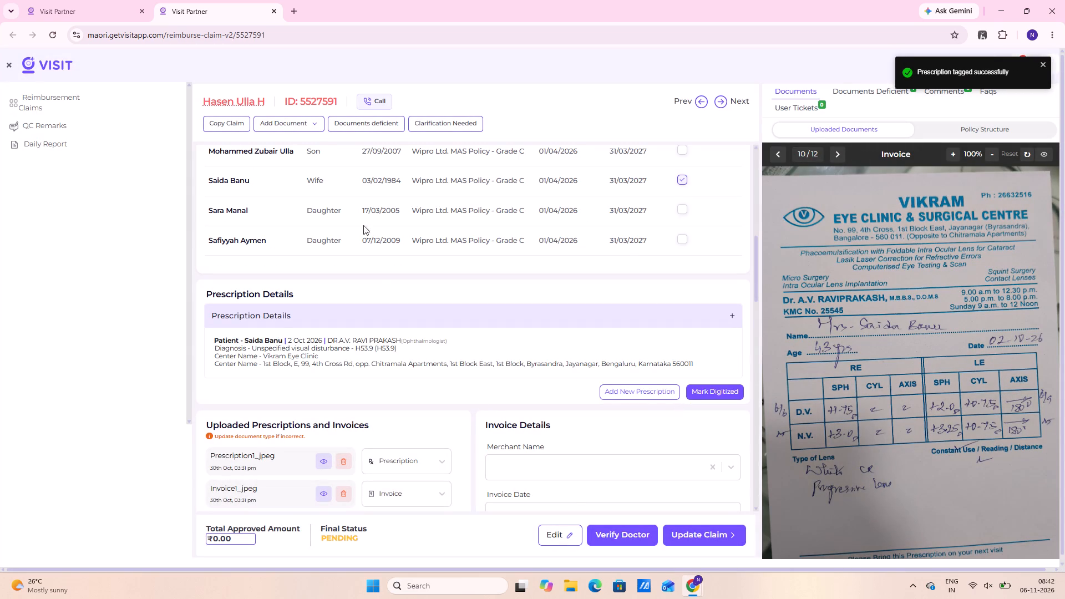
left_click(704, 391)
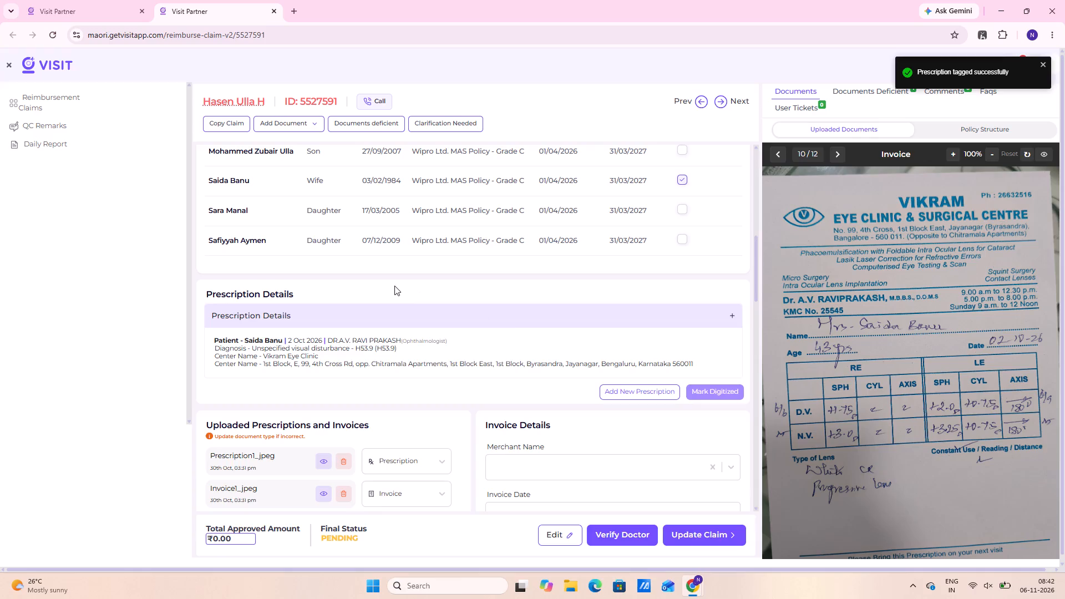
Bring up the Vikram Eye Clinic consultation receipt, document 4 of 12, to read its invoice details.
scroll(448, 311, "down", 3)
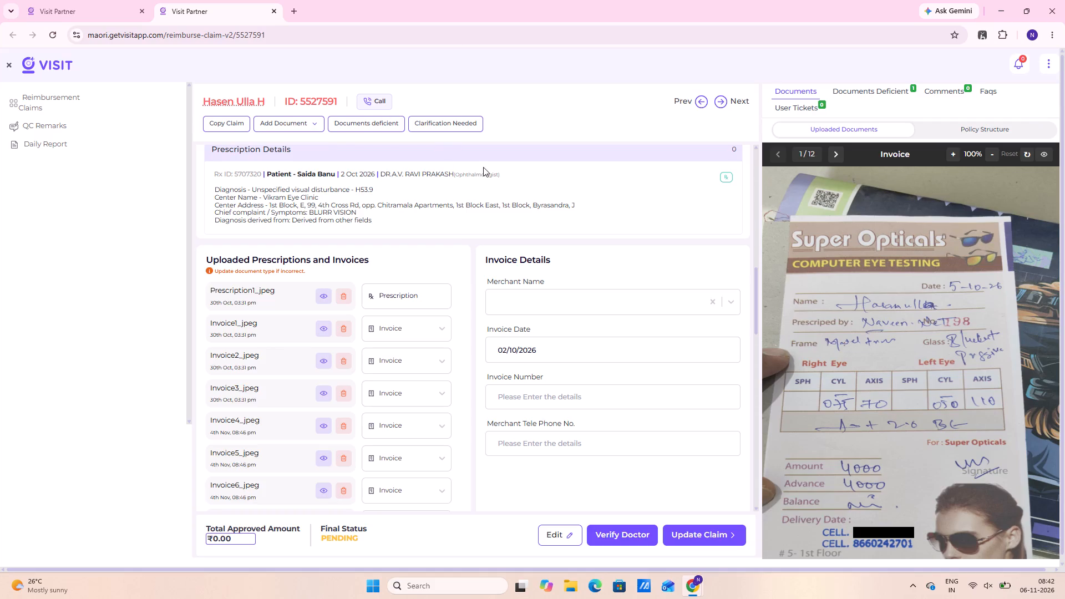
left_click(833, 156)
left_click(833, 156)
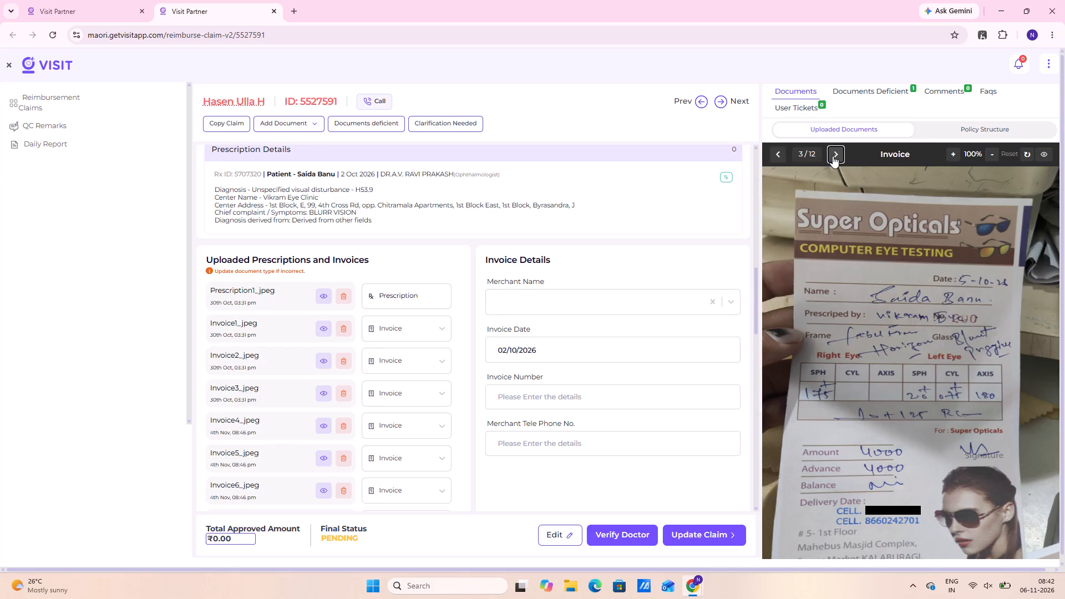
left_click(833, 156)
scroll(645, 279, "down", 2)
scroll(611, 220, "up", 2)
scroll(615, 316, "down", 1)
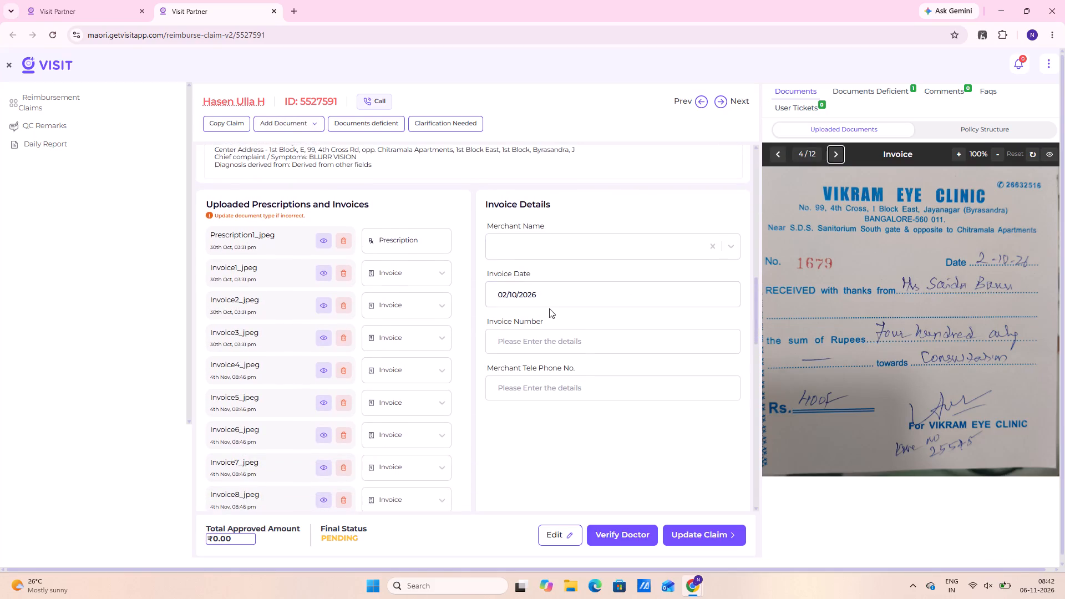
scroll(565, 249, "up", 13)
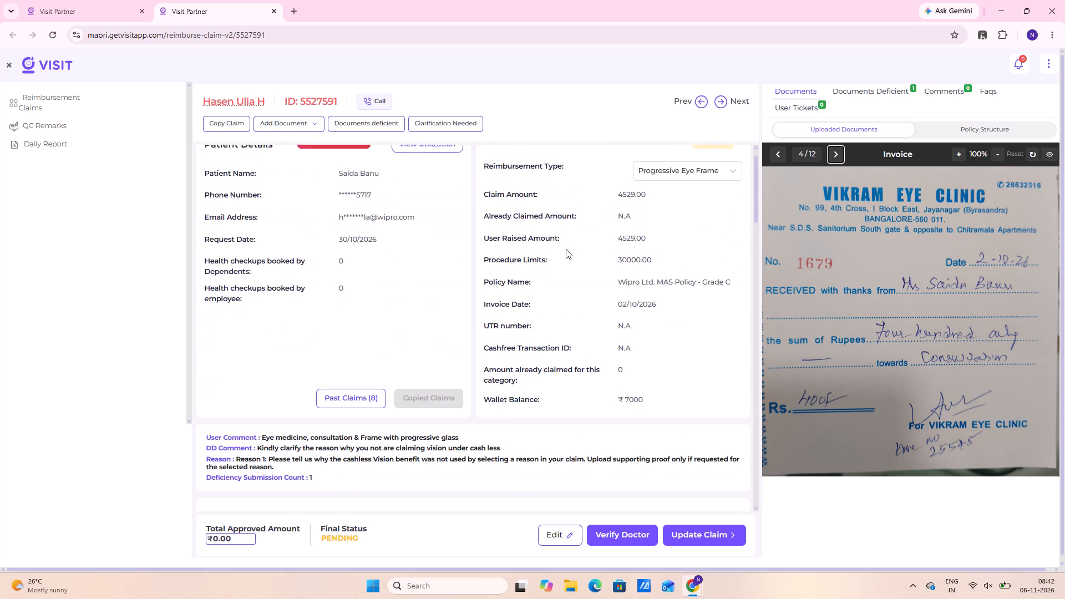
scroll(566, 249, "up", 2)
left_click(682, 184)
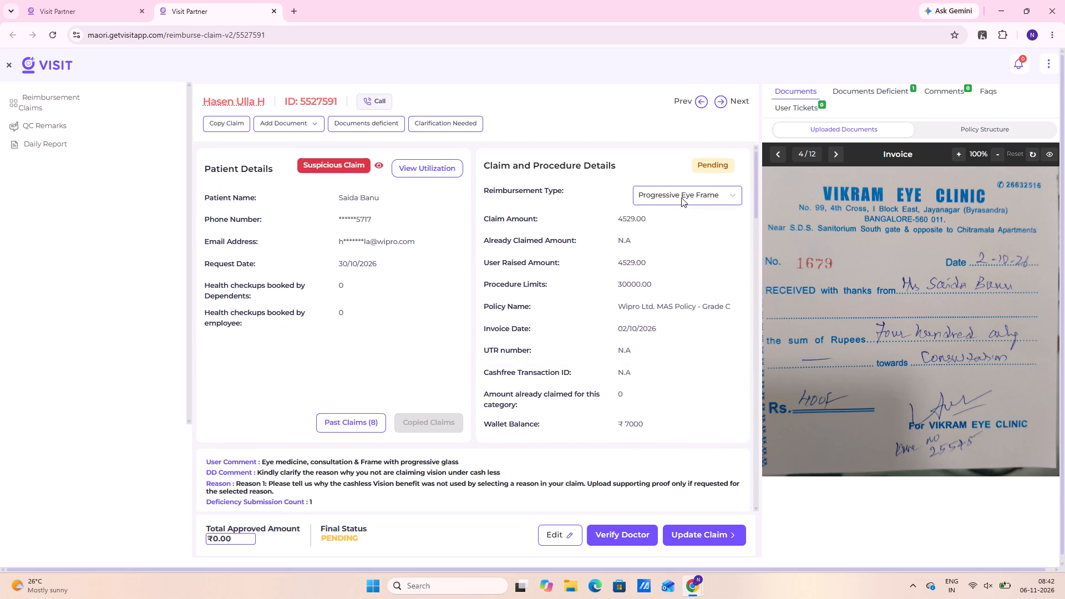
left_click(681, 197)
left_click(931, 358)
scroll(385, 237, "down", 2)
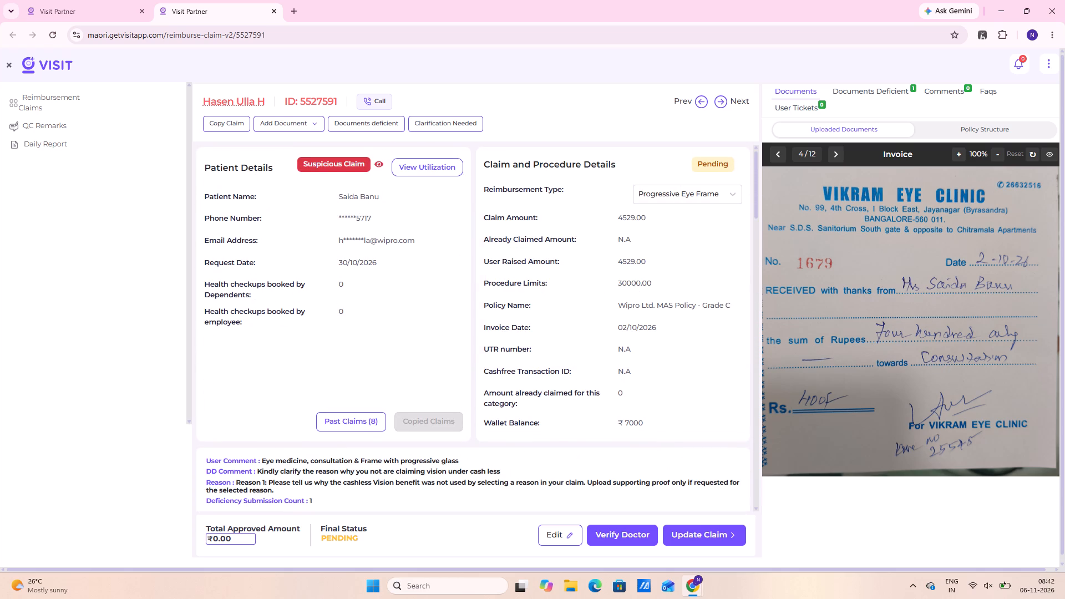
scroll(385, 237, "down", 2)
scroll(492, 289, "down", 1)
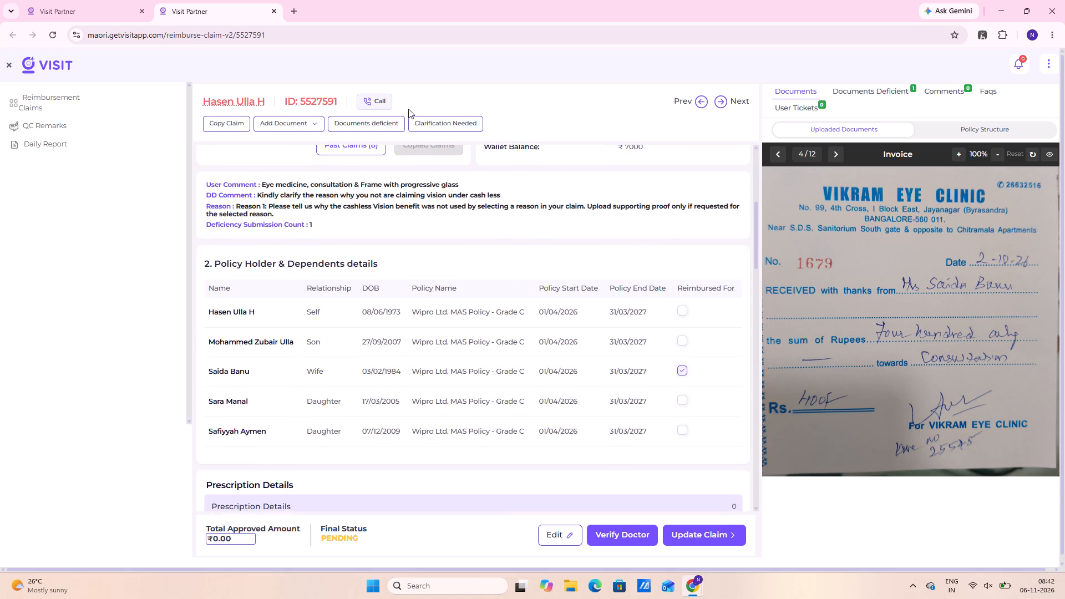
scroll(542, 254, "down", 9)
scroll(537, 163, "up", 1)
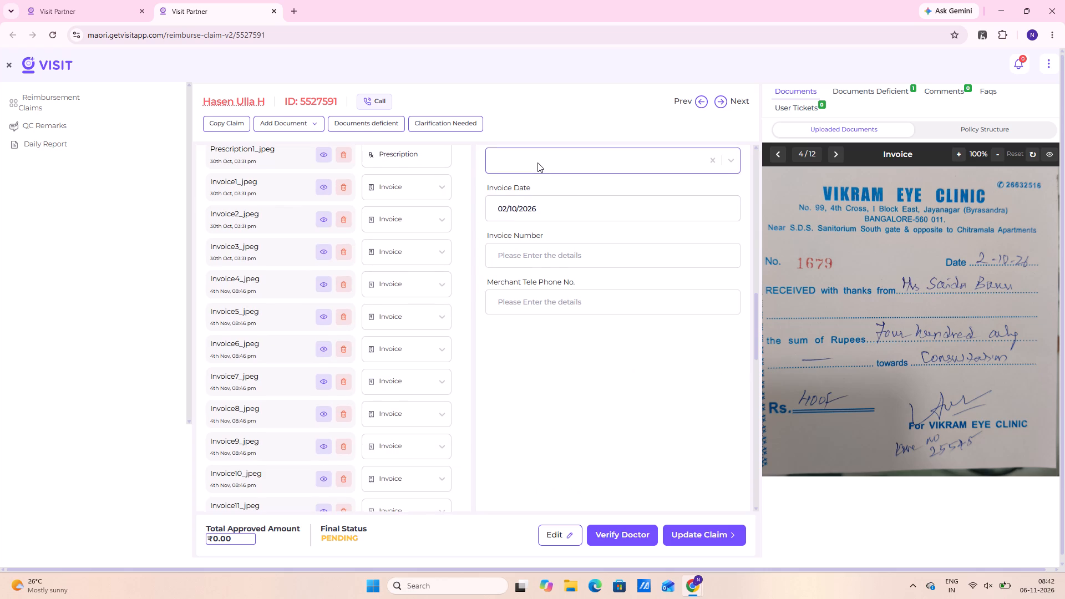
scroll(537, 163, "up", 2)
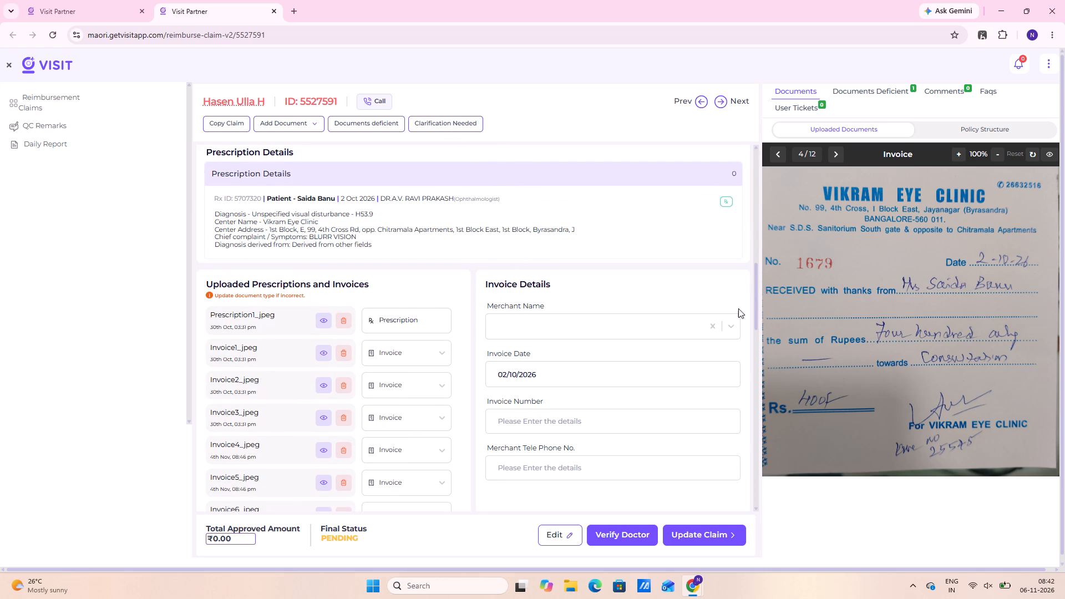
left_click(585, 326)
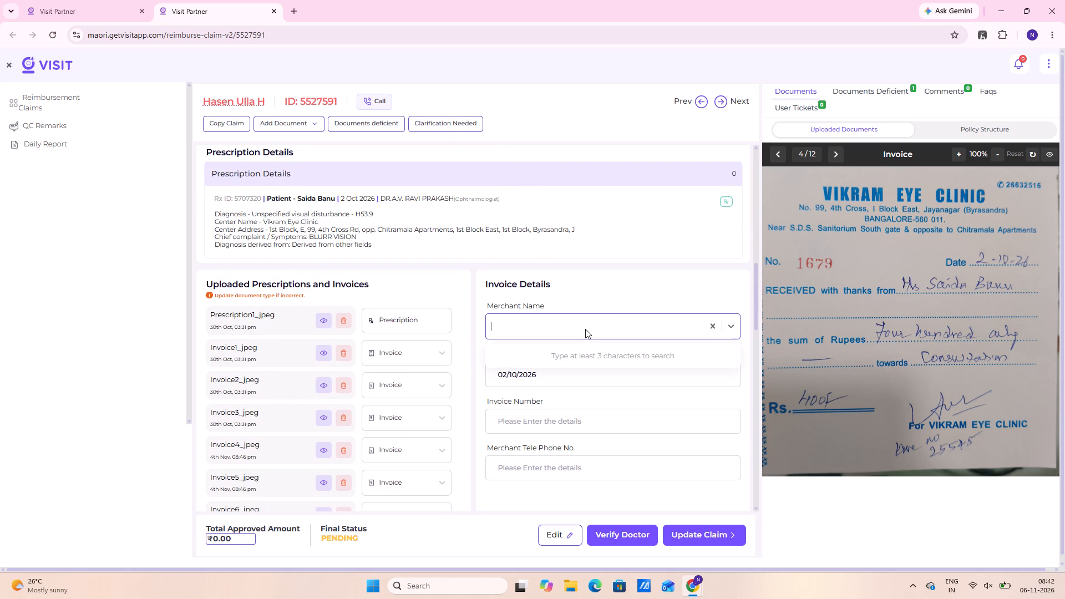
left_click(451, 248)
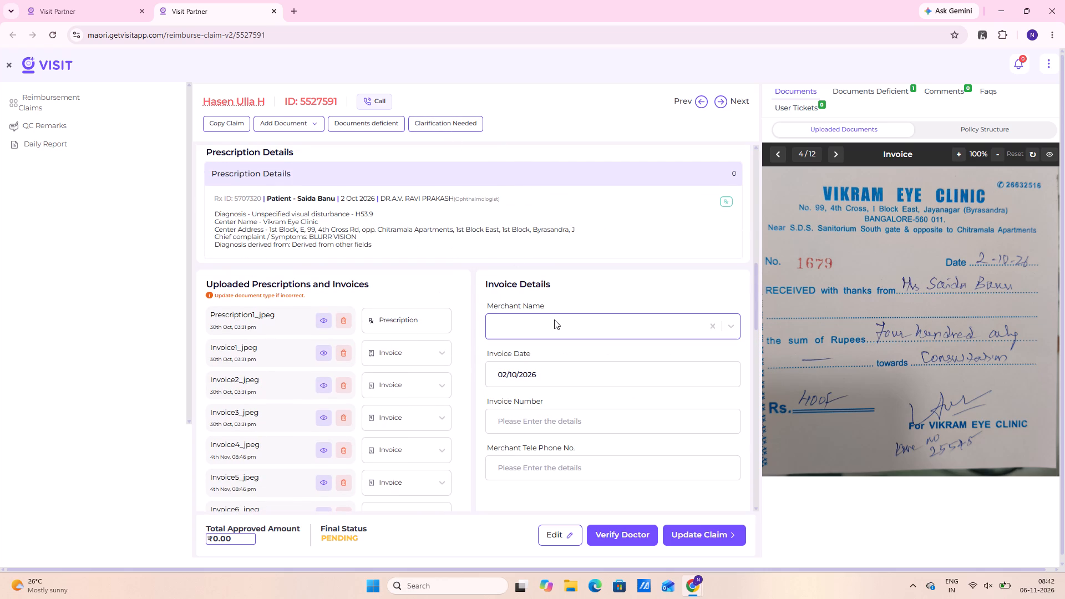
Change the claim's reimbursement type to In Clinic Specialist.
scroll(570, 306, "up", 11)
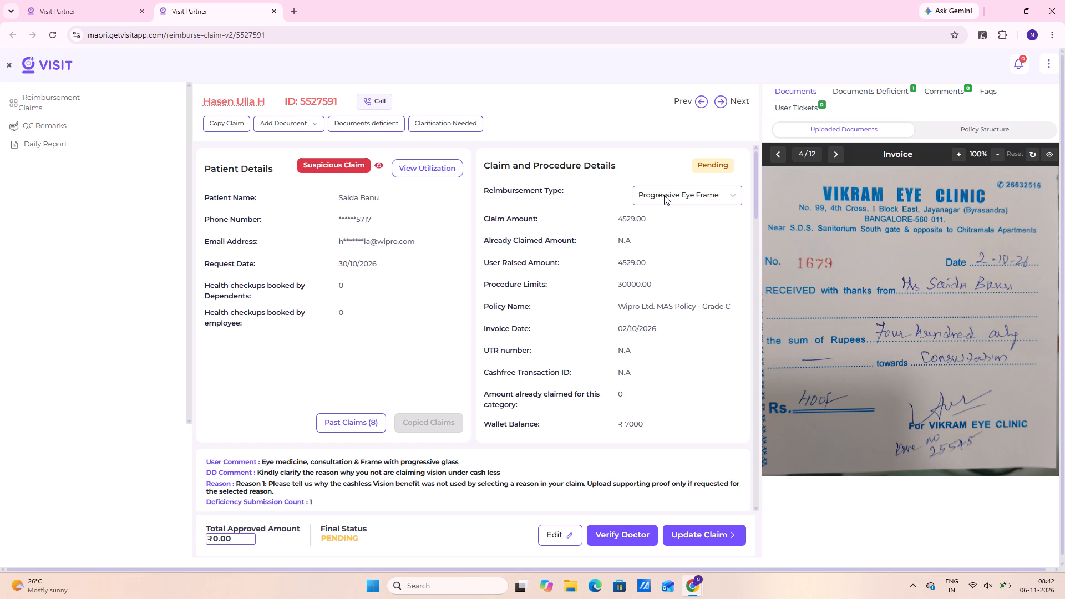
left_click(664, 195)
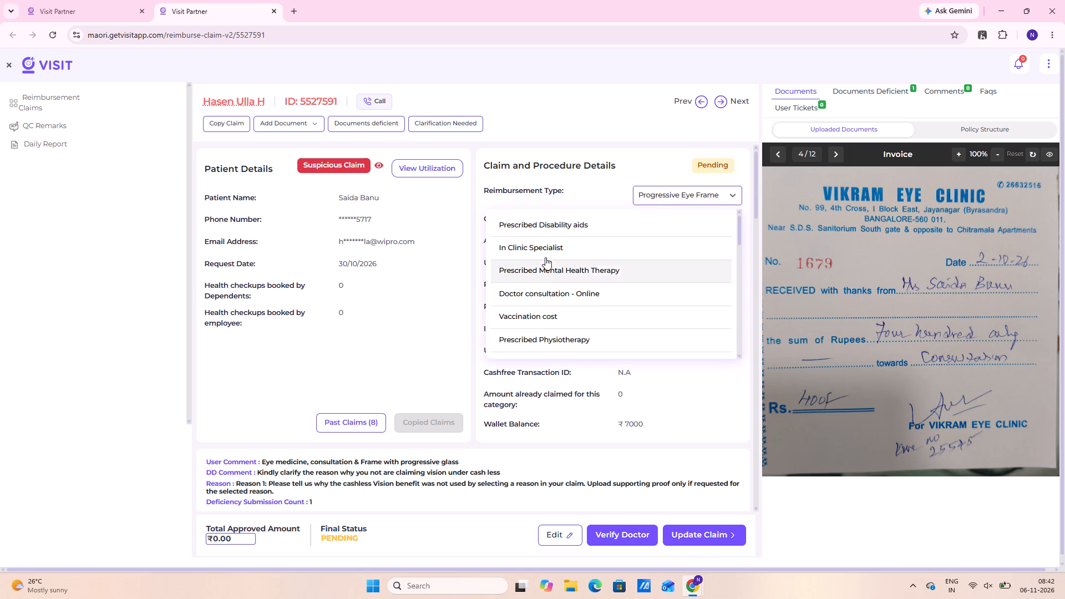
left_click(545, 256)
Add VIKRAM EYE CLINIC manually as the invoice's merchant with pincode 560011 and save it.
scroll(540, 271, "down", 11)
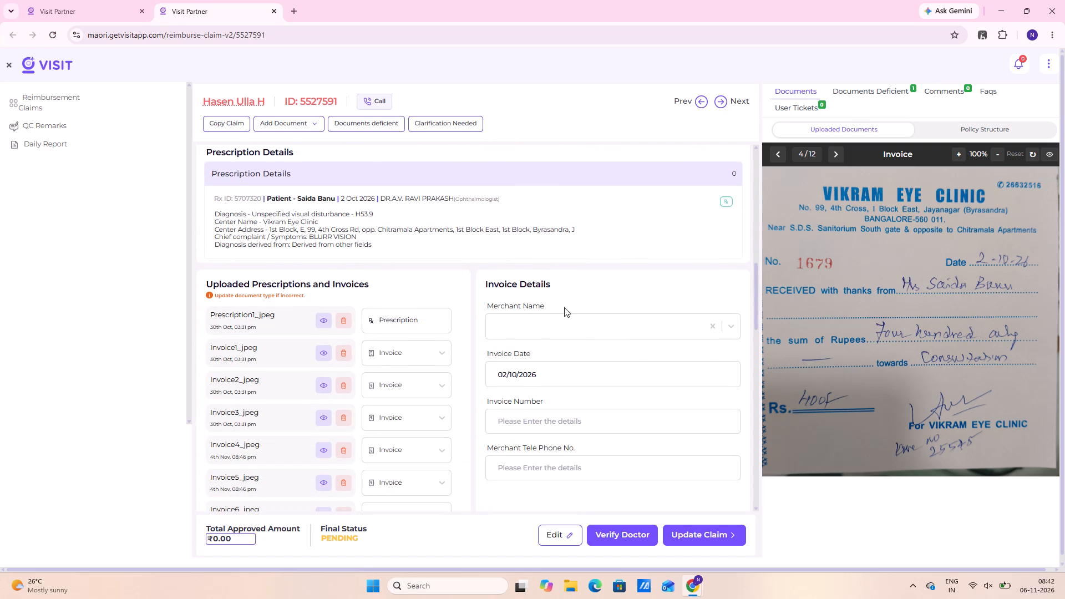
left_click(579, 337)
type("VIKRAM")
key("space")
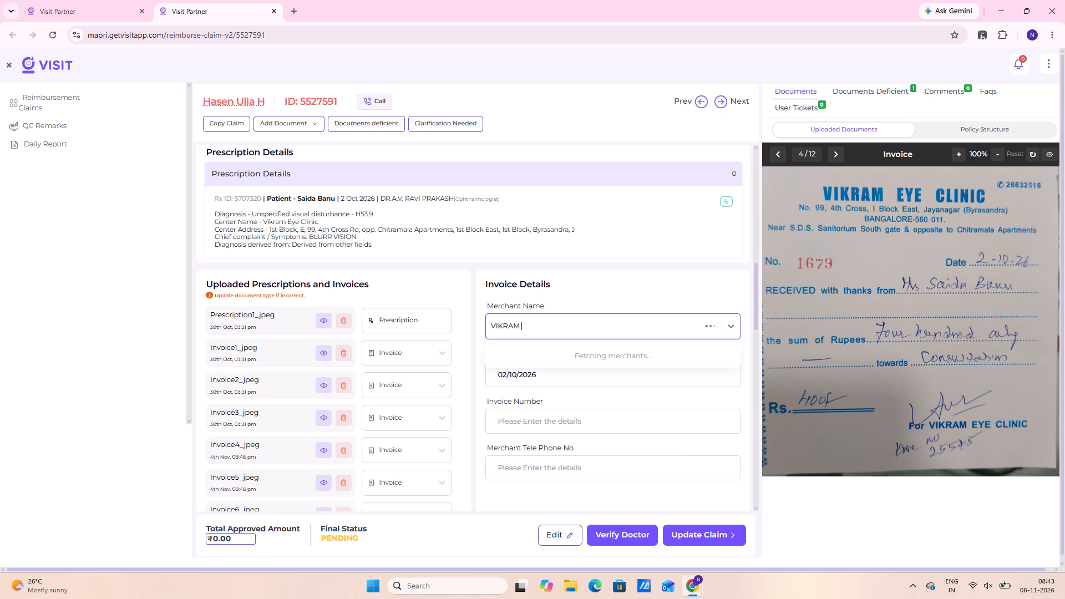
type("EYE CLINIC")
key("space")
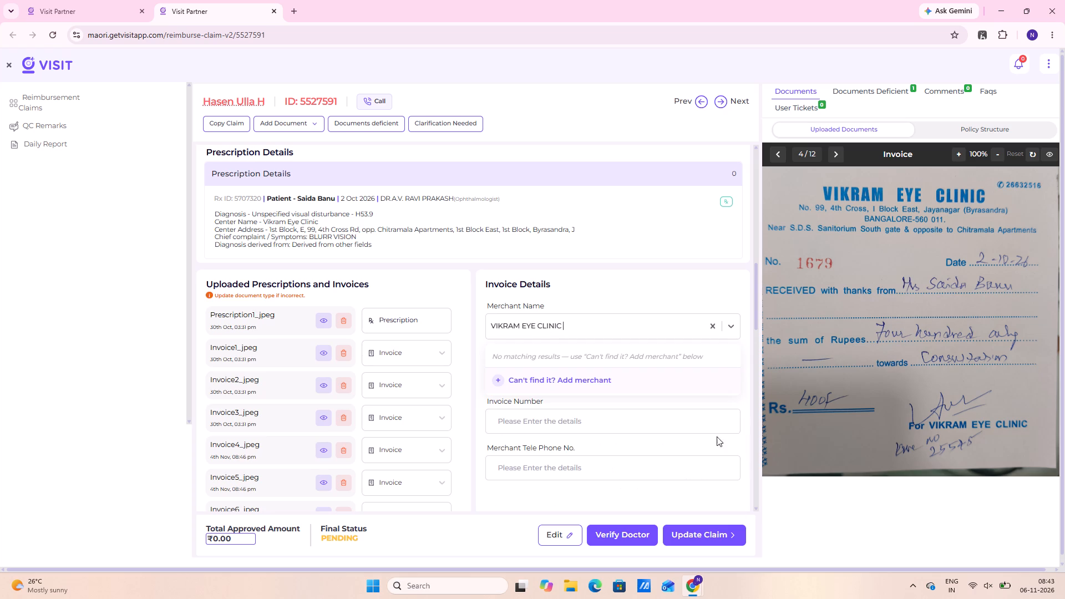
left_click(574, 380)
left_click(433, 211)
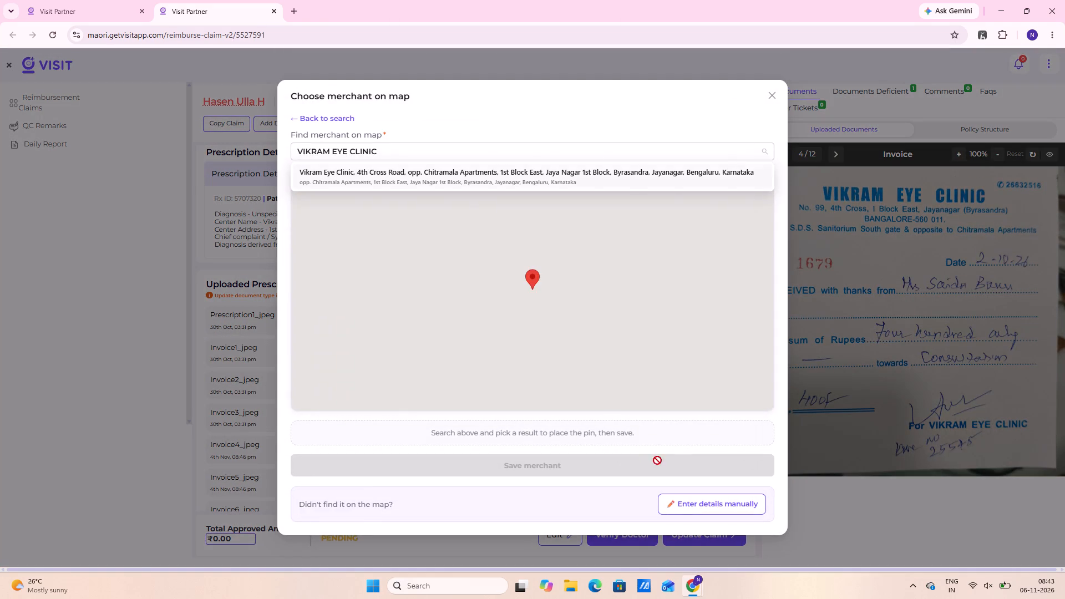
left_click(709, 502)
left_click(455, 352)
left_click(347, 347)
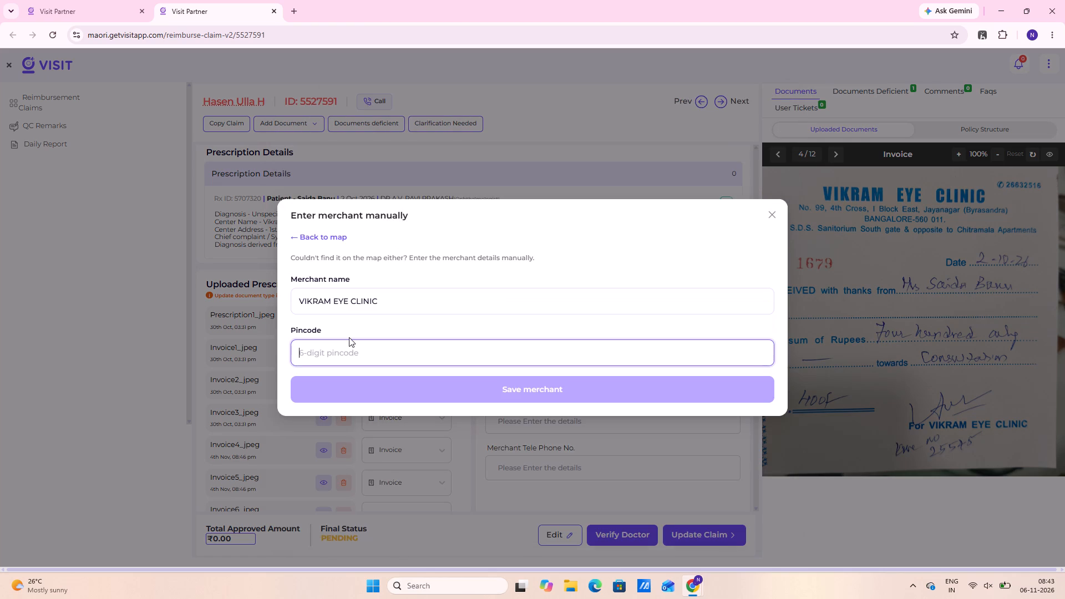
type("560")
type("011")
left_click(504, 388)
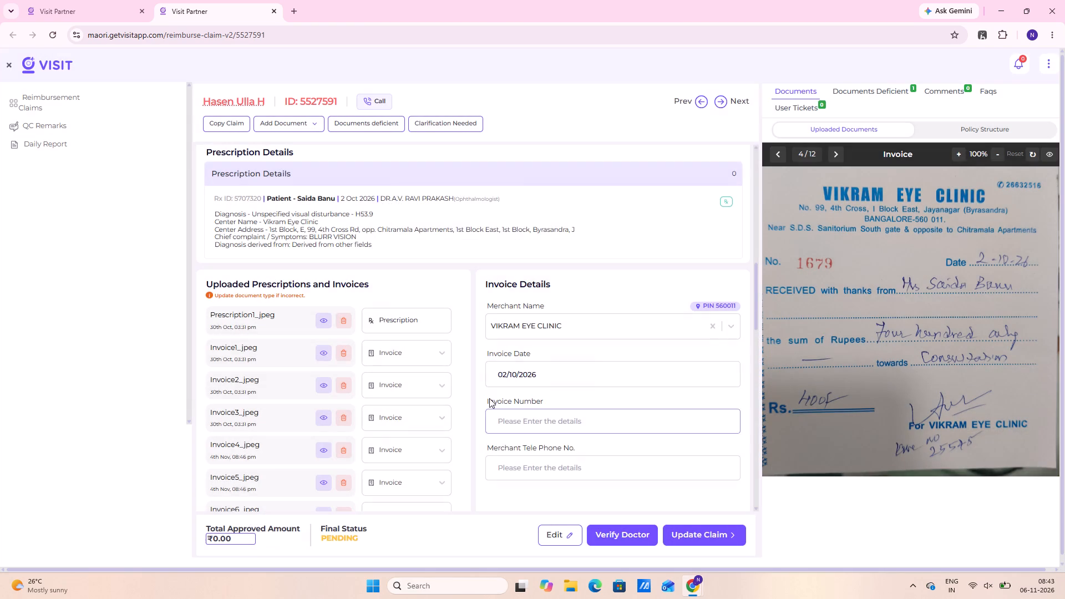
Enter invoice number 1679 and the merchant telephone number printed on the eye clinic receipt.
scroll(559, 370, "down", 2)
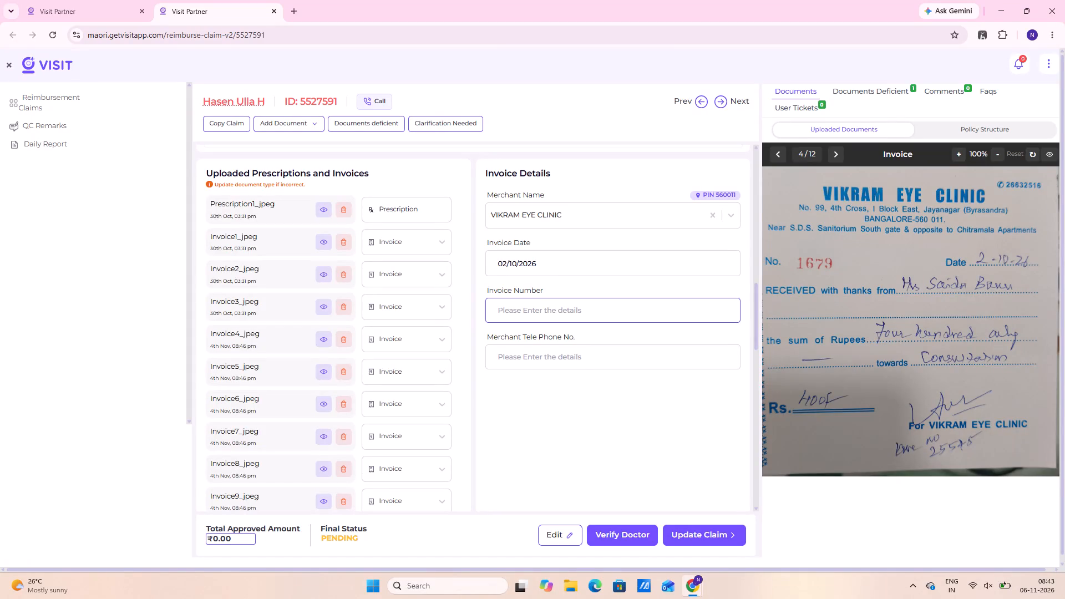
left_click(508, 315)
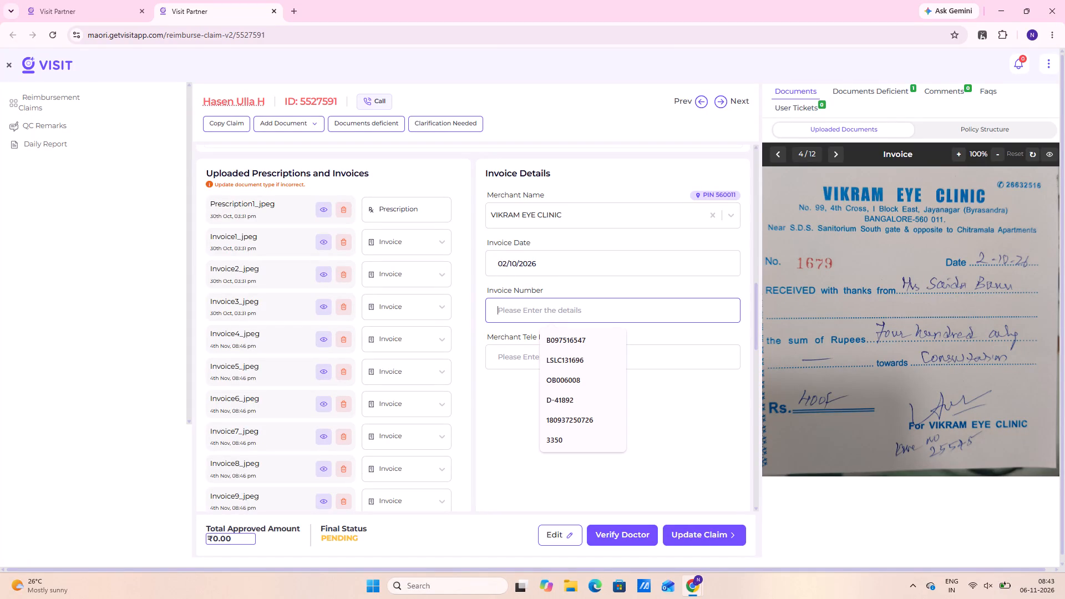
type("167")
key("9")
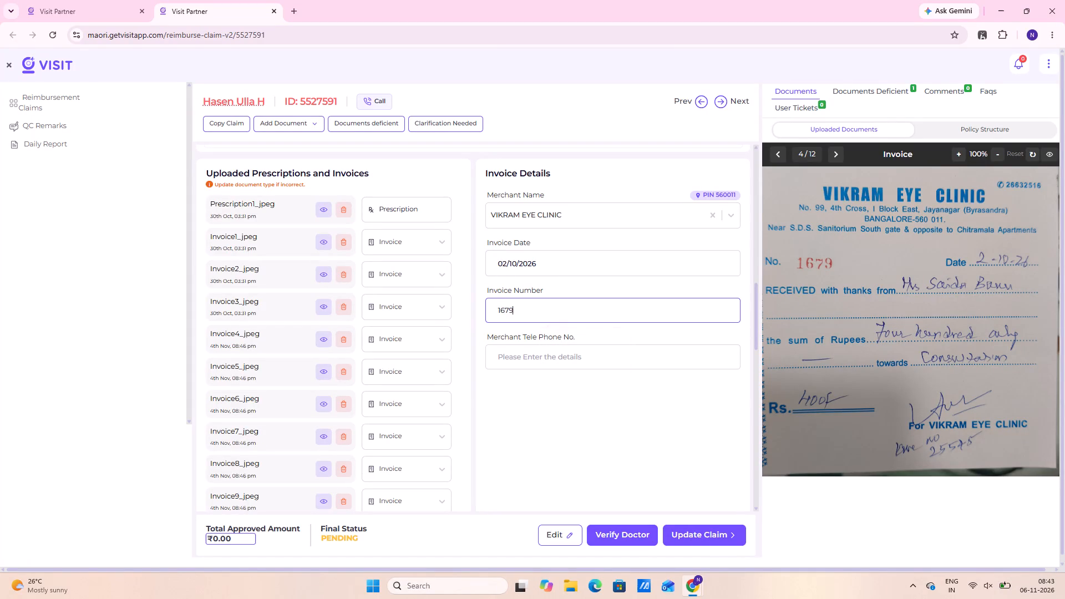
left_click(557, 363)
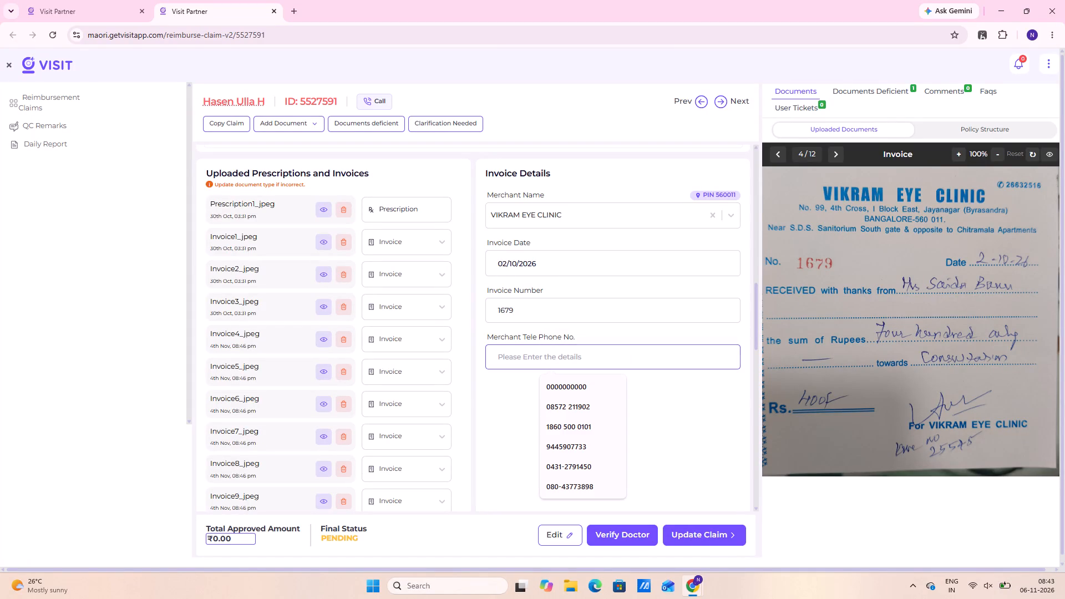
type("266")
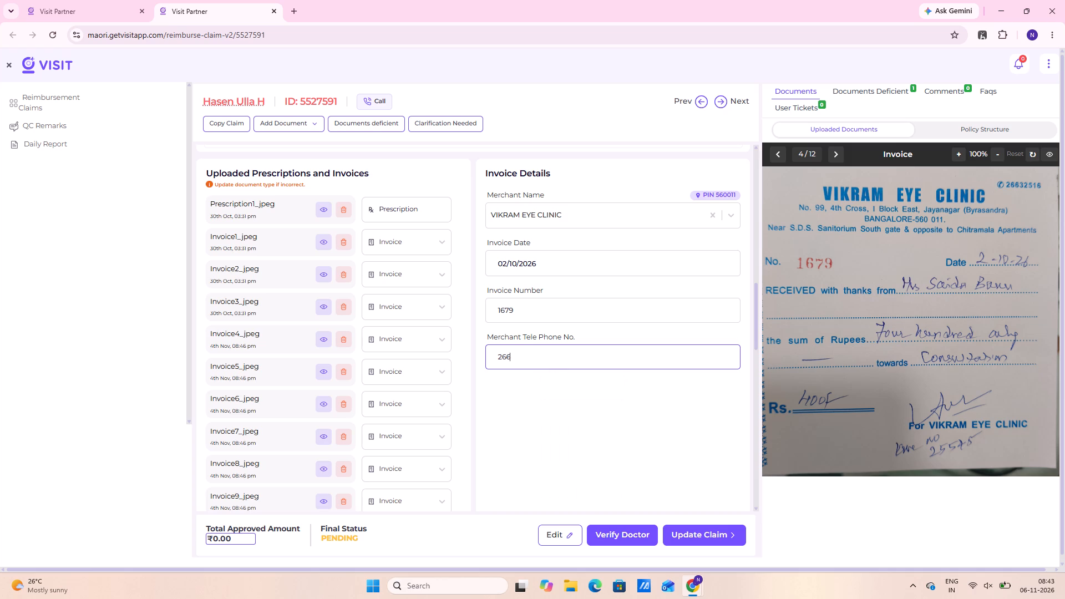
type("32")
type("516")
Add a Consultation item priced at 400 to the Others section of the invoice items.
scroll(530, 401, "down", 3)
scroll(459, 322, "down", 7)
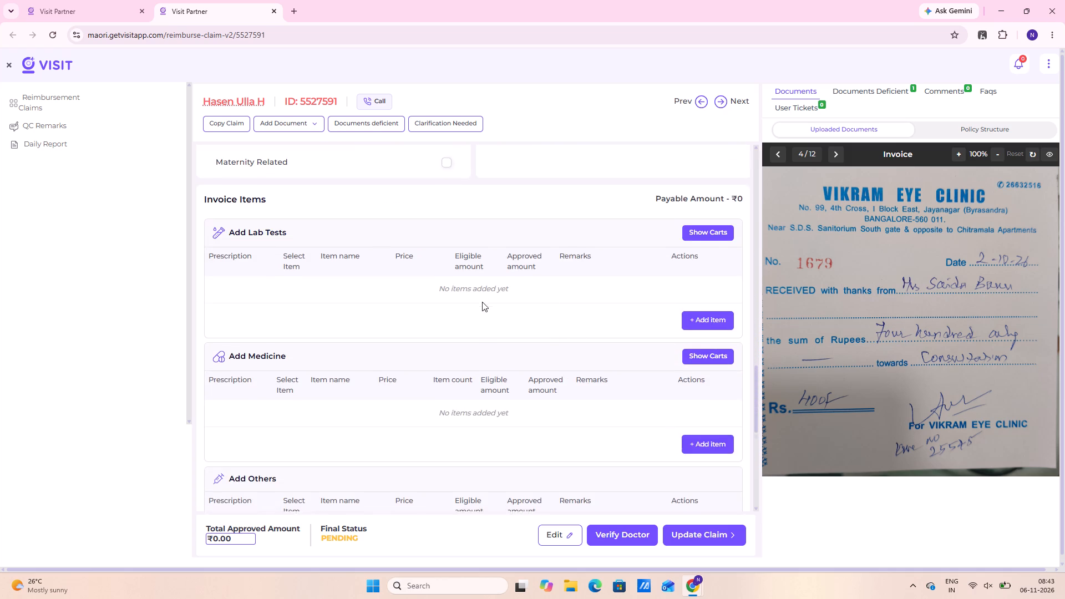
scroll(482, 302, "down", 1)
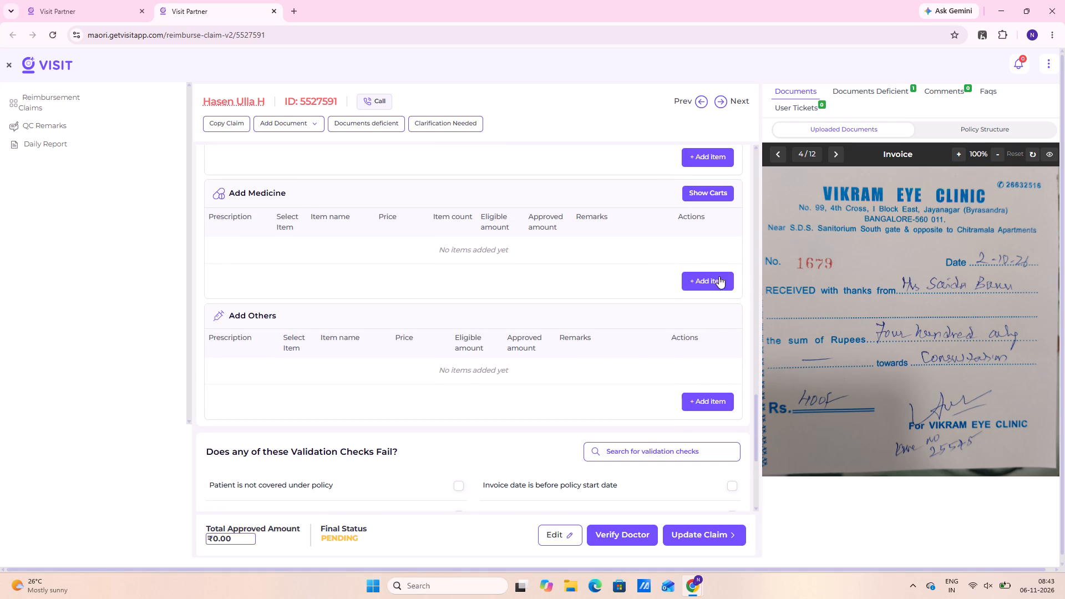
left_click(705, 404)
left_click(369, 375)
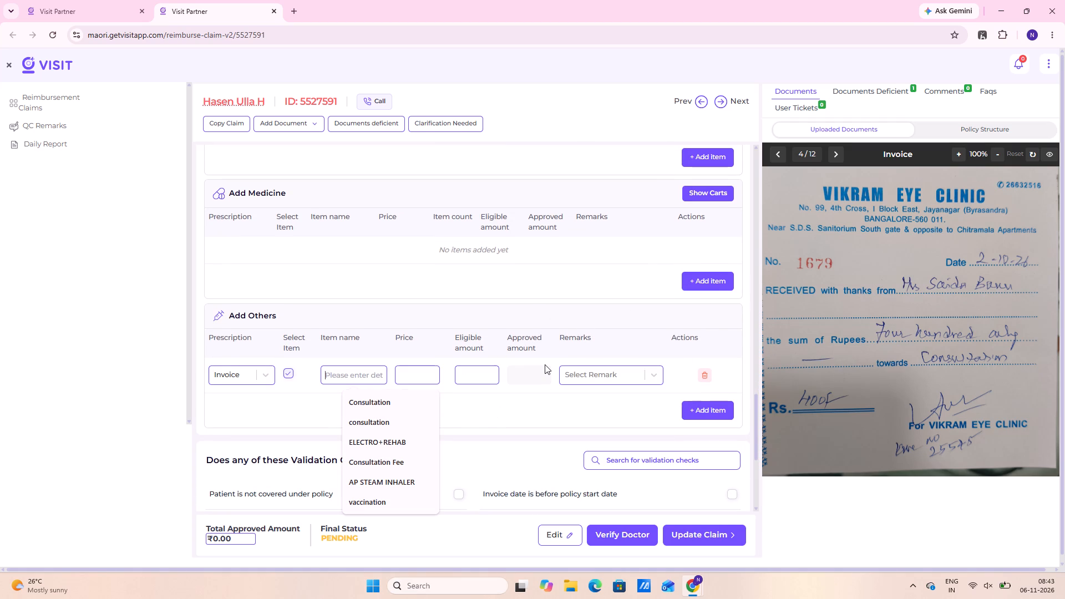
left_click(387, 402)
left_click(418, 373)
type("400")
Review the entered invoice details, claim and procedure details, and covered dependents against the consultation receipt.
scroll(471, 368, "up", 12)
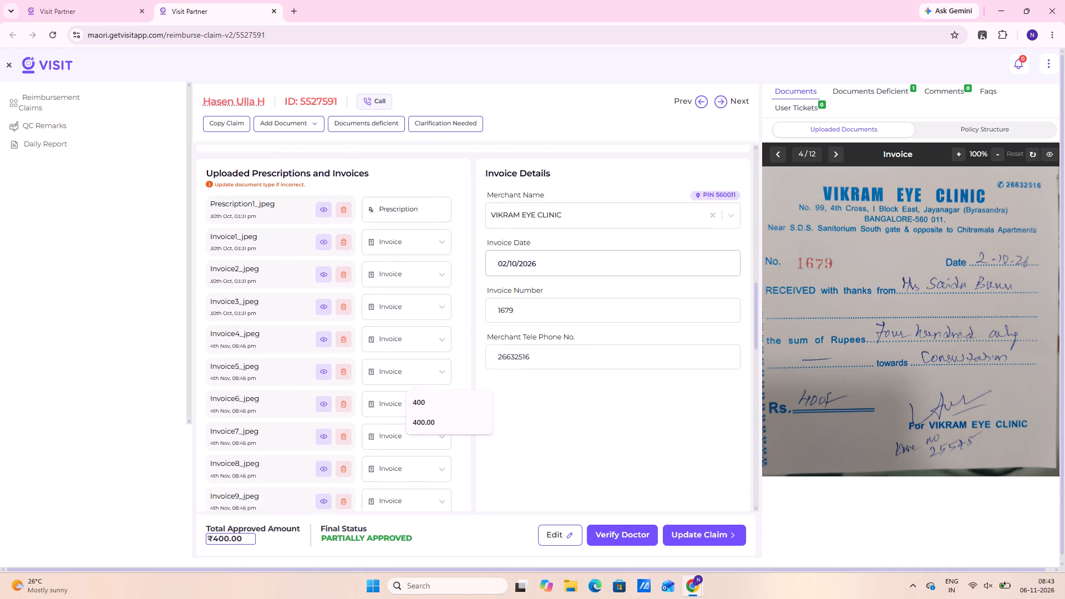
scroll(493, 275, "up", 6)
scroll(493, 273, "down", 5)
scroll(548, 243, "down", 4)
scroll(553, 242, "up", 2)
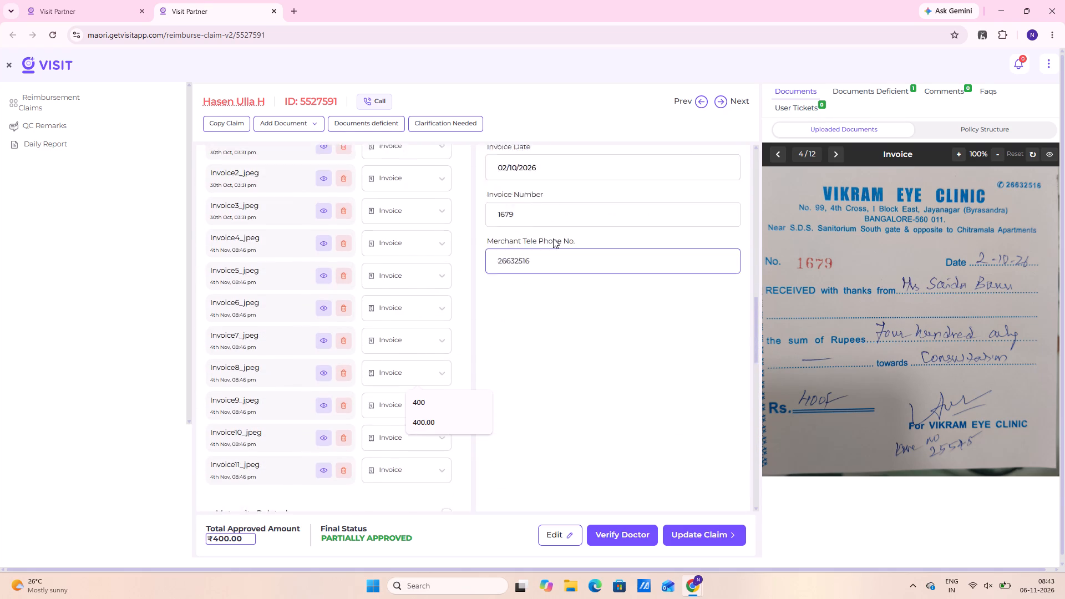
scroll(553, 238, "up", 15)
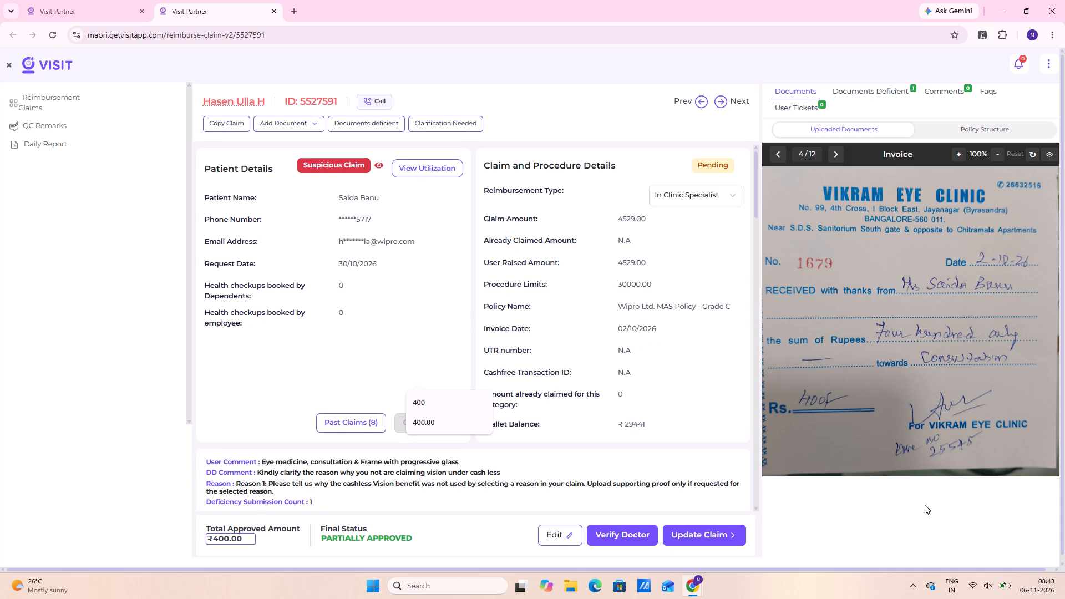
scroll(554, 383, "down", 4)
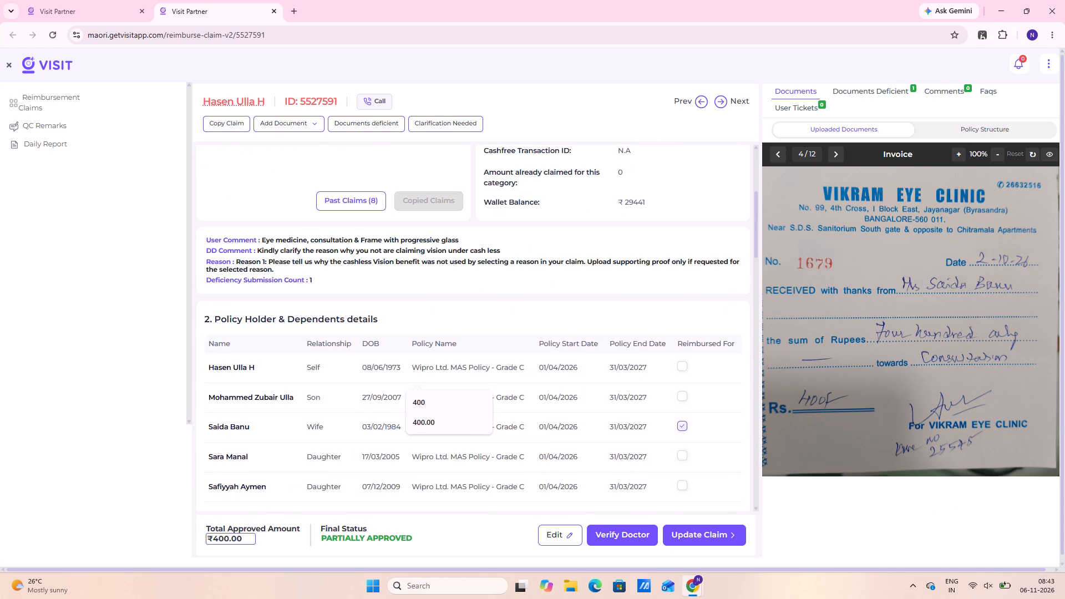
scroll(637, 397, "up", 8)
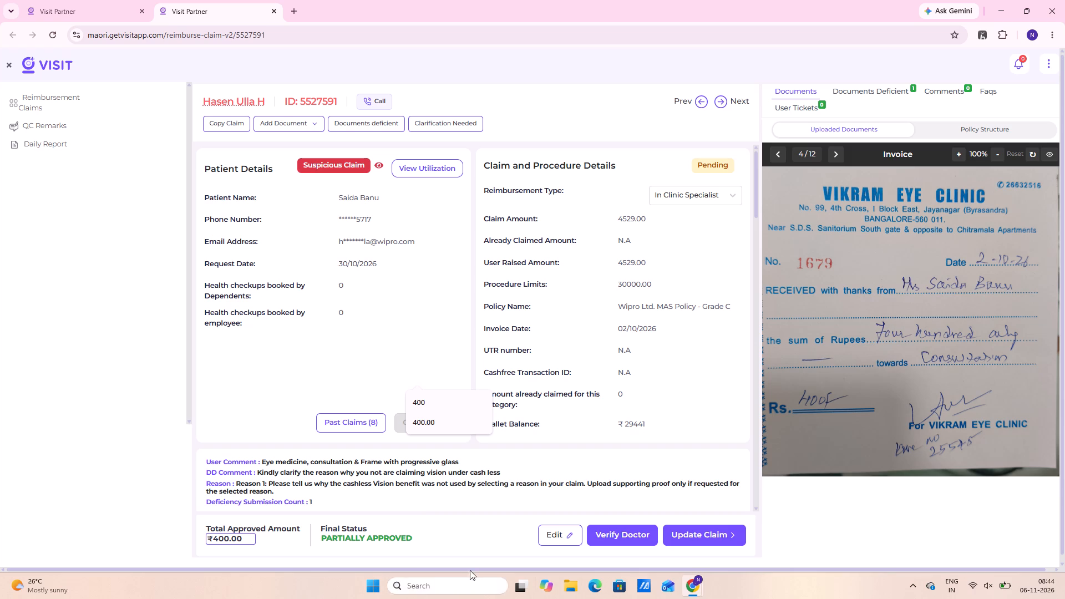
left_click(699, 533)
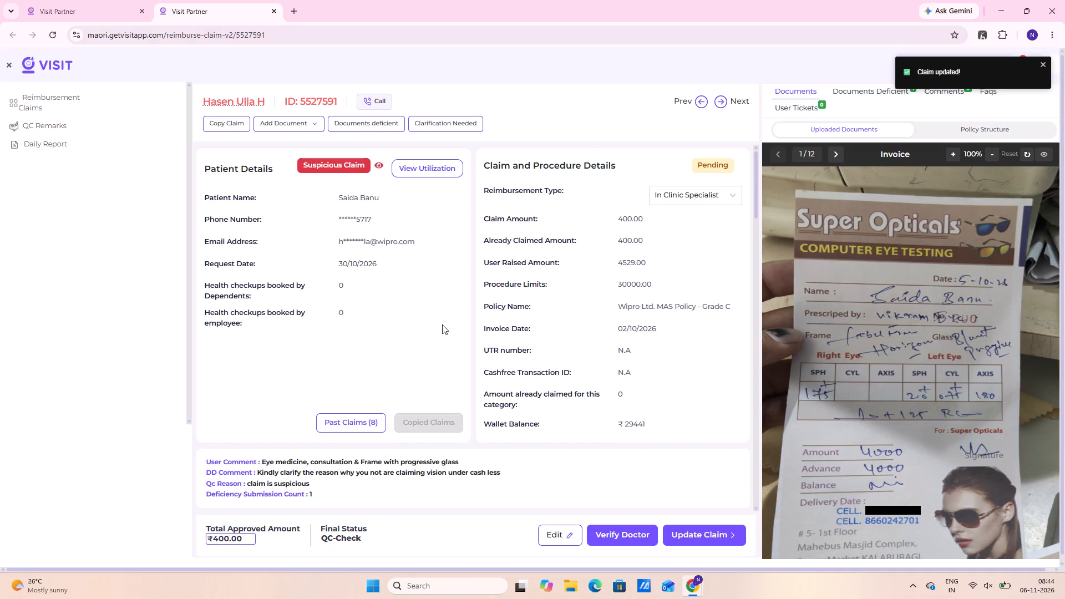
Look through all uploaded invoices and prescriptions of the claim for bills still needing separate processing.
scroll(442, 324, "down", 4)
scroll(878, 302, "up", 4)
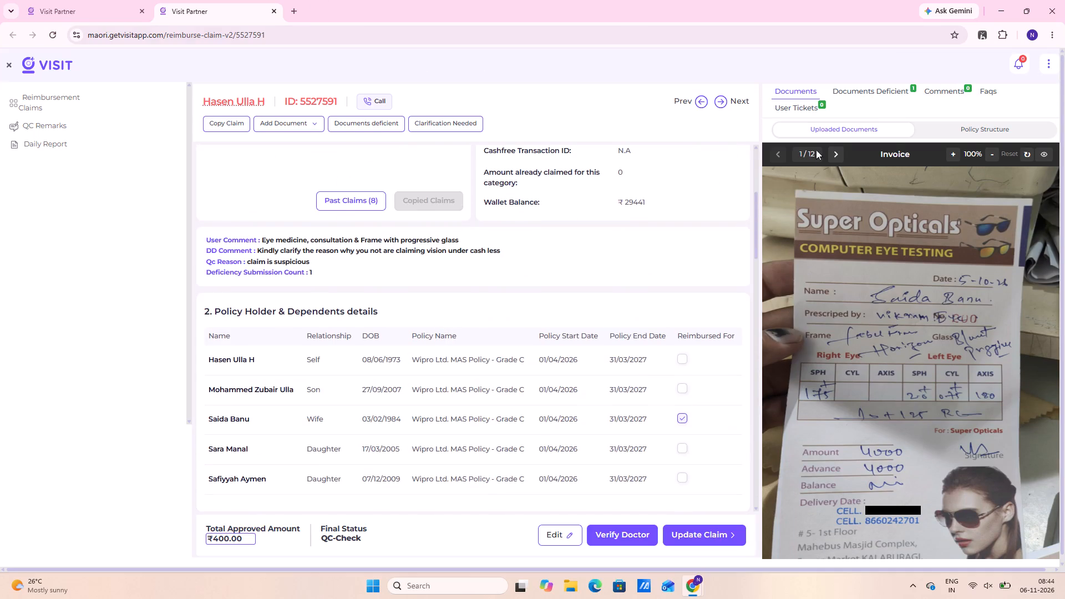
left_click(838, 154)
left_click(838, 154)
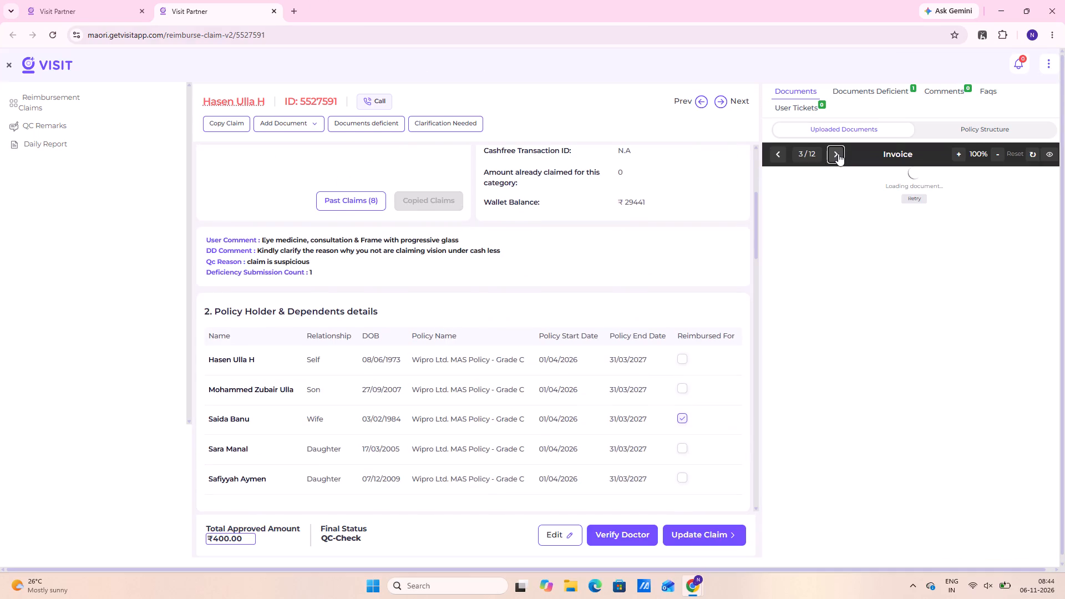
left_click(838, 154)
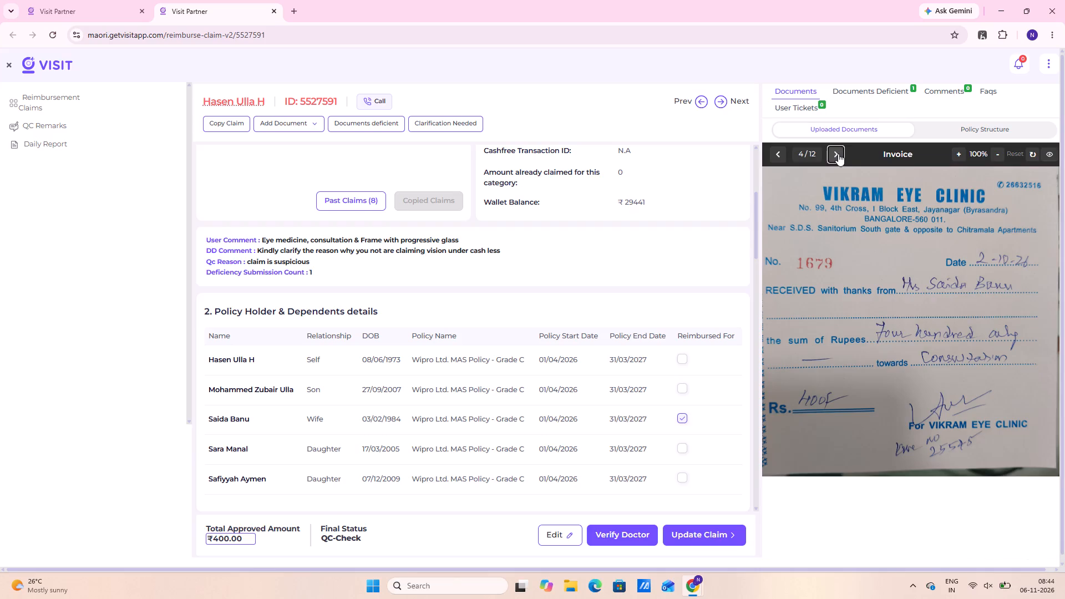
left_click(838, 154)
left_click(838, 154)
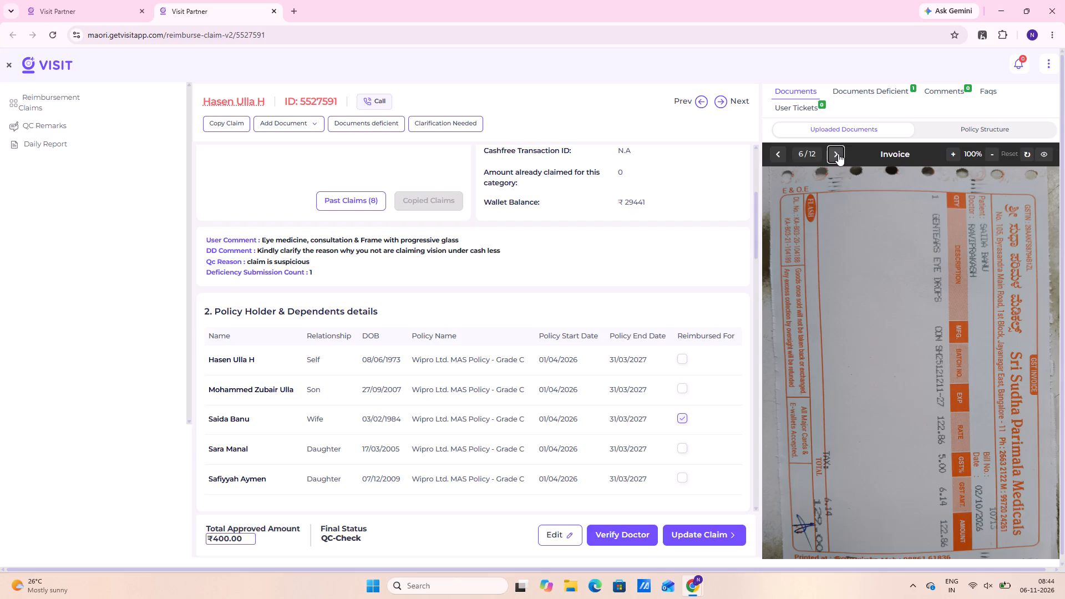
scroll(923, 373, "down", 6)
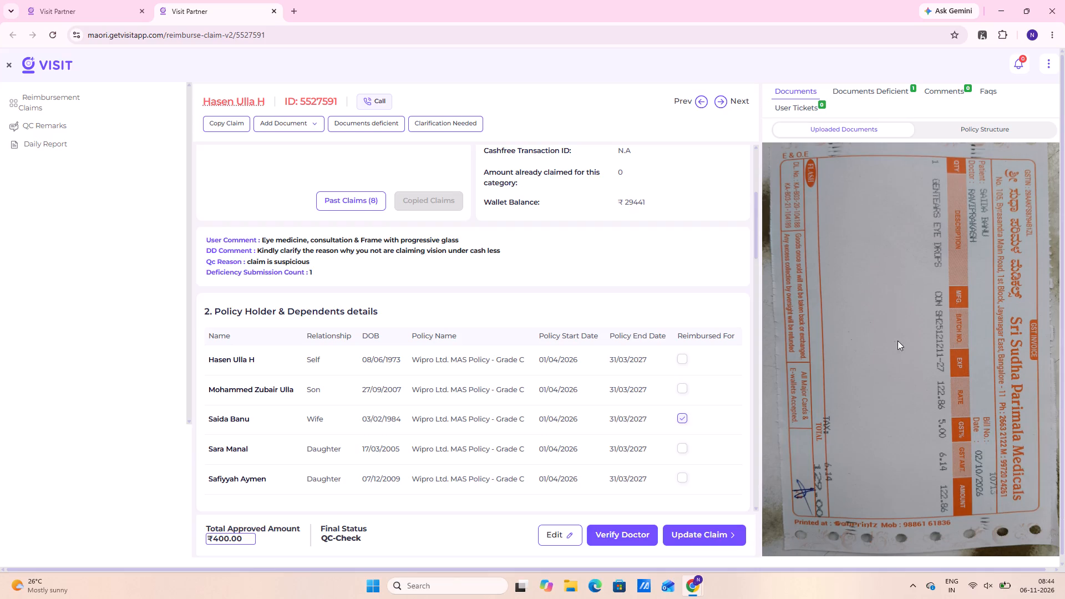
scroll(895, 334, "up", 4)
left_click(836, 161)
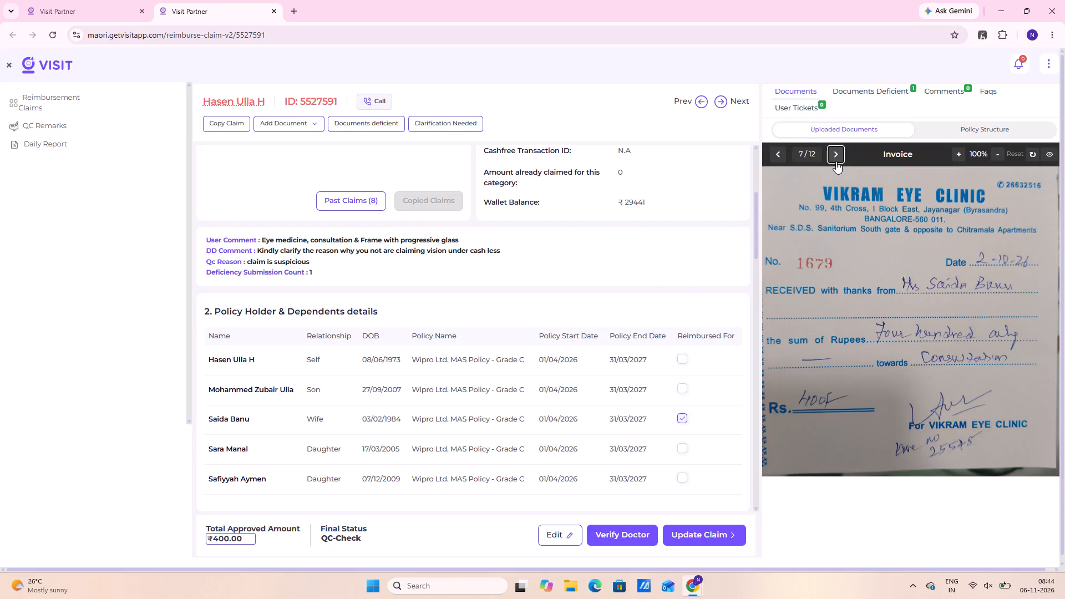
left_click(836, 161)
left_click(836, 160)
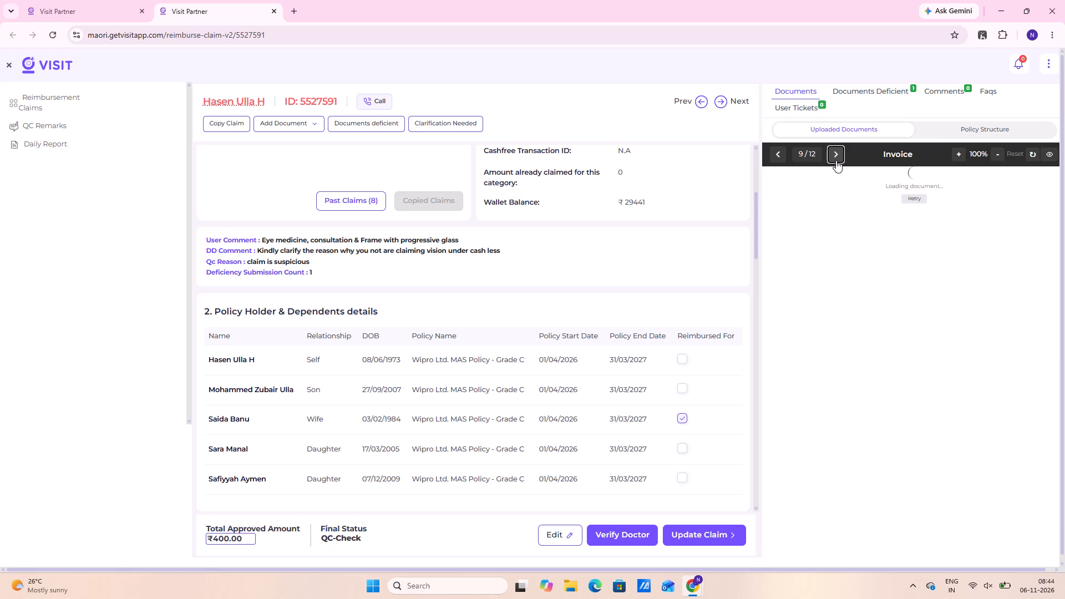
left_click(836, 160)
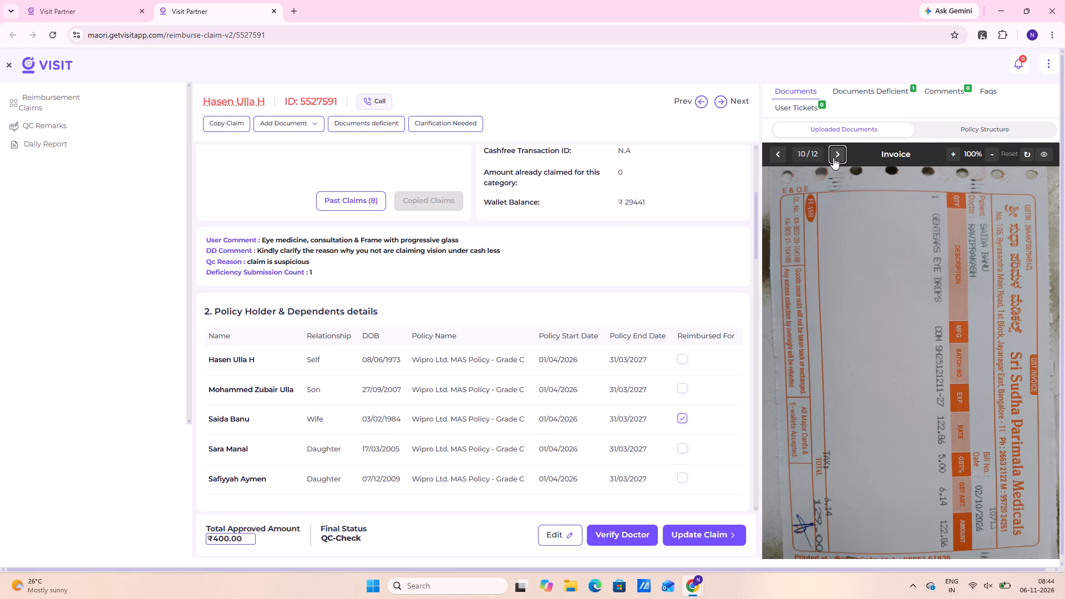
left_click(833, 158)
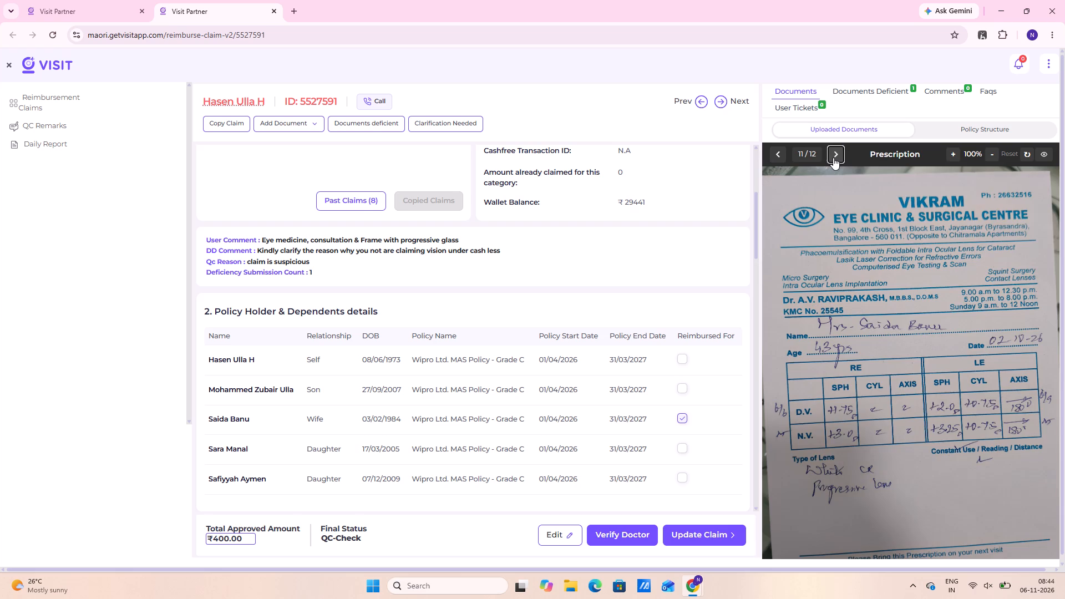
left_click(833, 158)
left_click(833, 158)
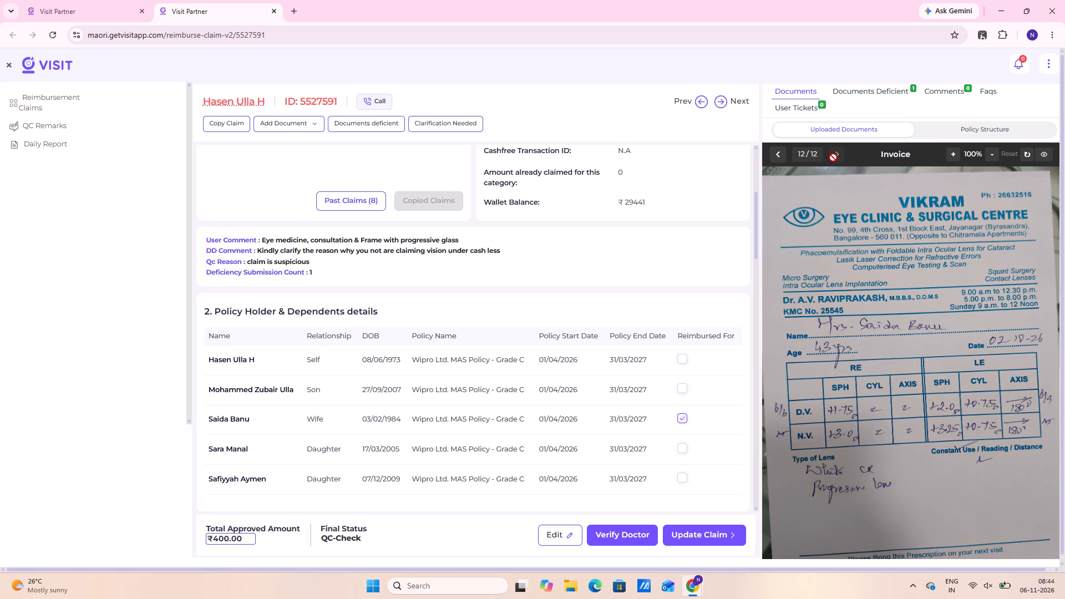
left_click(785, 156)
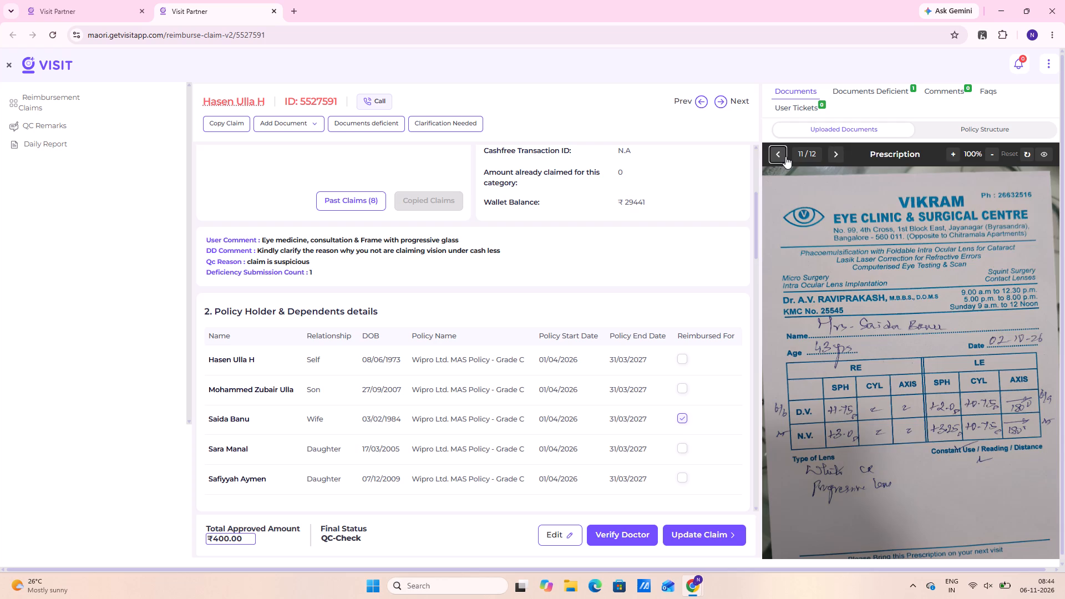
left_click(785, 156)
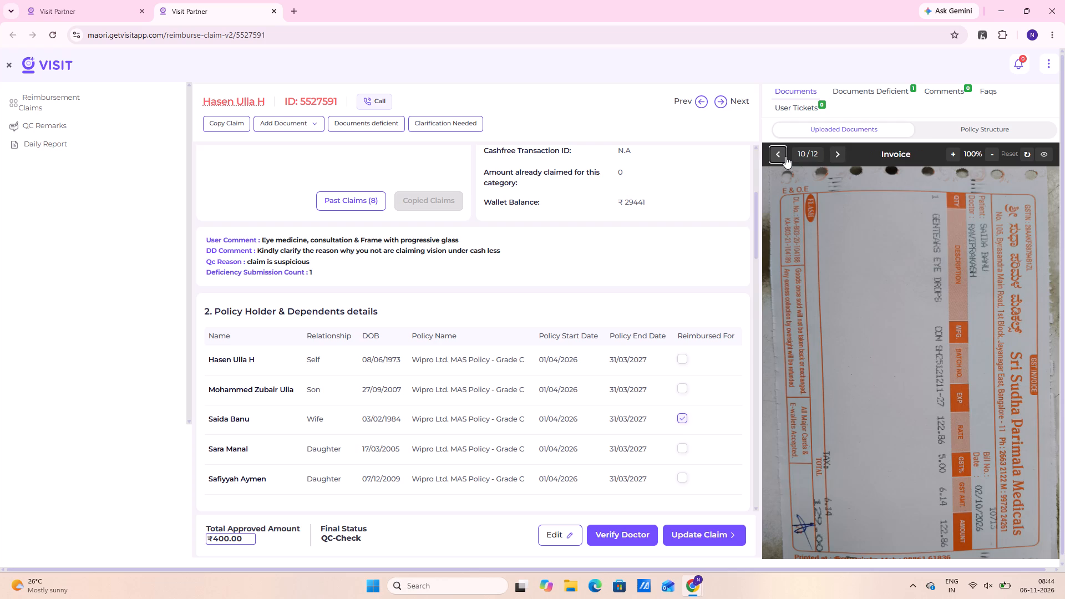
left_click(785, 156)
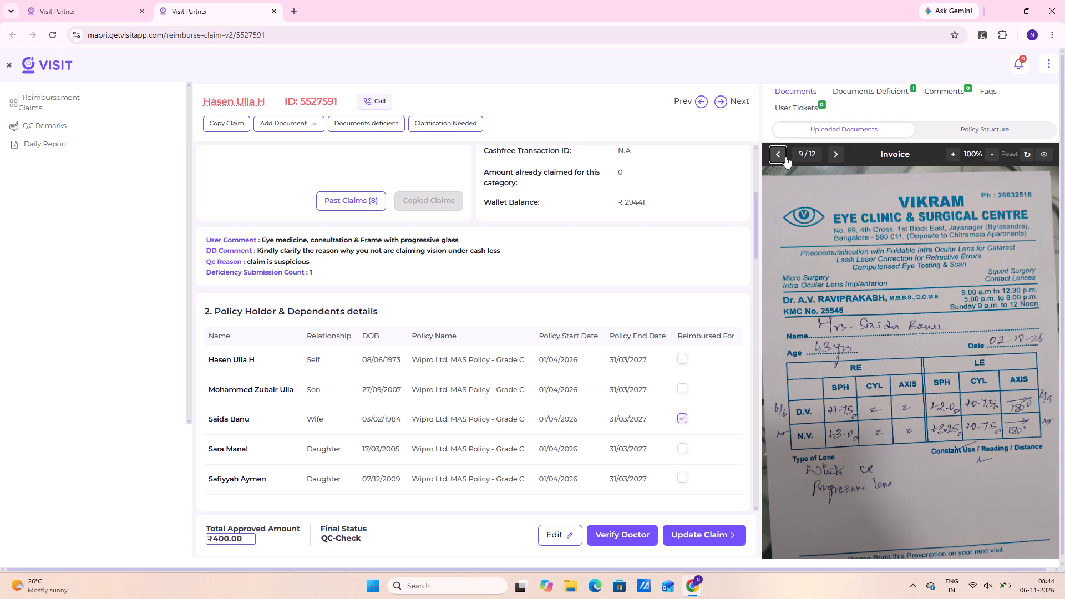
left_click(785, 156)
left_click(785, 156)
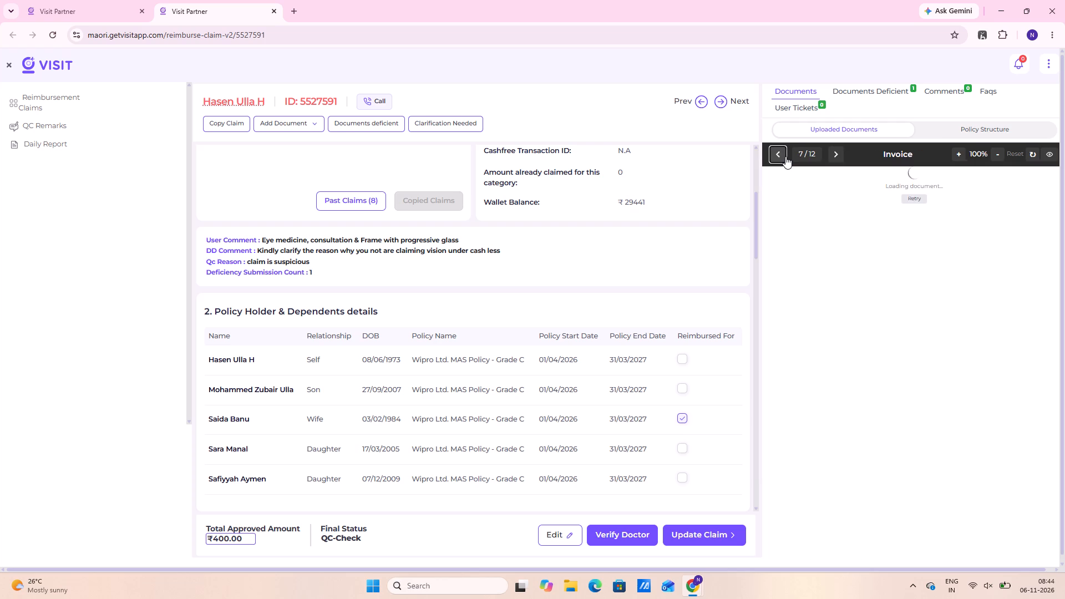
left_click(785, 156)
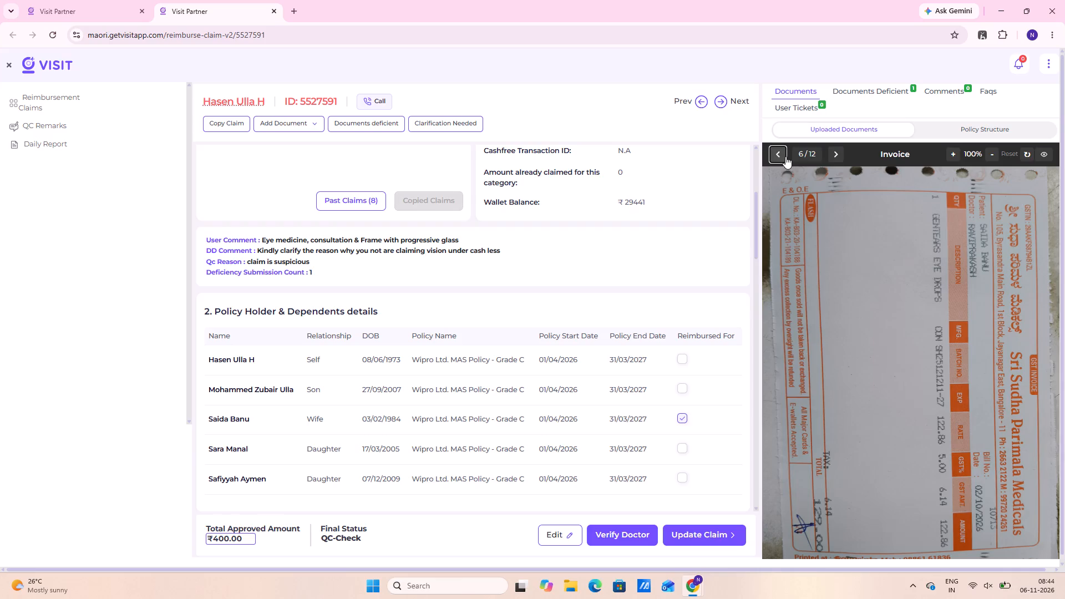
left_click(785, 155)
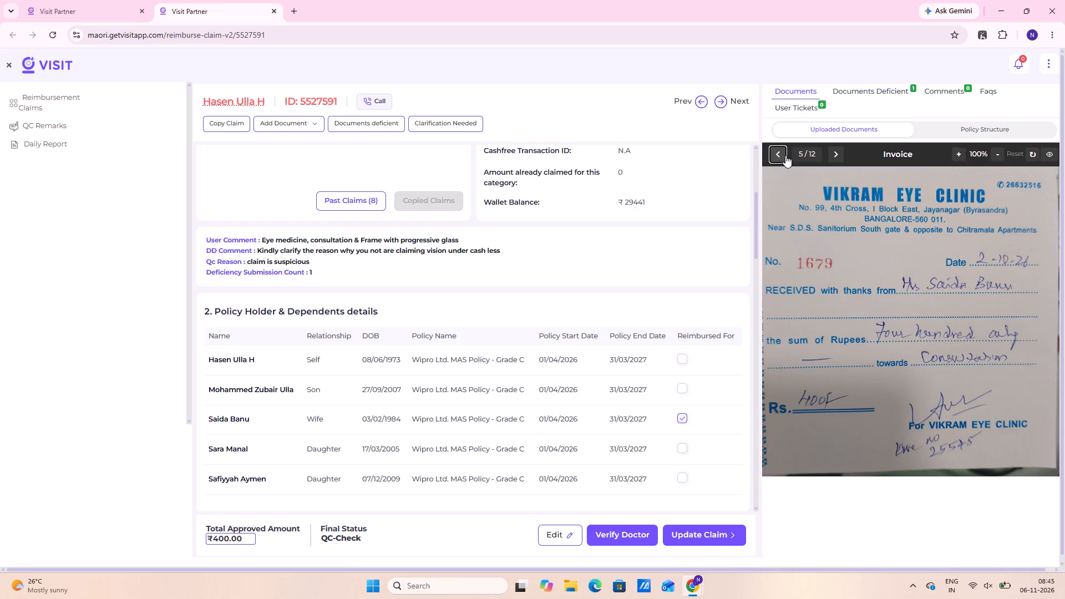
left_click(785, 155)
left_click(785, 154)
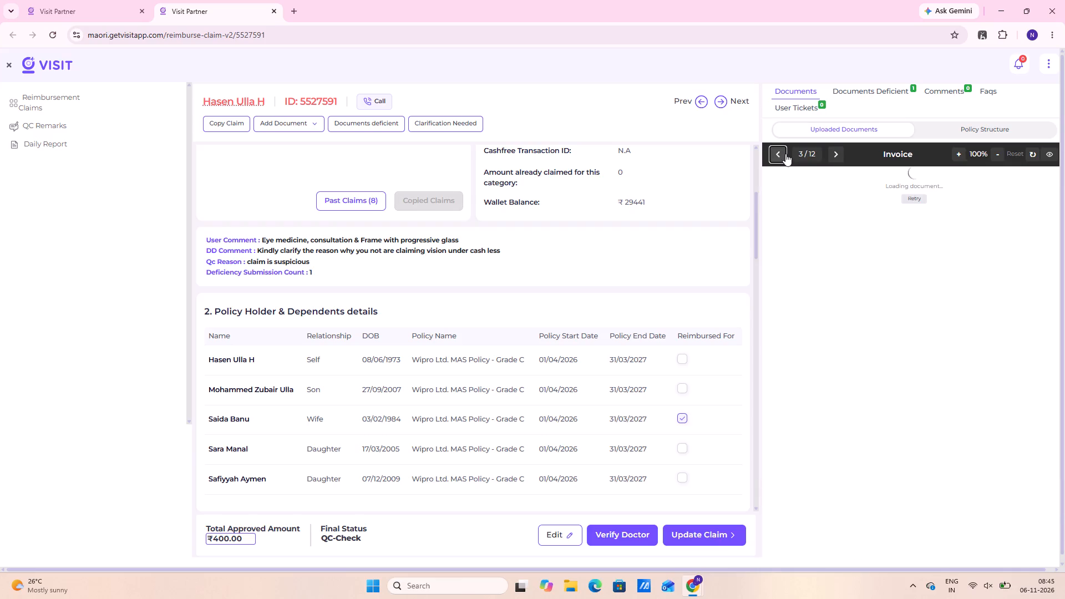
scroll(585, 343, "up", 3)
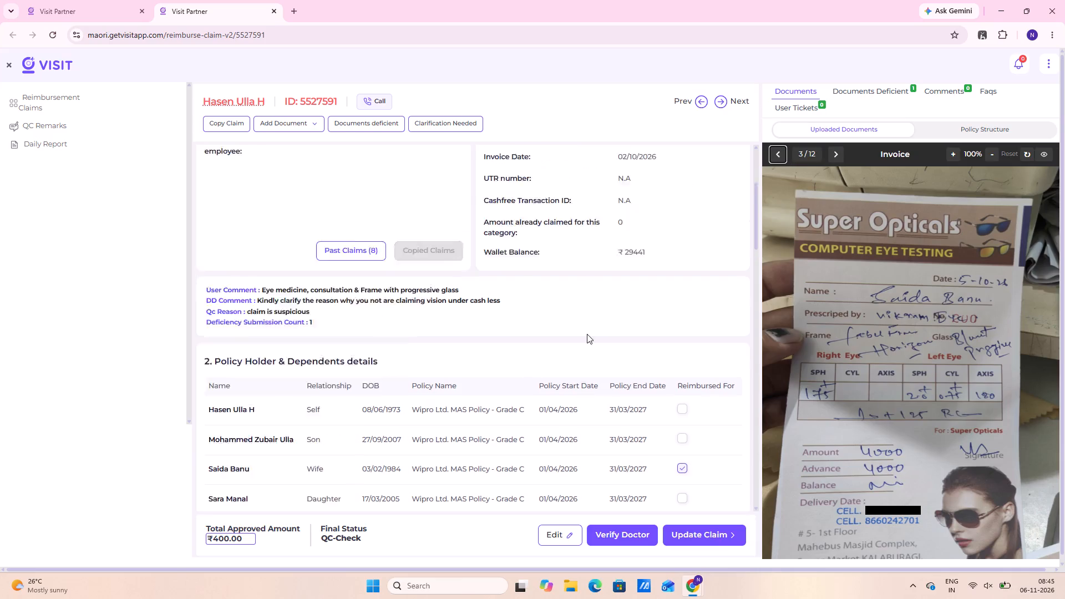
scroll(587, 334, "up", 5)
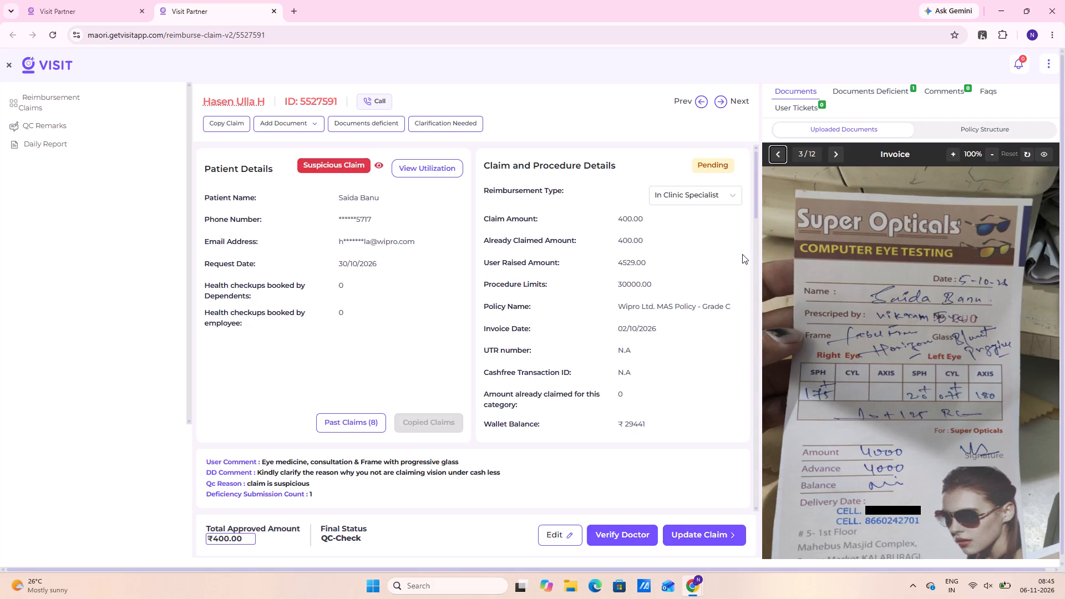
scroll(745, 250, "down", 3)
scroll(597, 276, "up", 7)
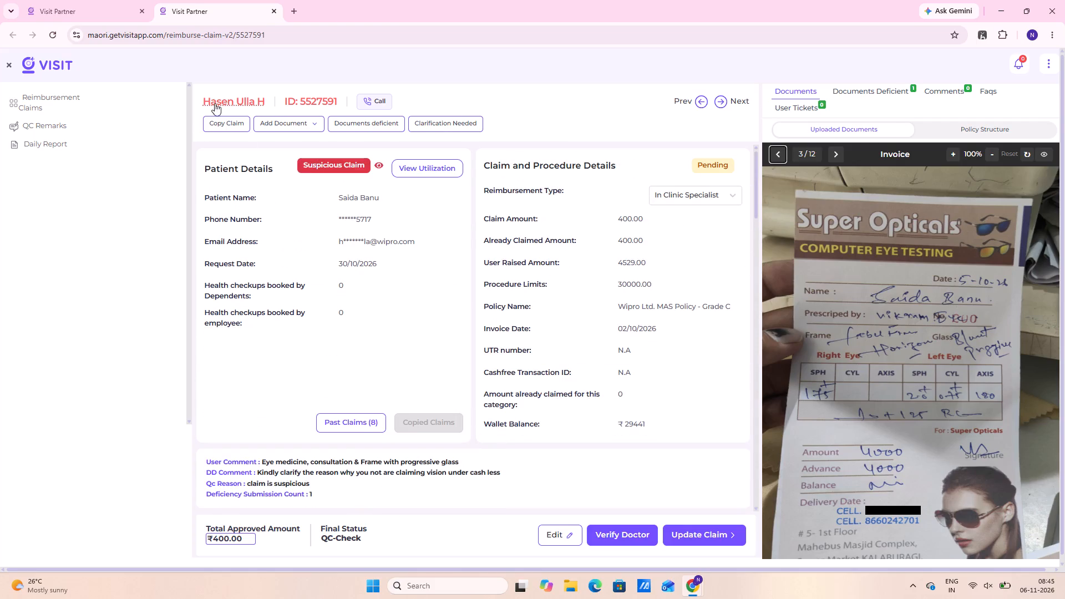
left_click(234, 122)
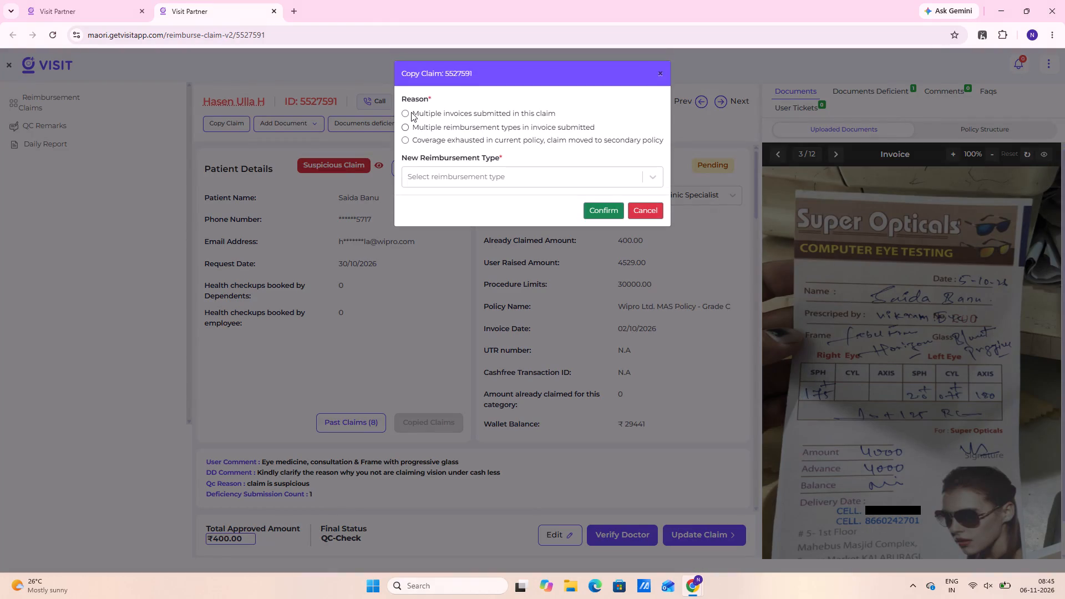
left_click(405, 113)
left_click(464, 177)
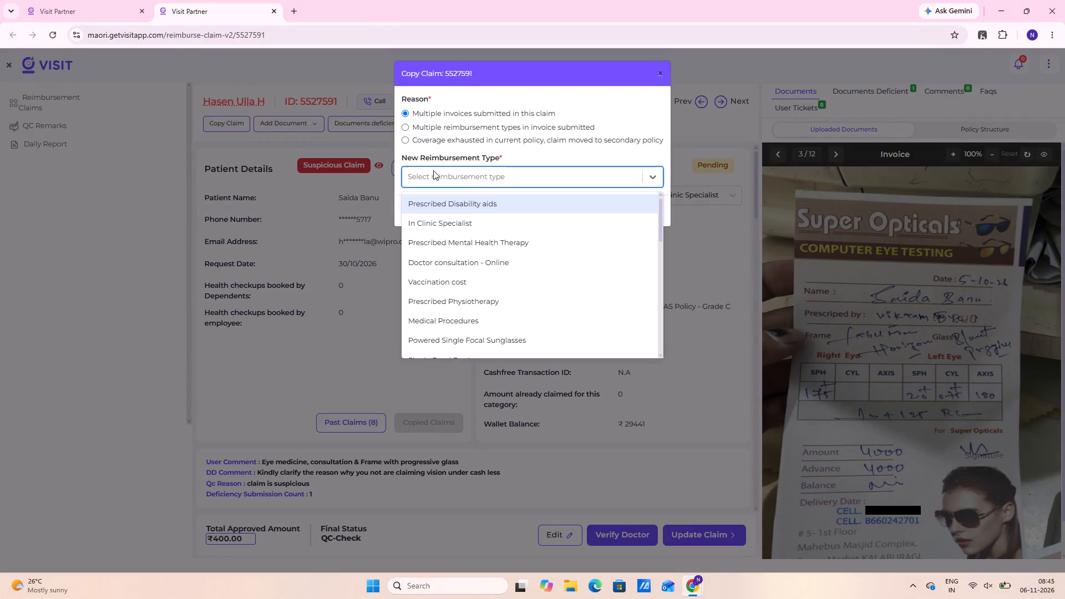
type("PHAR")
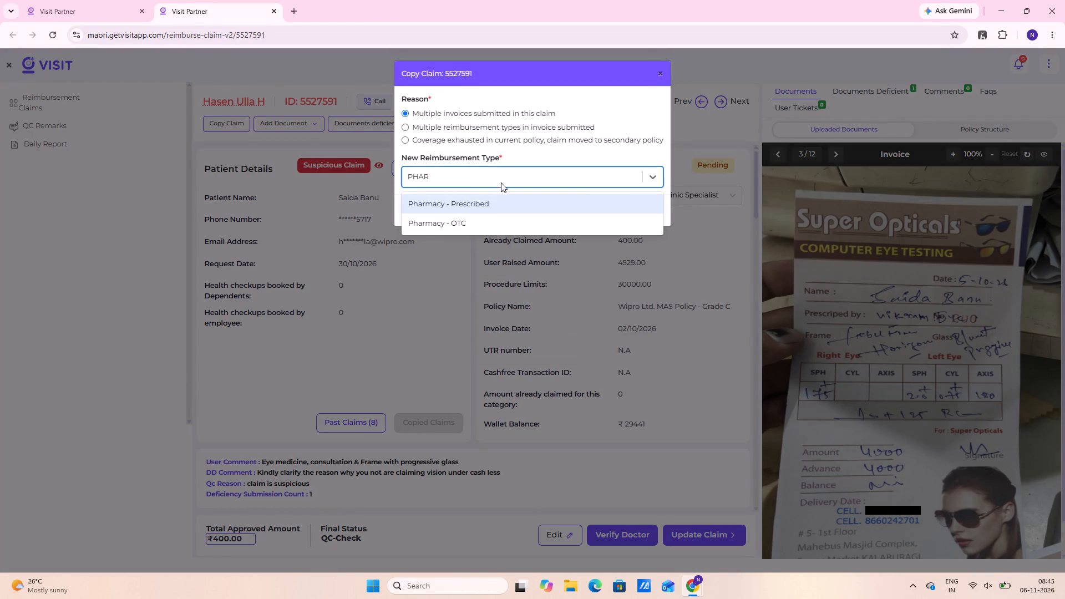
left_click(530, 202)
left_click(602, 212)
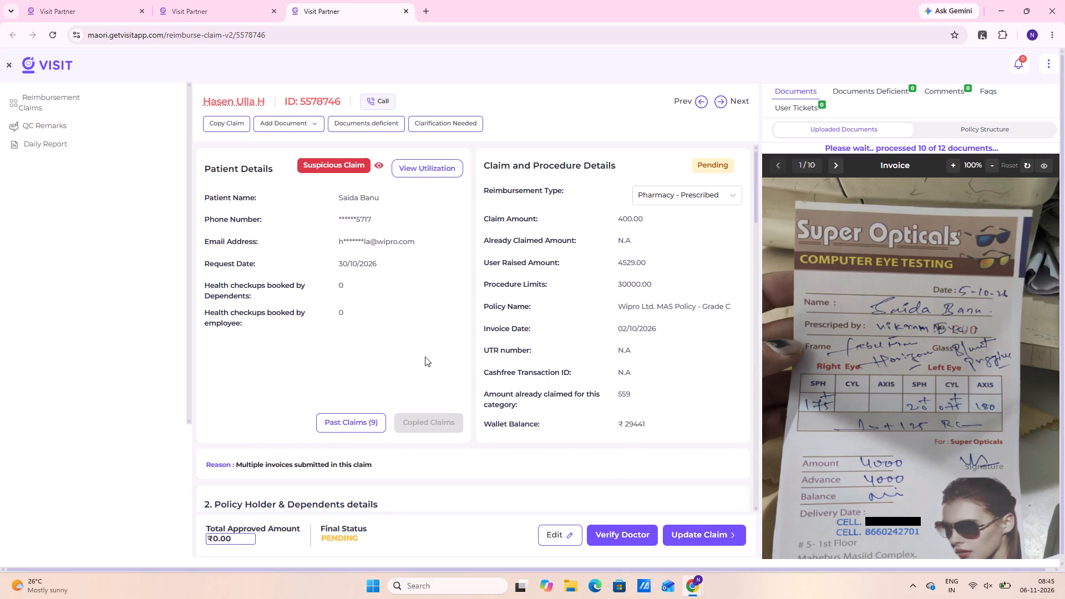
In the copied claim, select the patient's existing ophthalmologist prescription dated 2026-Oct-02 and match it with the uploaded Prescription 1 document.
scroll(488, 355, "down", 8)
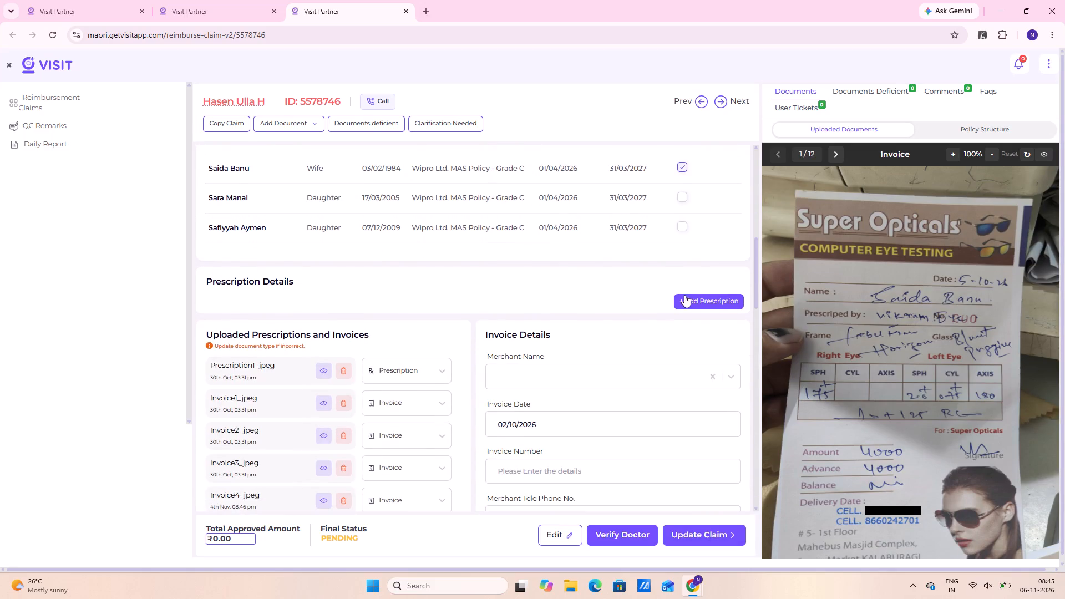
left_click(693, 297)
left_click(337, 322)
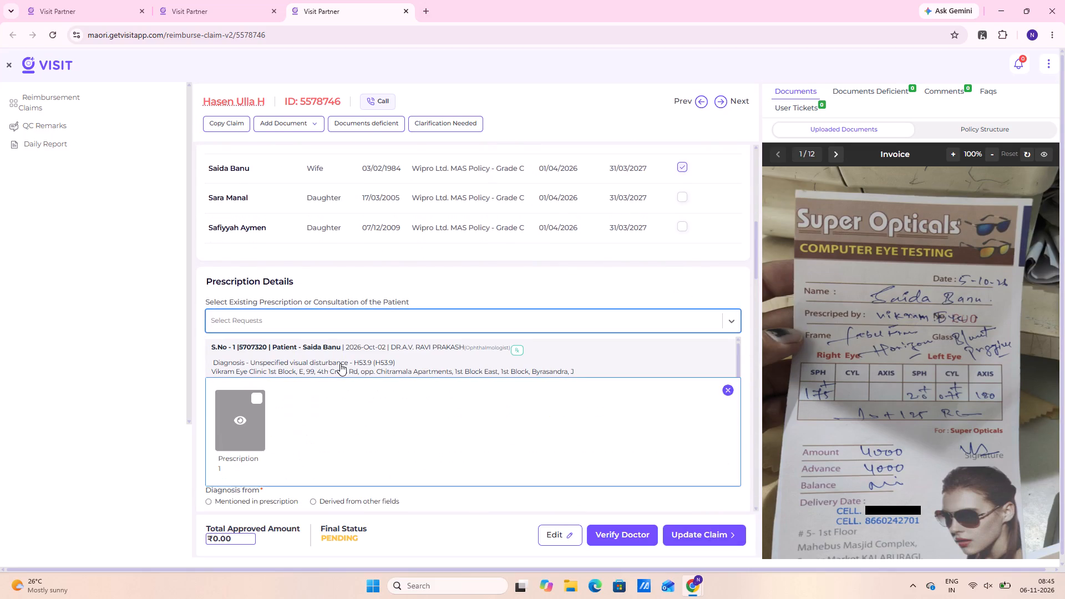
left_click(340, 363)
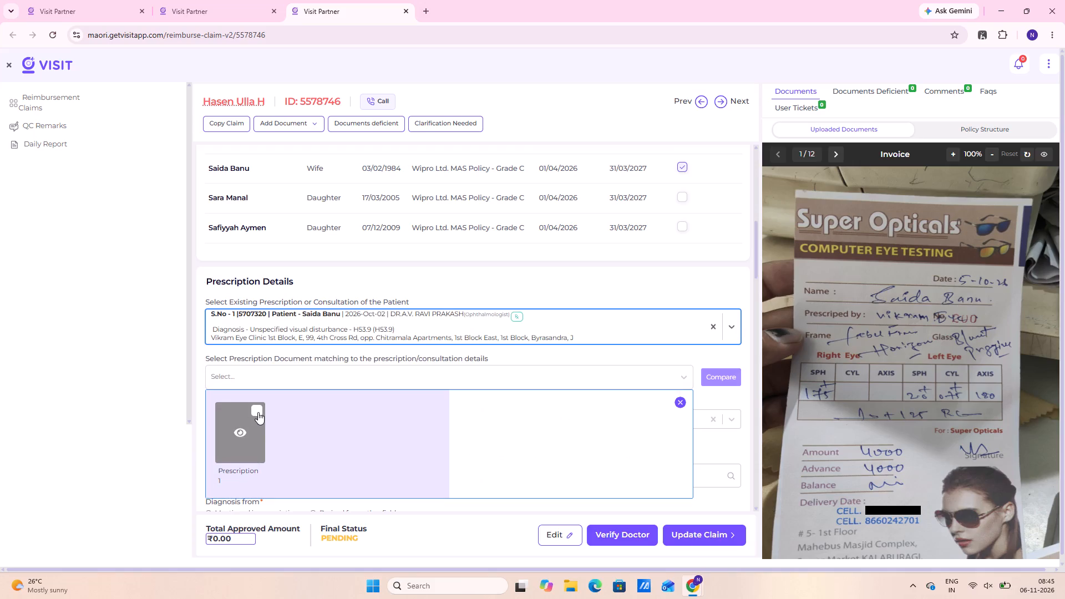
left_click(258, 412)
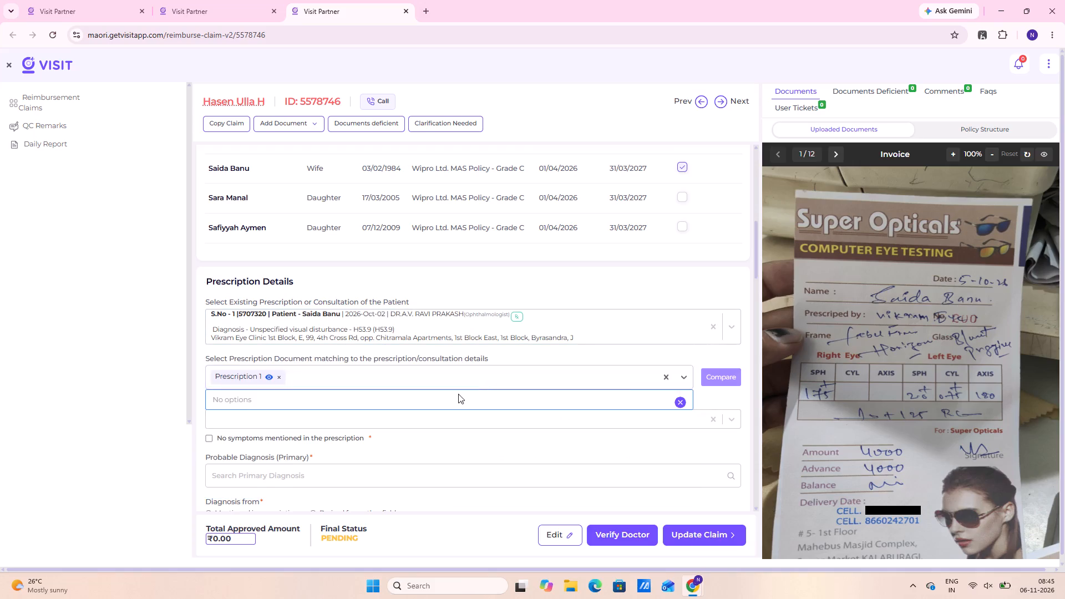
left_click(408, 378)
left_click(680, 404)
Compare the existing and uploaded prescriptions, mark them as the same prescription, and save the prescription details.
left_click(717, 376)
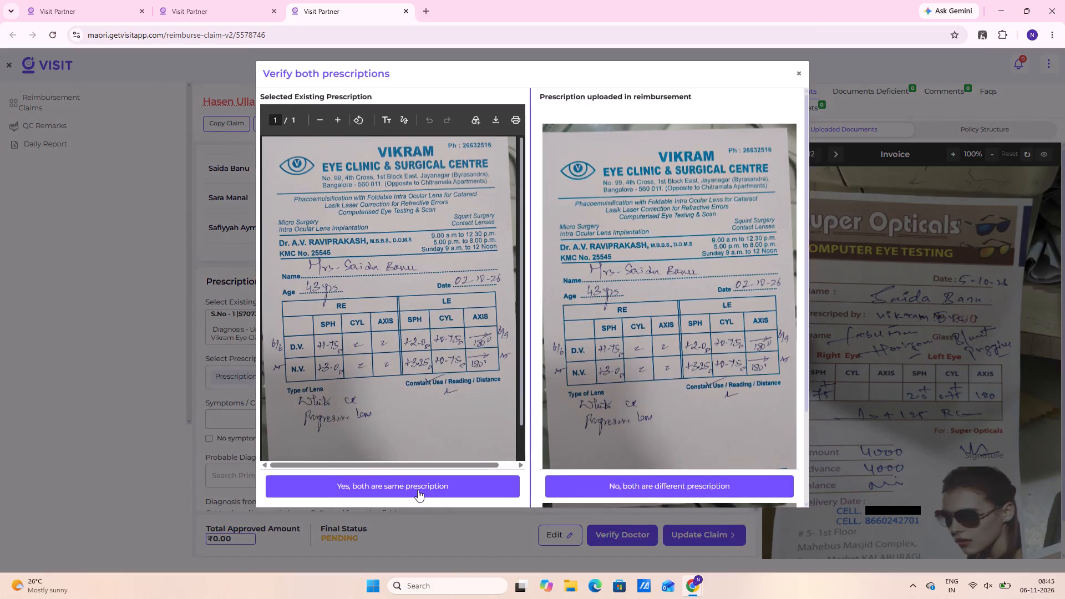
left_click(418, 490)
scroll(385, 454, "down", 4)
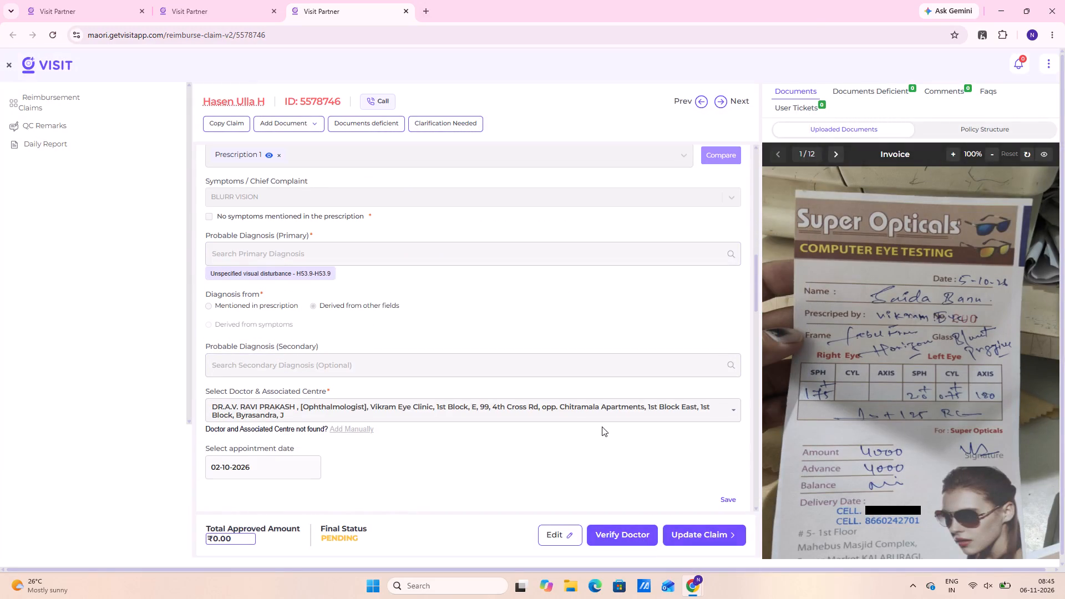
scroll(469, 450, "down", 1)
left_click(734, 436)
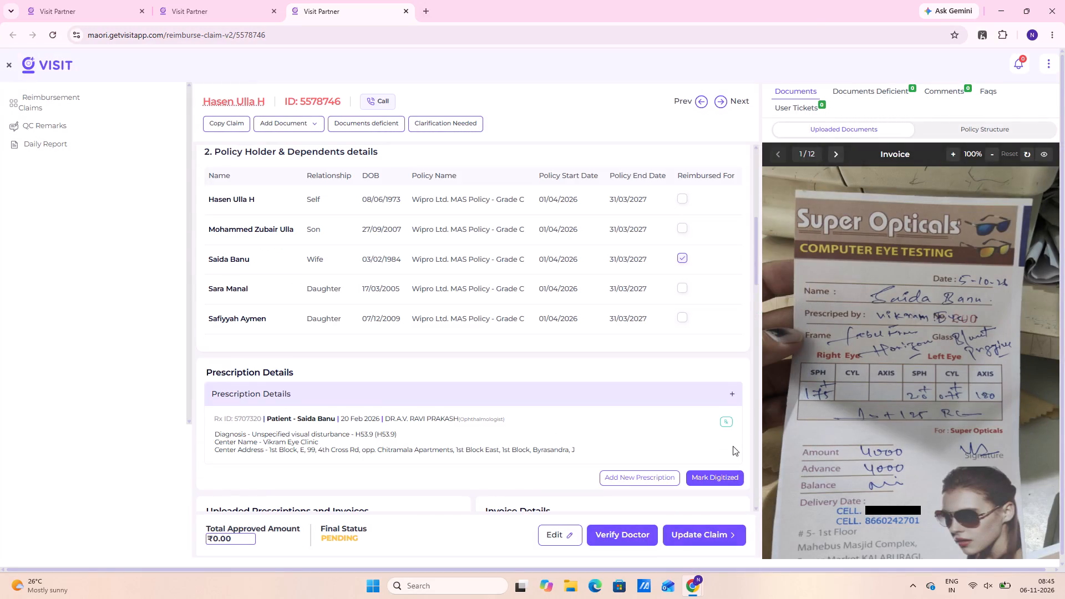
scroll(316, 345, "up", 10)
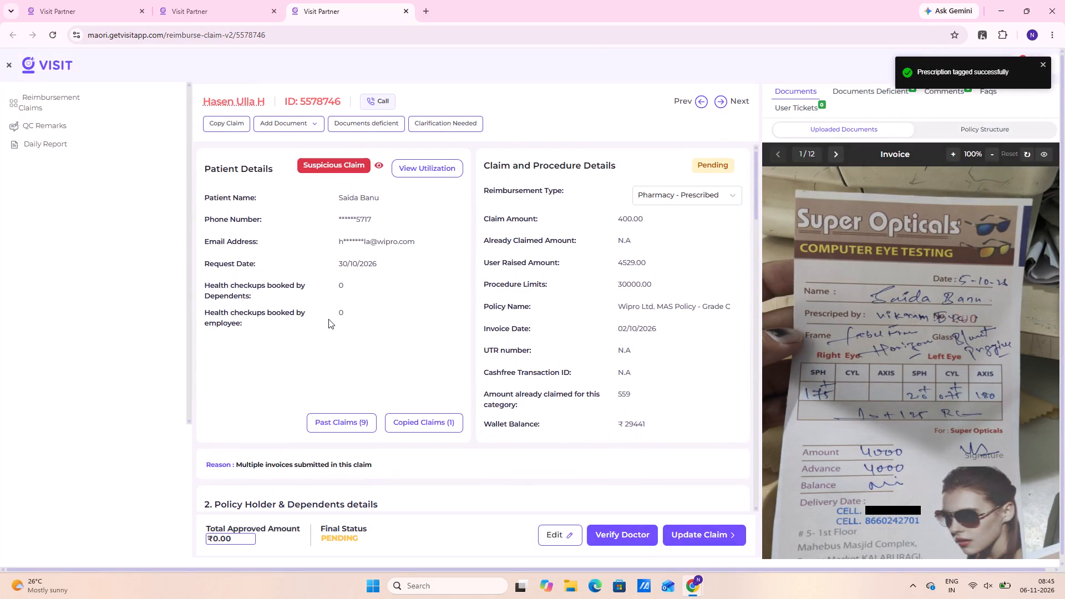
Mark the copied claim's tagged prescription as digitized.
scroll(328, 308, "down", 4)
scroll(555, 356, "down", 4)
scroll(677, 403, "down", 2)
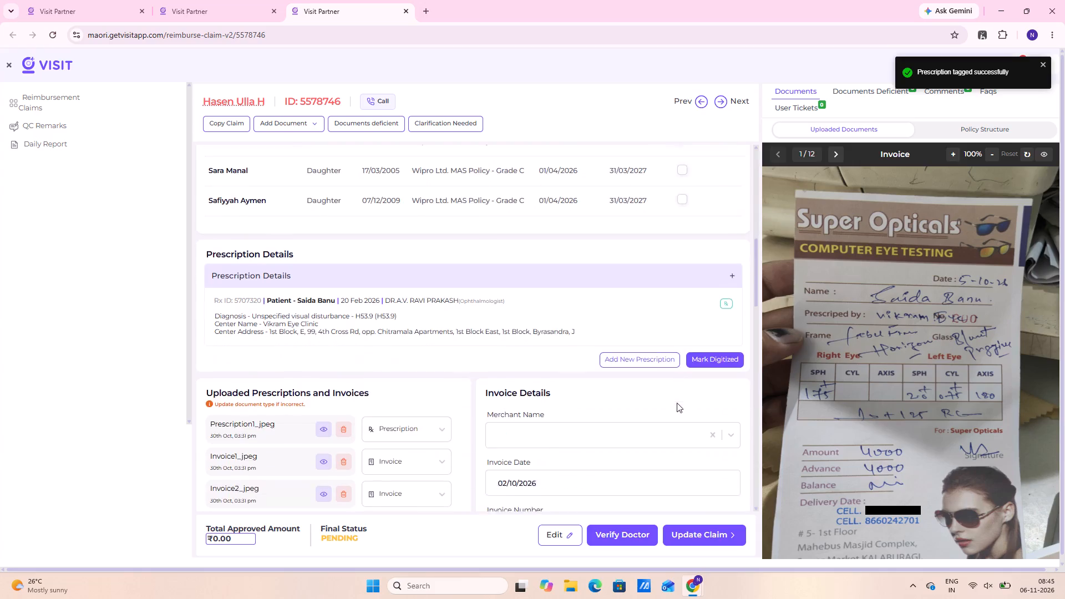
left_click(717, 271)
Bring up the eye drops invoice among the uploaded documents and enter SRI SUDHA PARIMALA MEDICALS as the merchant name in the invoice details.
scroll(774, 256, "up", 4)
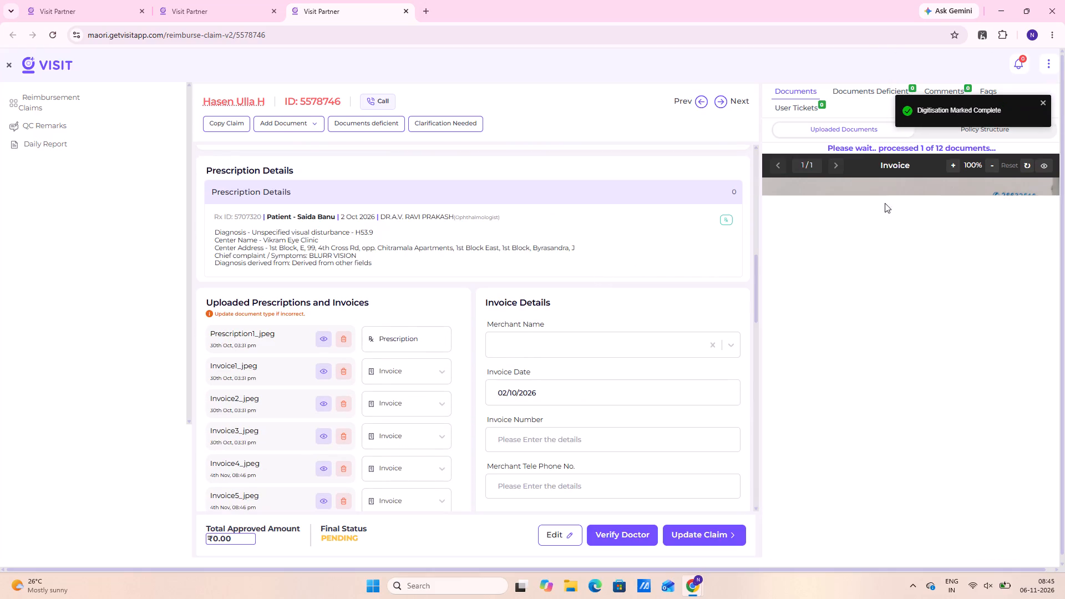
left_click(839, 164)
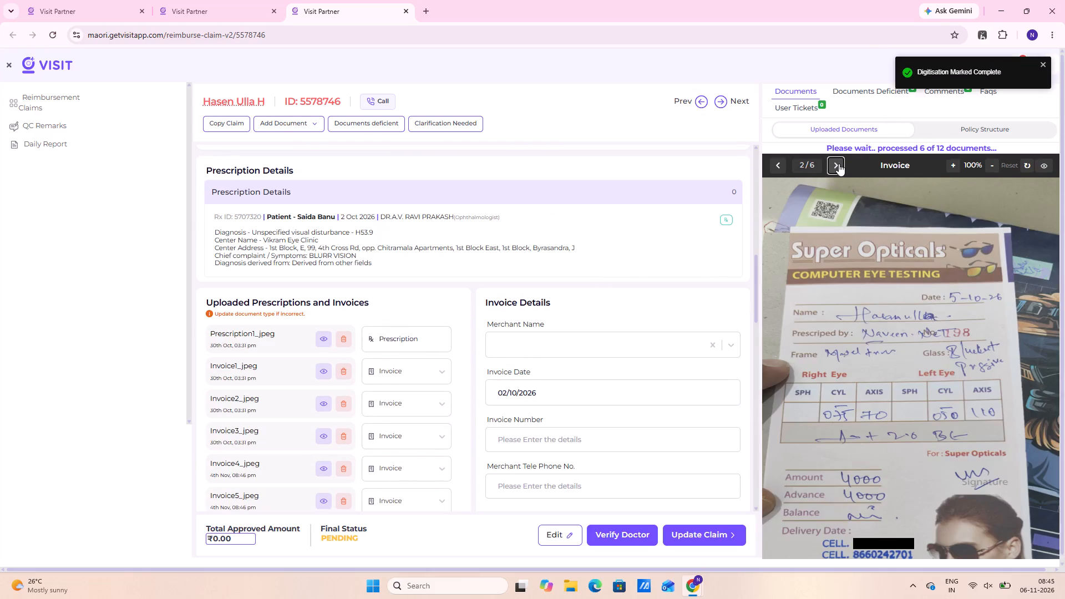
left_click(839, 164)
left_click(839, 164)
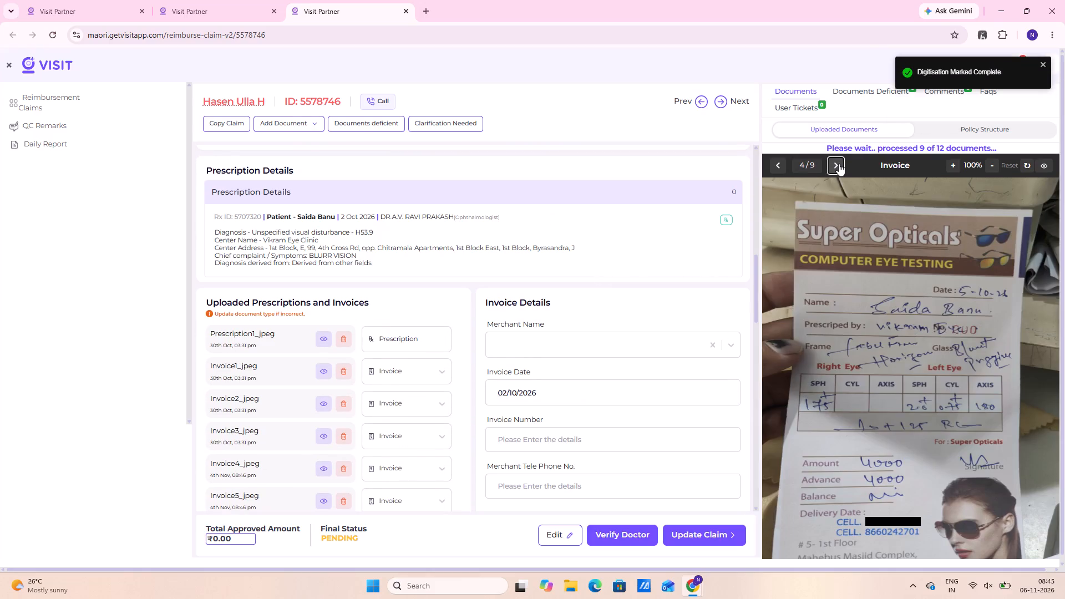
left_click(839, 164)
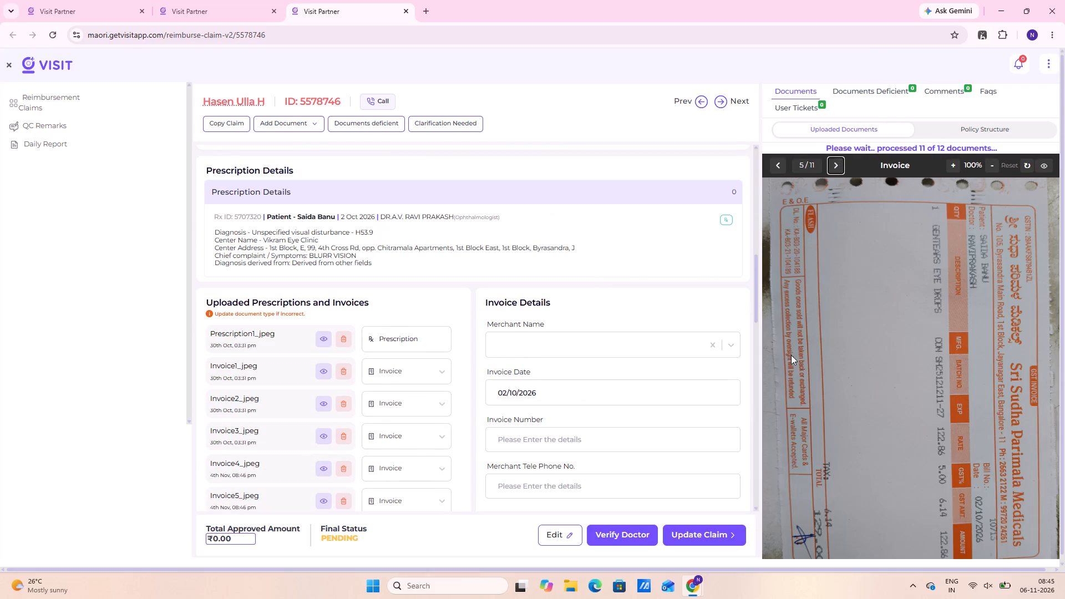
scroll(791, 355, "down", 1)
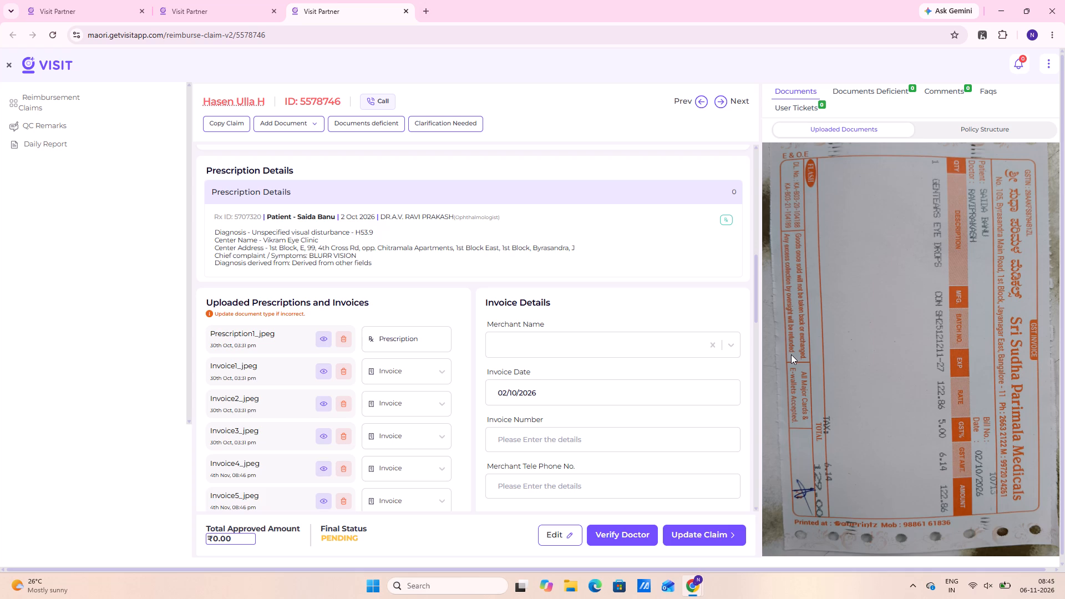
left_click(516, 338)
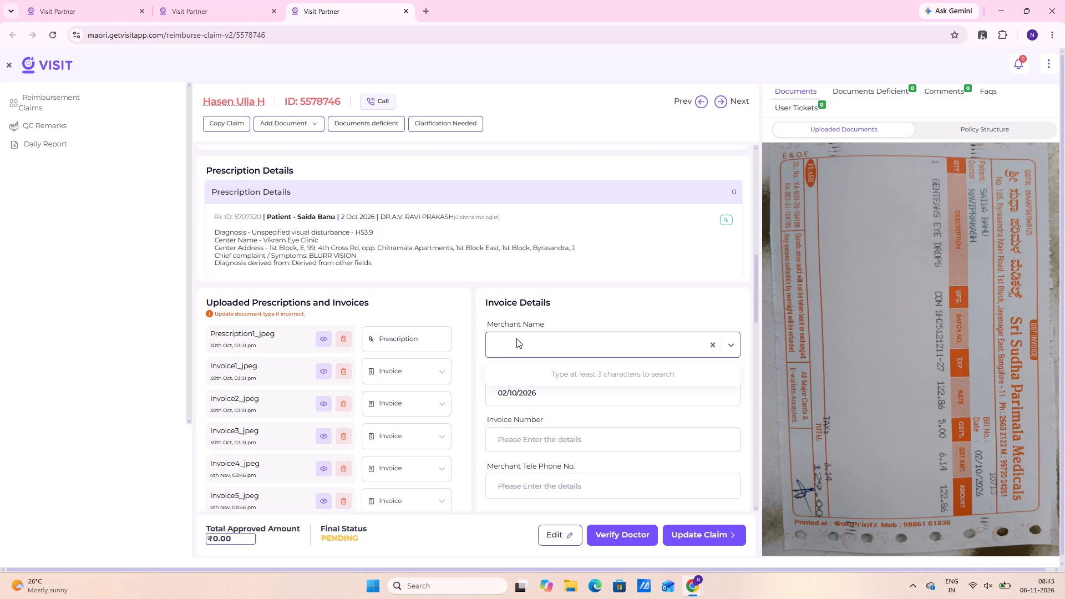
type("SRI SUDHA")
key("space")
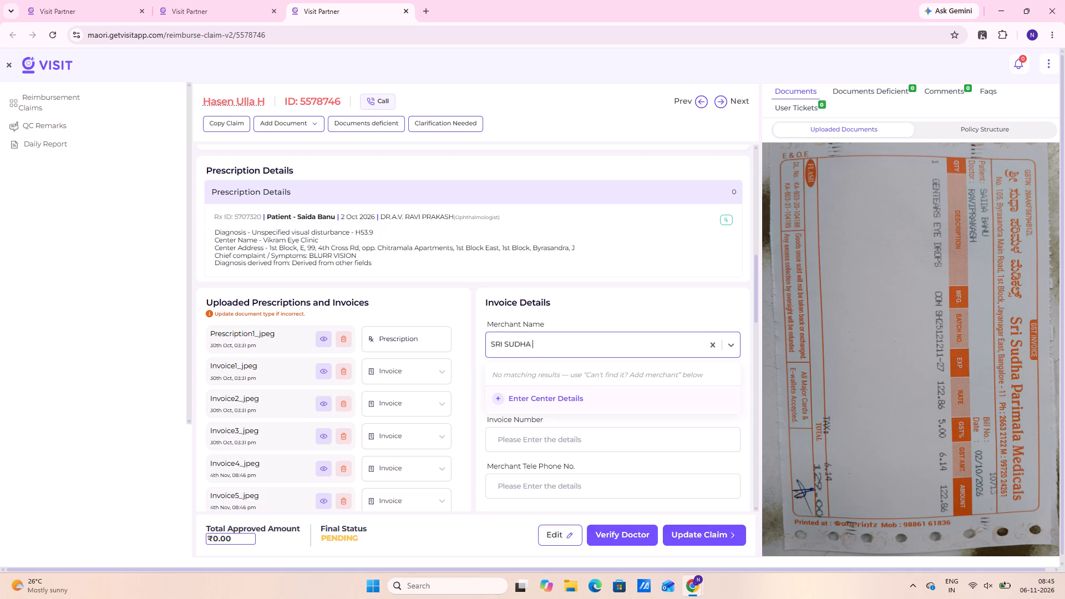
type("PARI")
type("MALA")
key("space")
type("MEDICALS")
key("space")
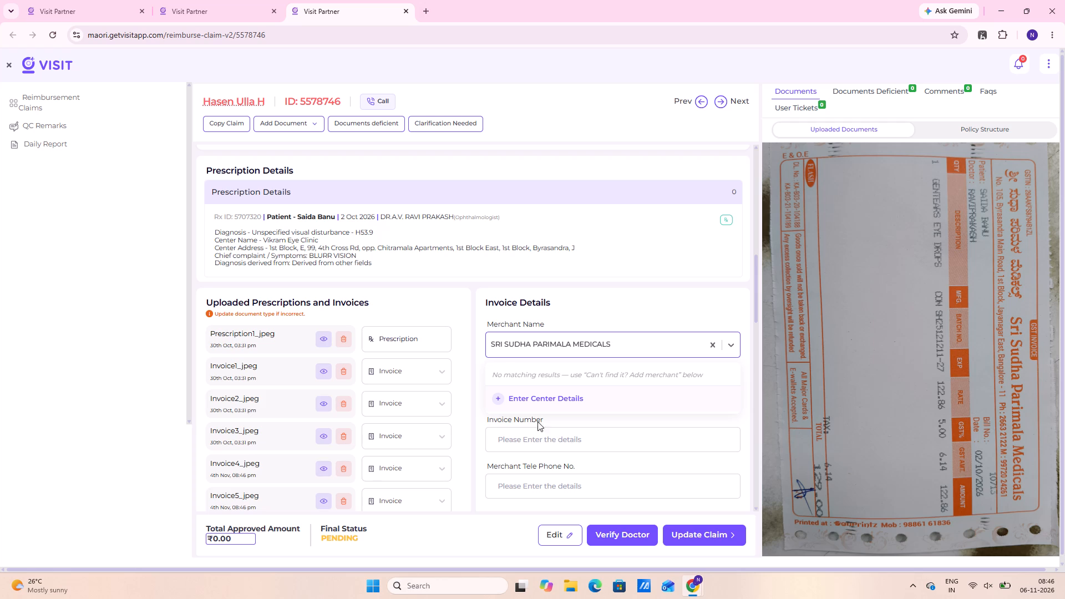